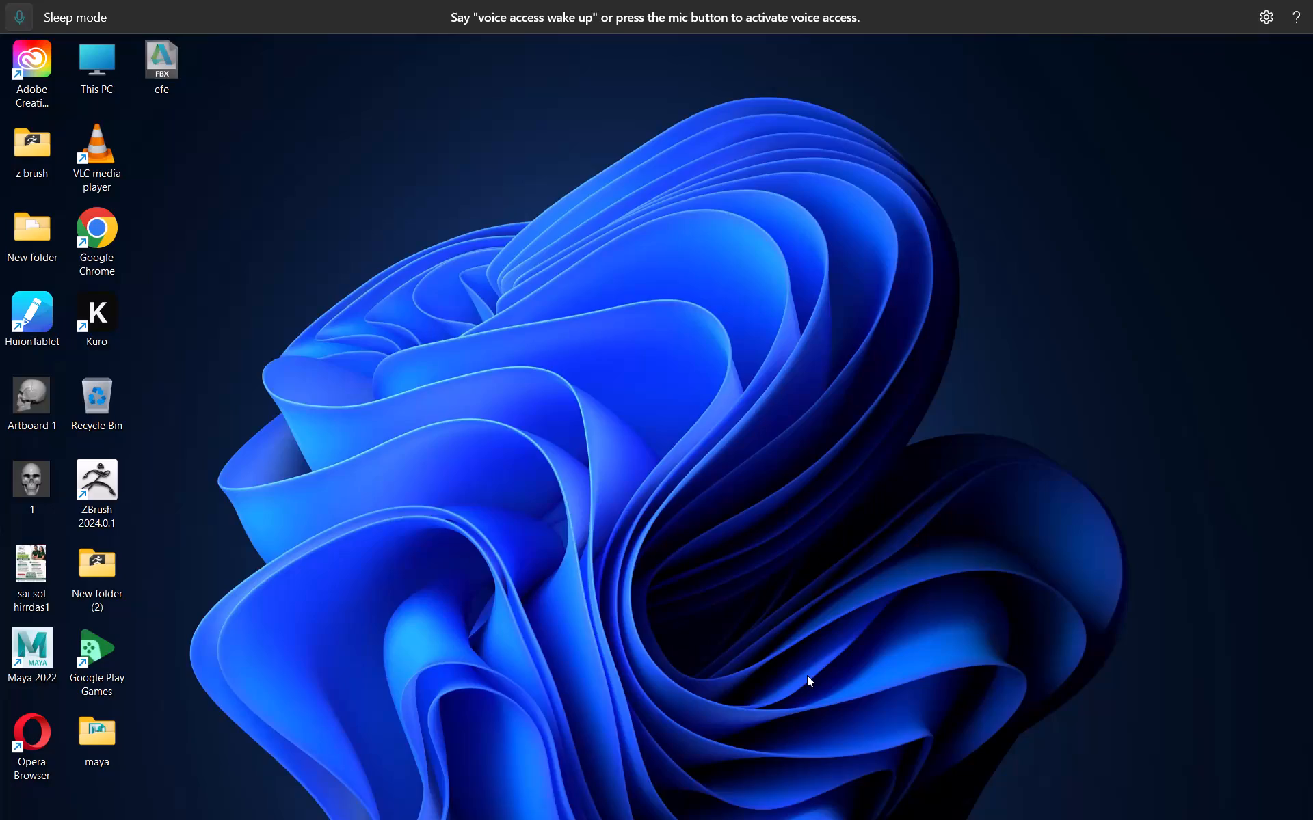
Launch Google Chrome and open a browser window with the first user profile.
left_click(558, 806)
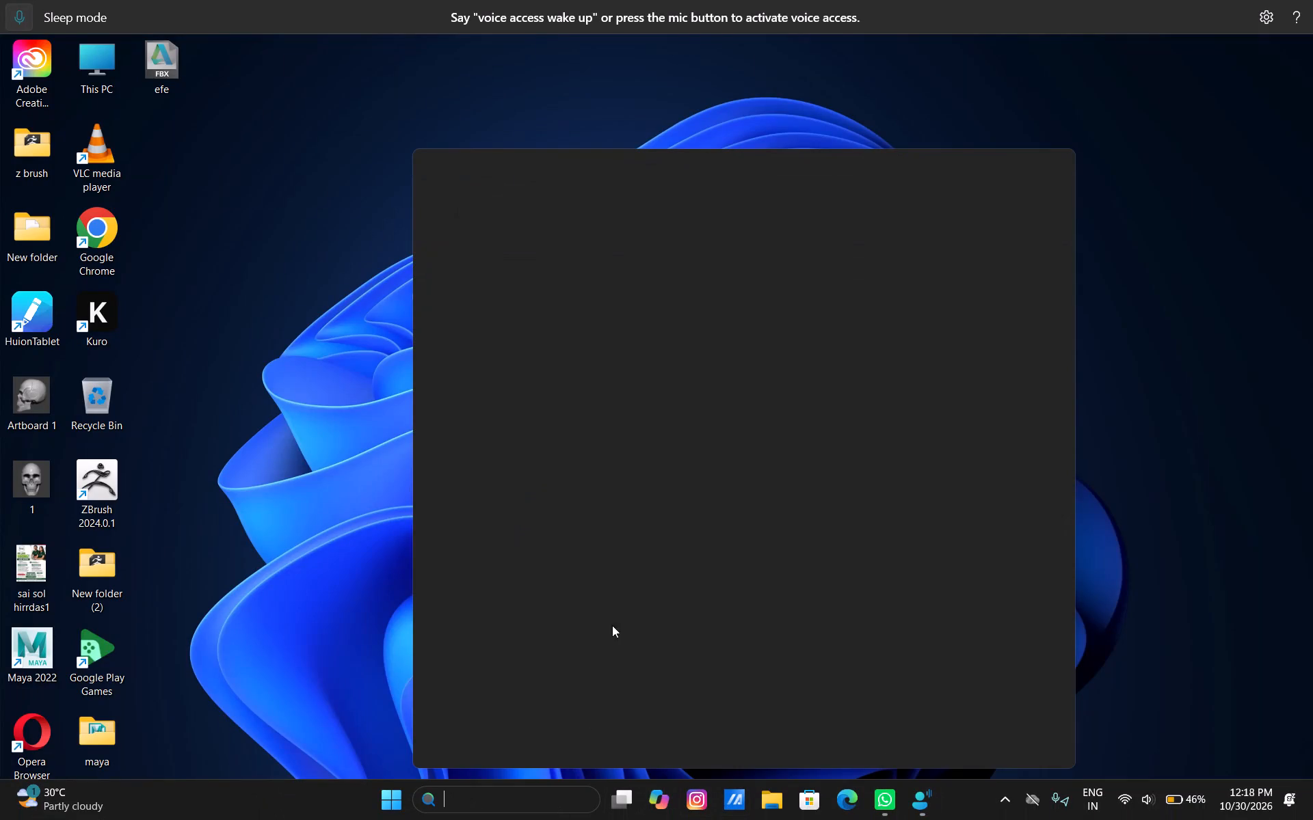
left_click(512, 333)
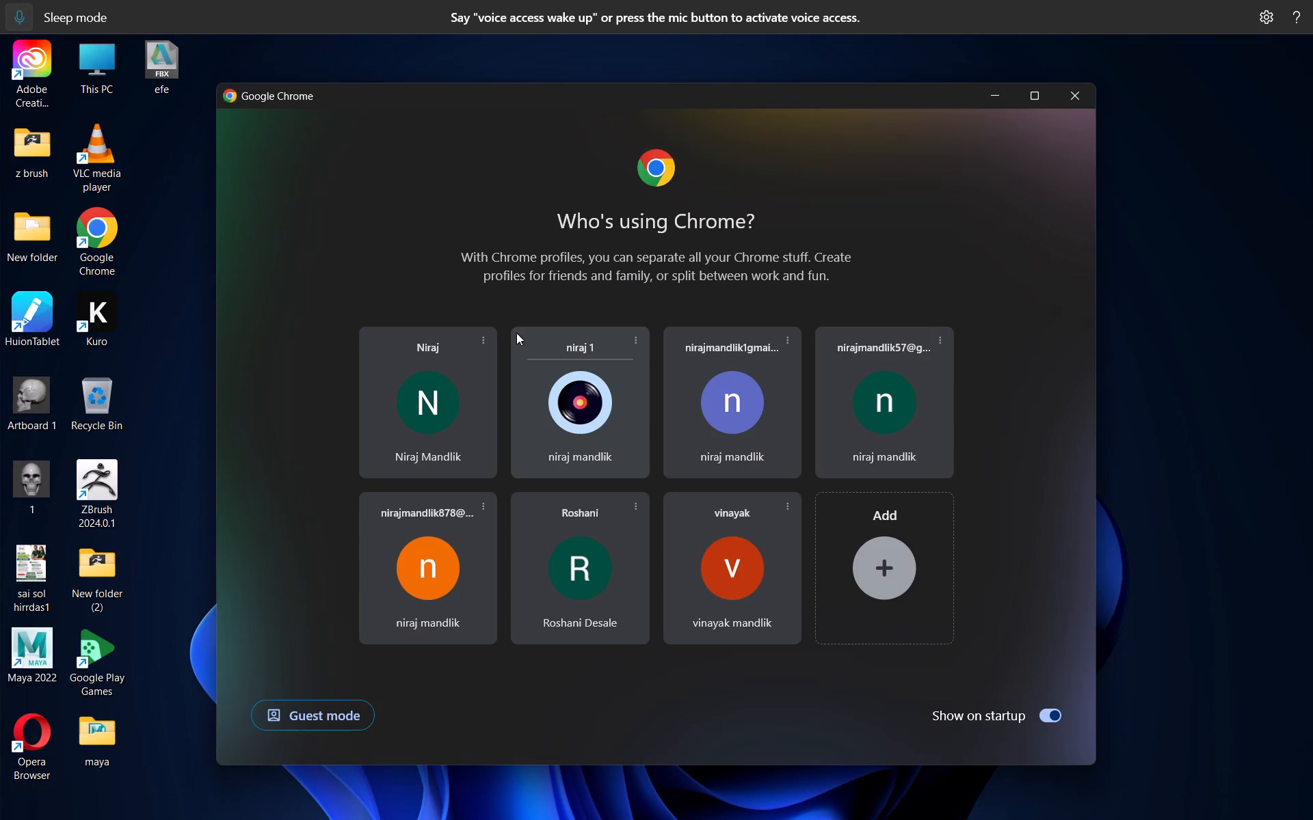
left_click(405, 426)
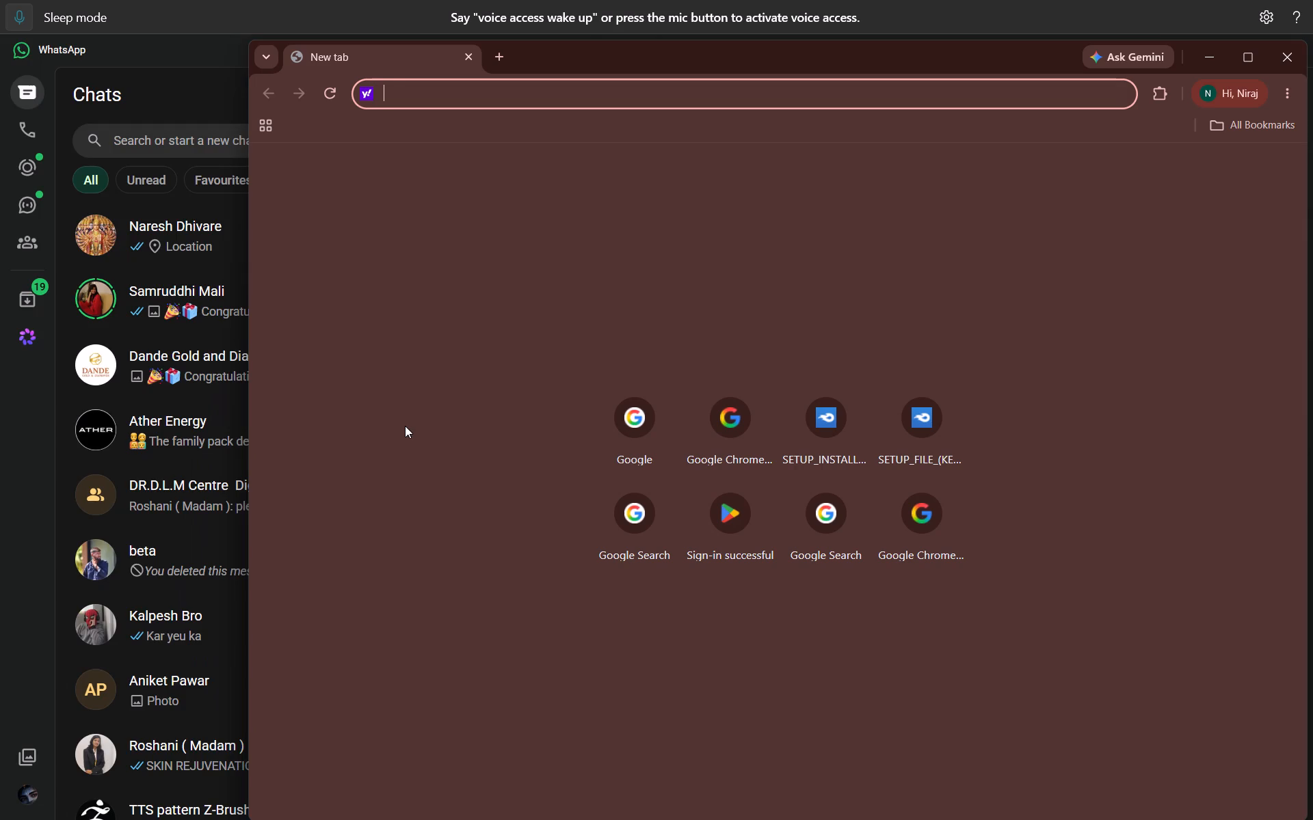
Open the Google homepage in a maximized window, search for YouTube from the suggestions and open the YouTube site.
left_click(611, 443)
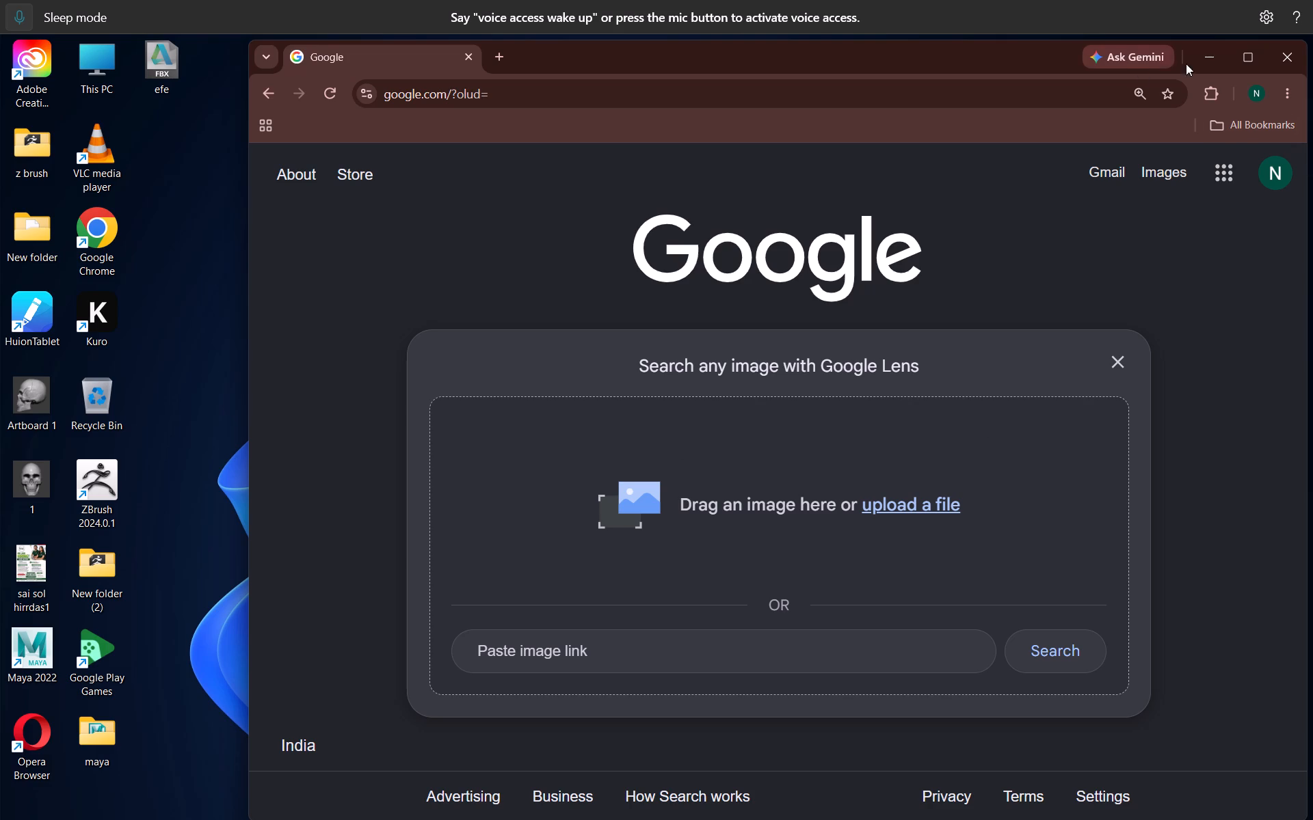
left_click(1232, 56)
left_click(202, 214)
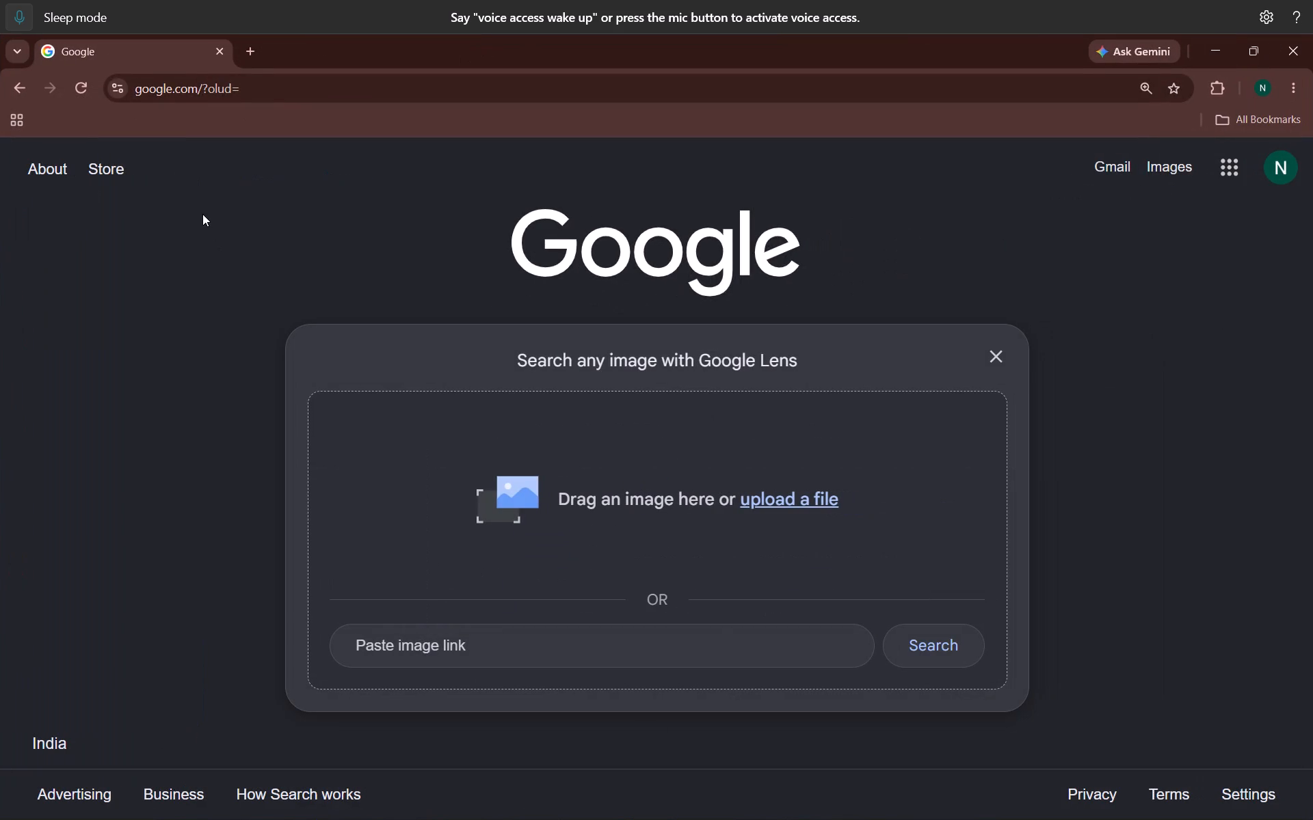
left_click(453, 370)
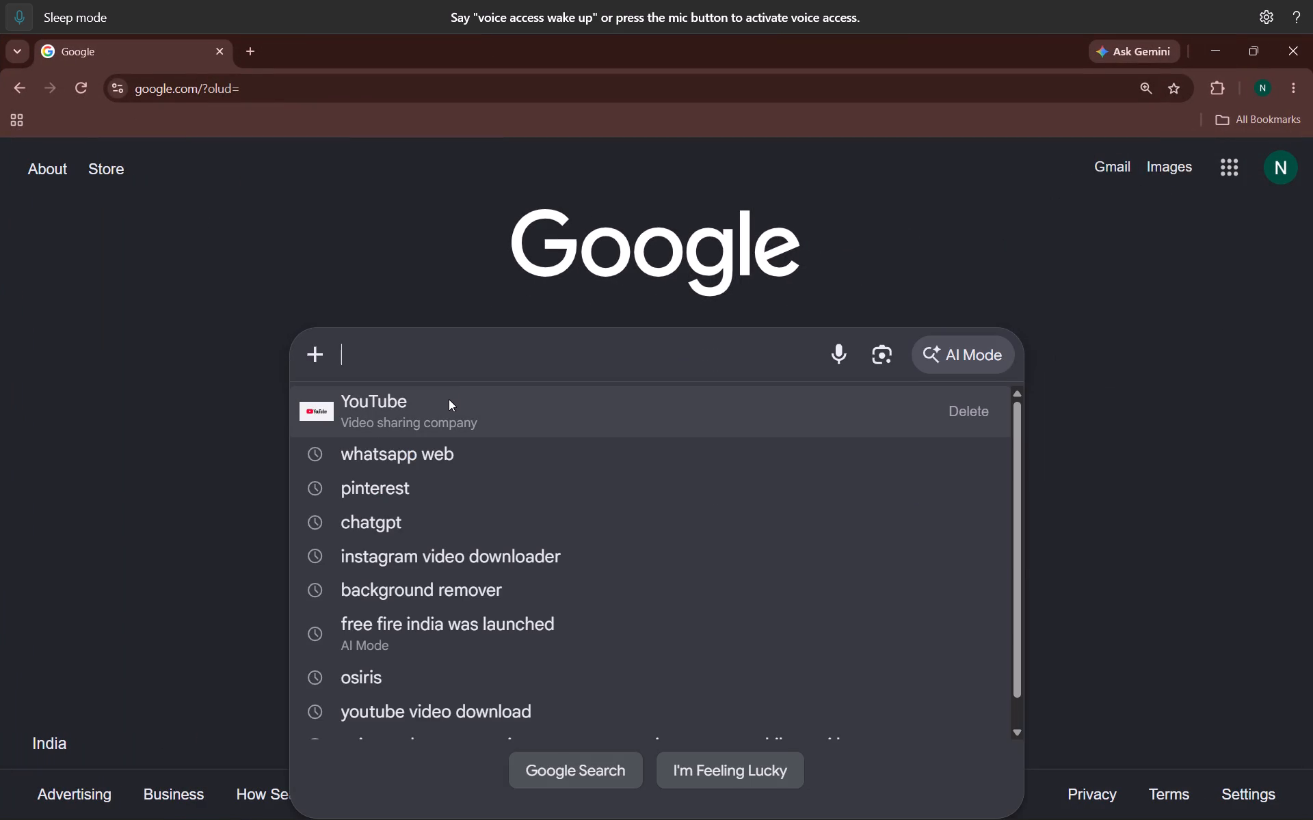
left_click(449, 399)
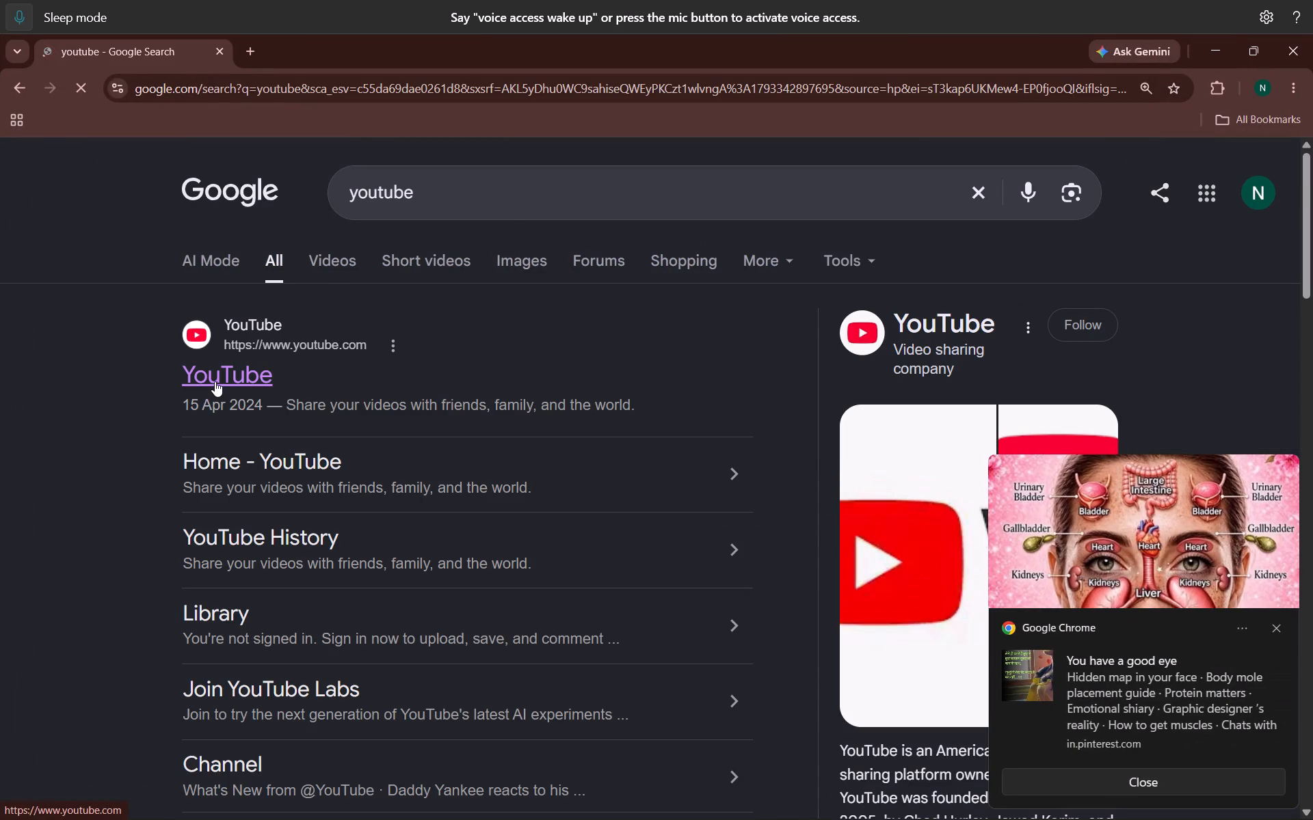
left_click(215, 381)
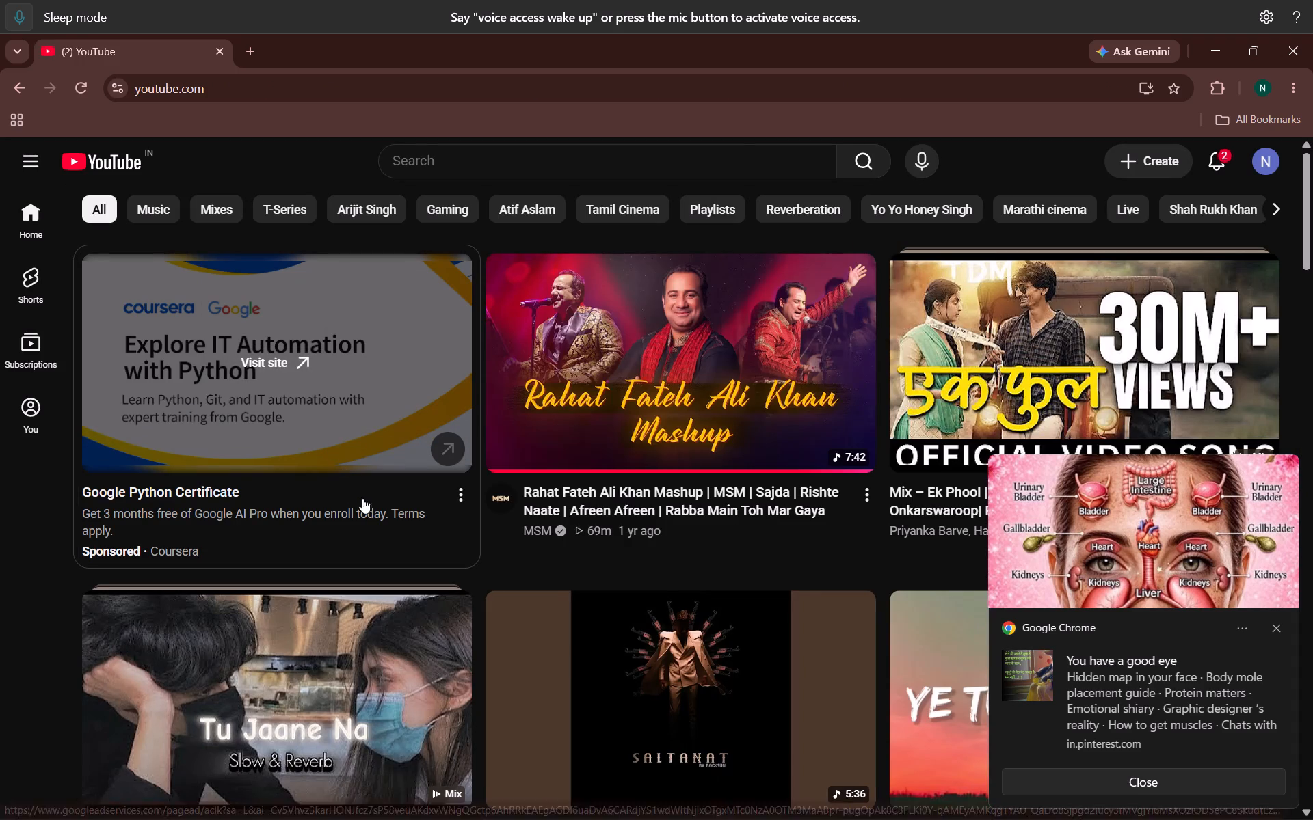
Dismiss the Pinterest notification and minimize the browser window.
left_click(1280, 627)
left_click(1213, 43)
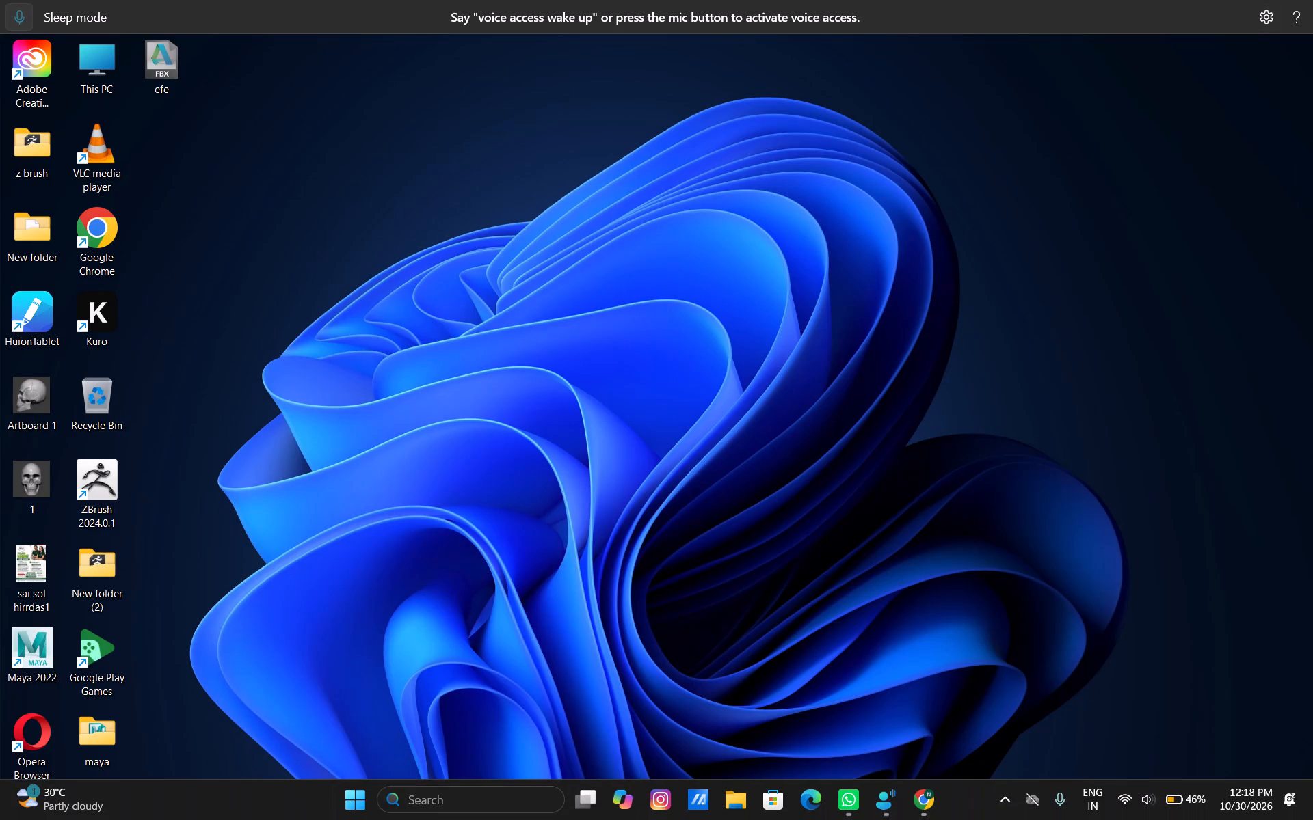
Launch CorelDRAW 2021 (64-Bit) from the recent searches.
left_click(420, 802)
left_click(472, 467)
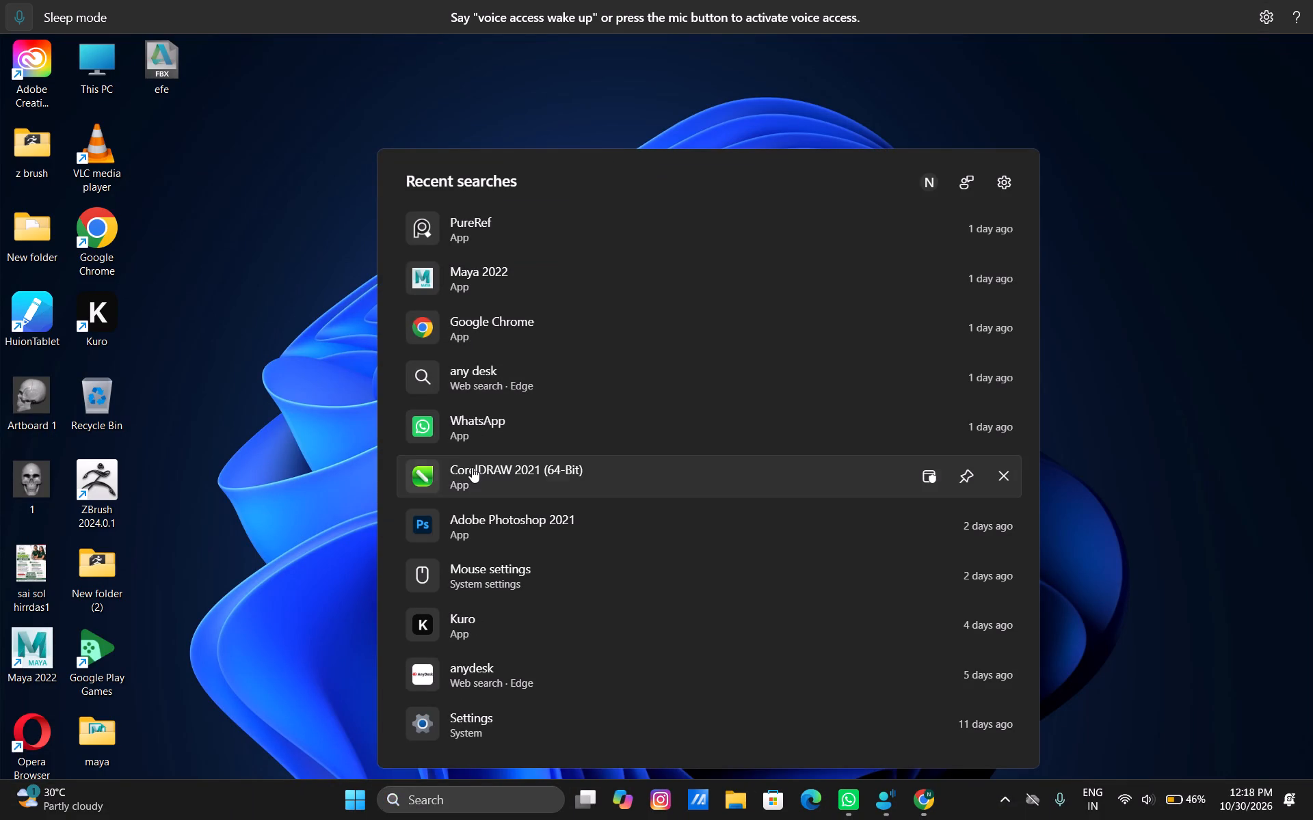
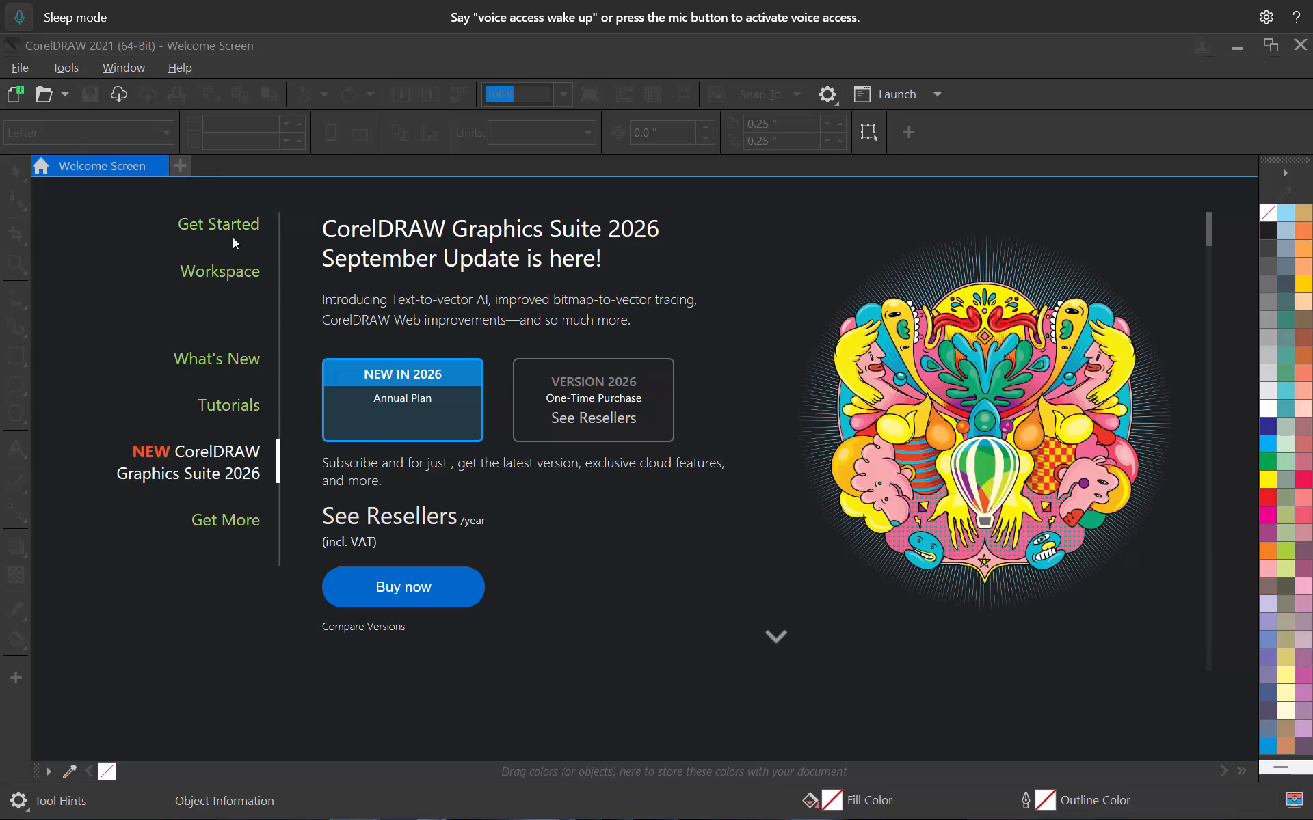
Show the Get Started page with the new document option and recent files on the Welcome Screen.
left_click(226, 230)
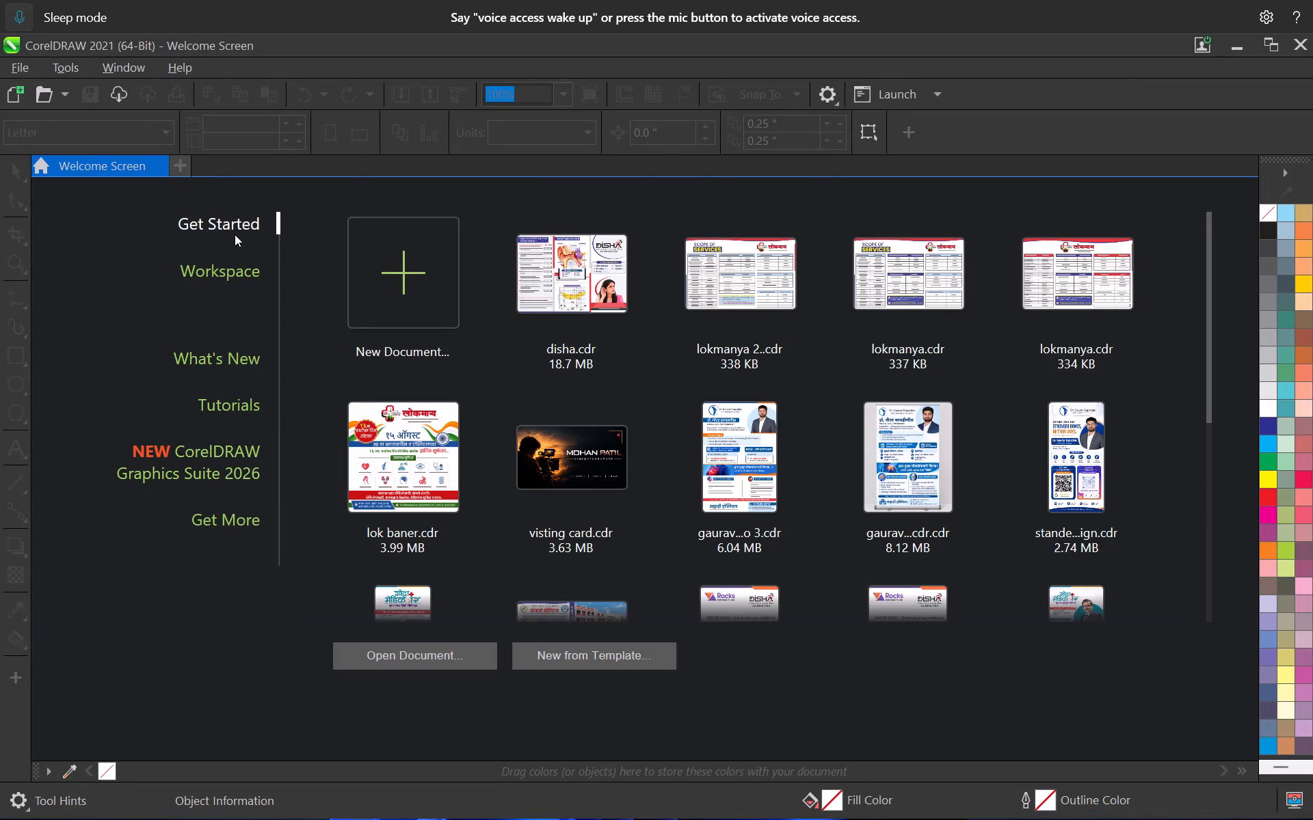
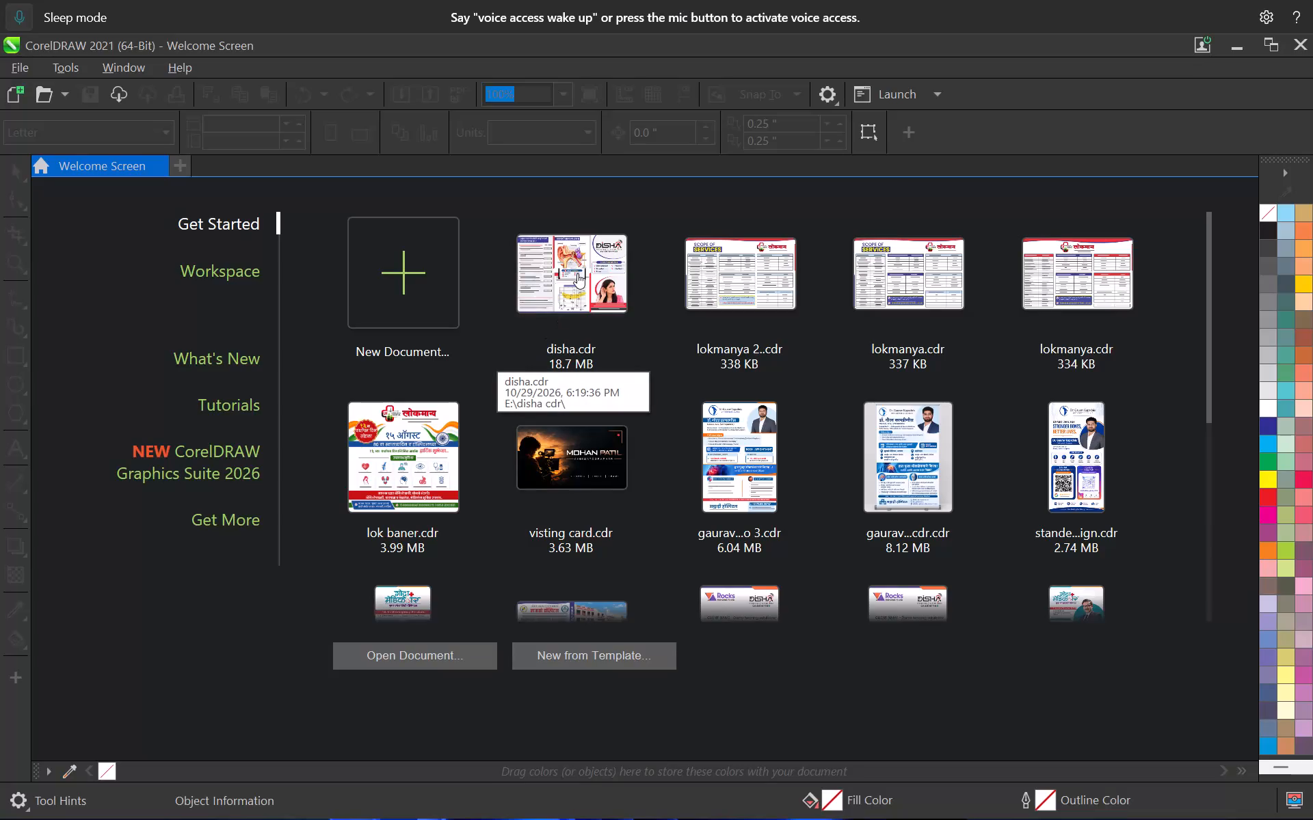
Open the recent document disha.cdr from the Welcome Screen.
left_click(577, 273)
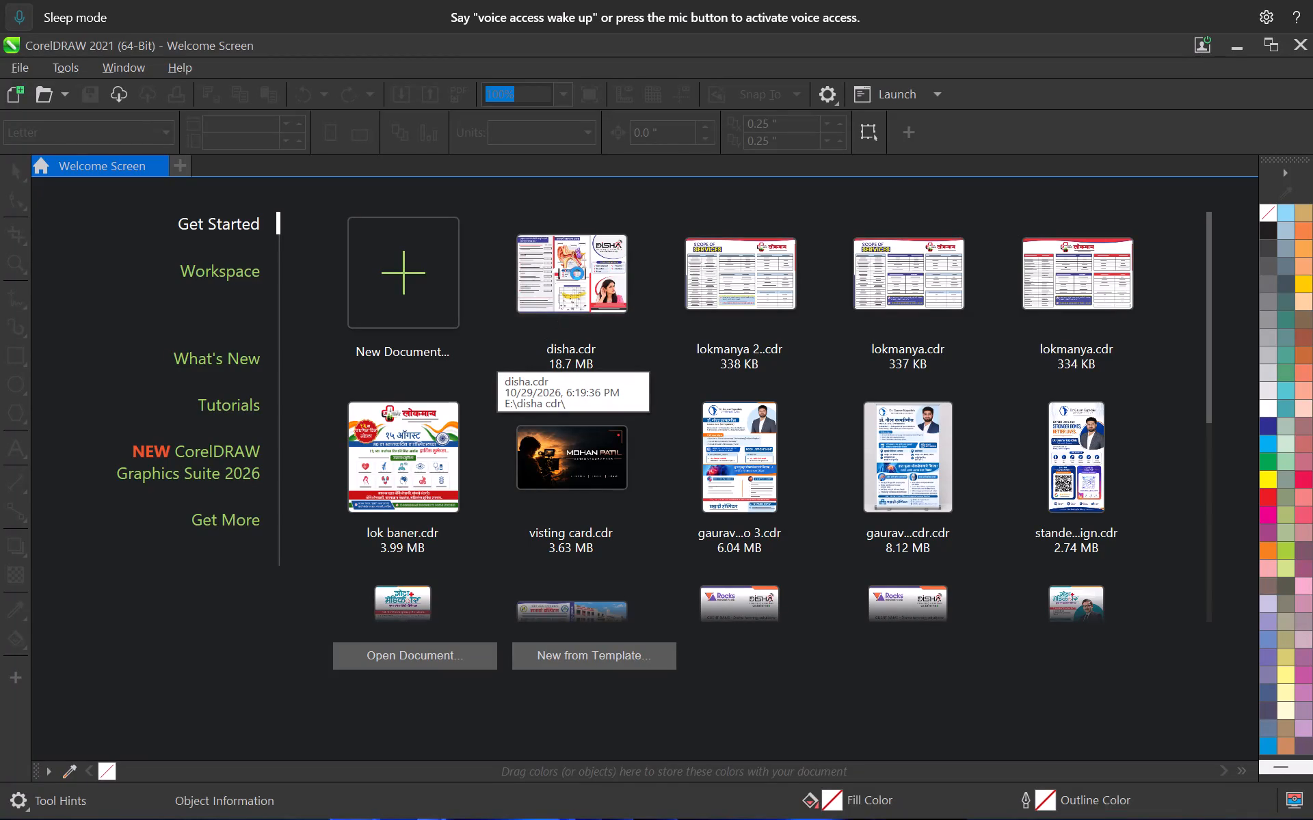
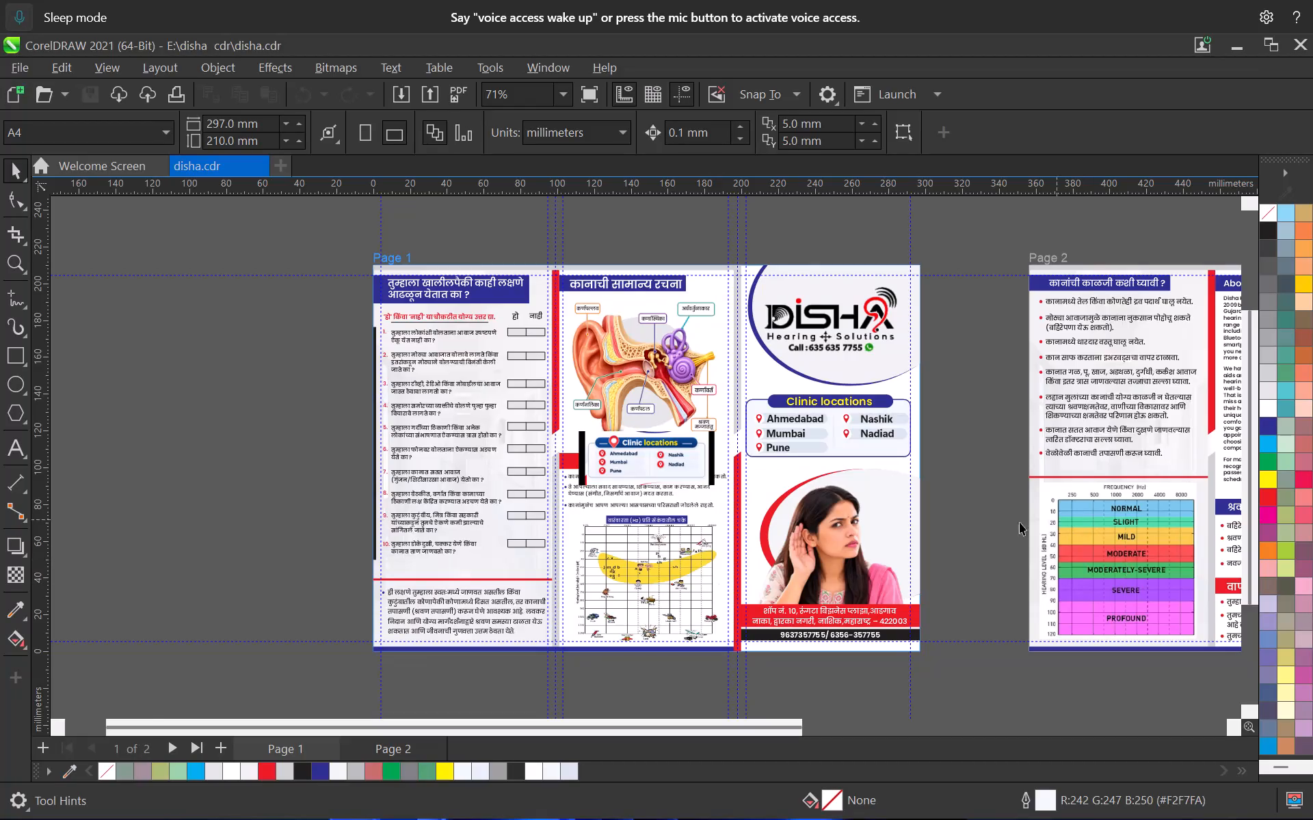
Delete the blue heading bar and the rounded frame behind the Clinic locations block on the logo panel.
scroll(773, 576, "up", 3)
scroll(825, 542, "up", 4)
left_click(985, 547)
scroll(928, 551, "up", 4)
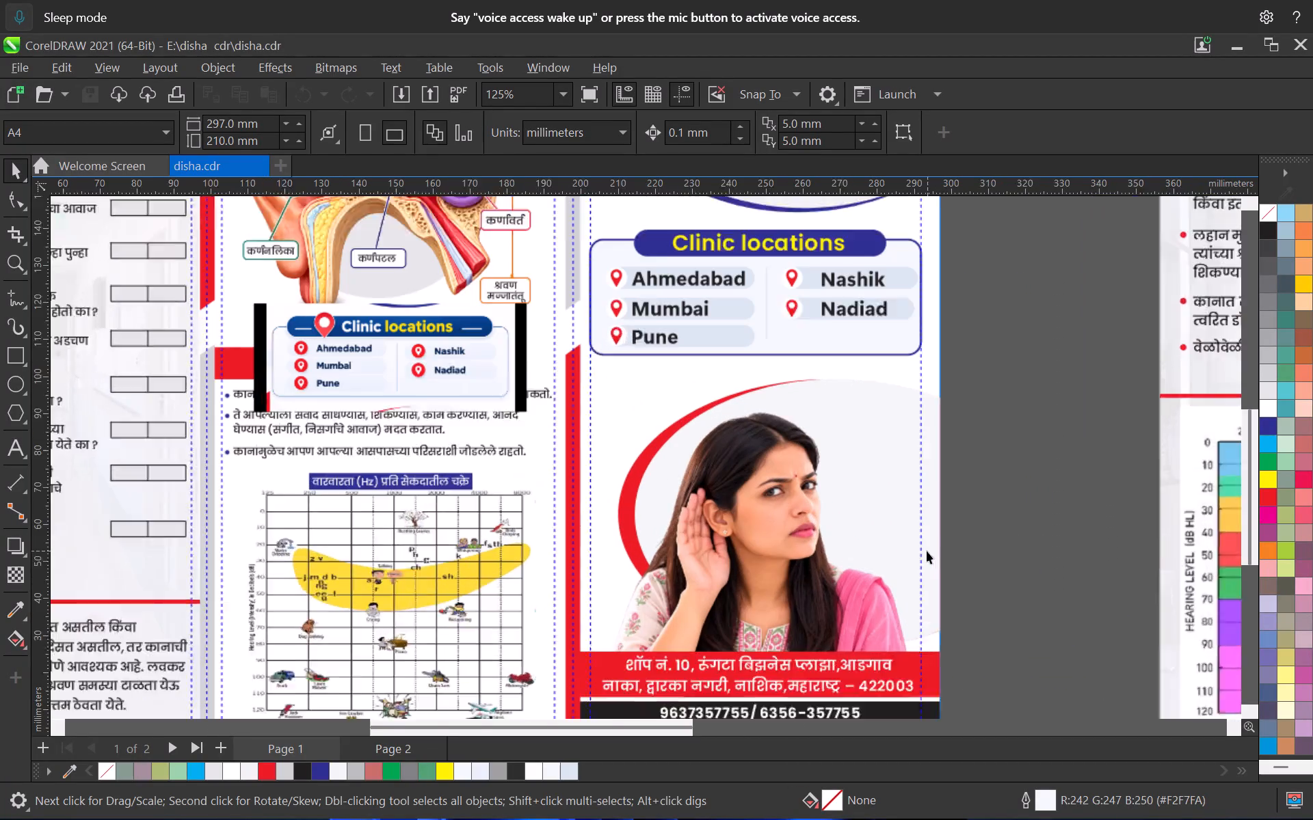
scroll(916, 549, "down", 4)
scroll(916, 550, "up", 3)
middle_click_drag(837, 485, 890, 657)
scroll(754, 433, "up", 6)
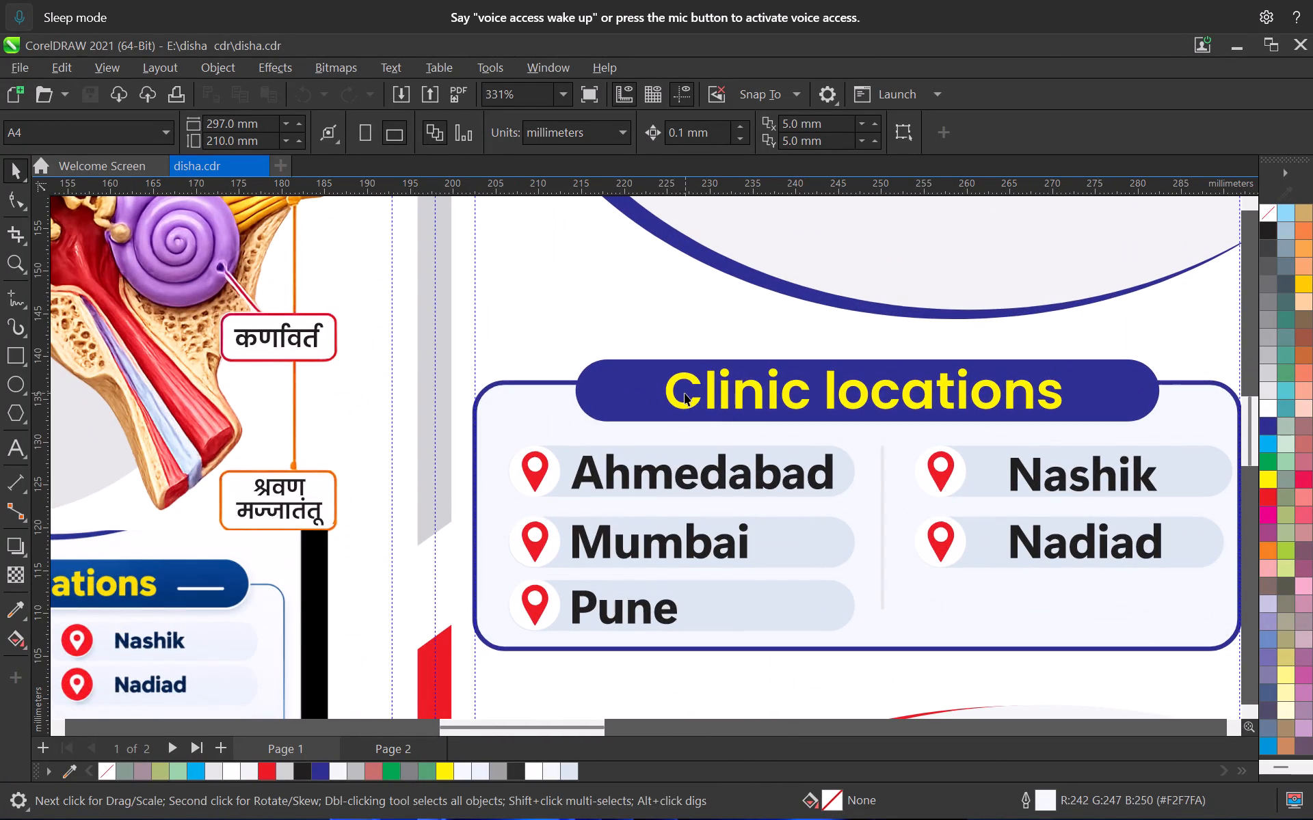
left_click(685, 393)
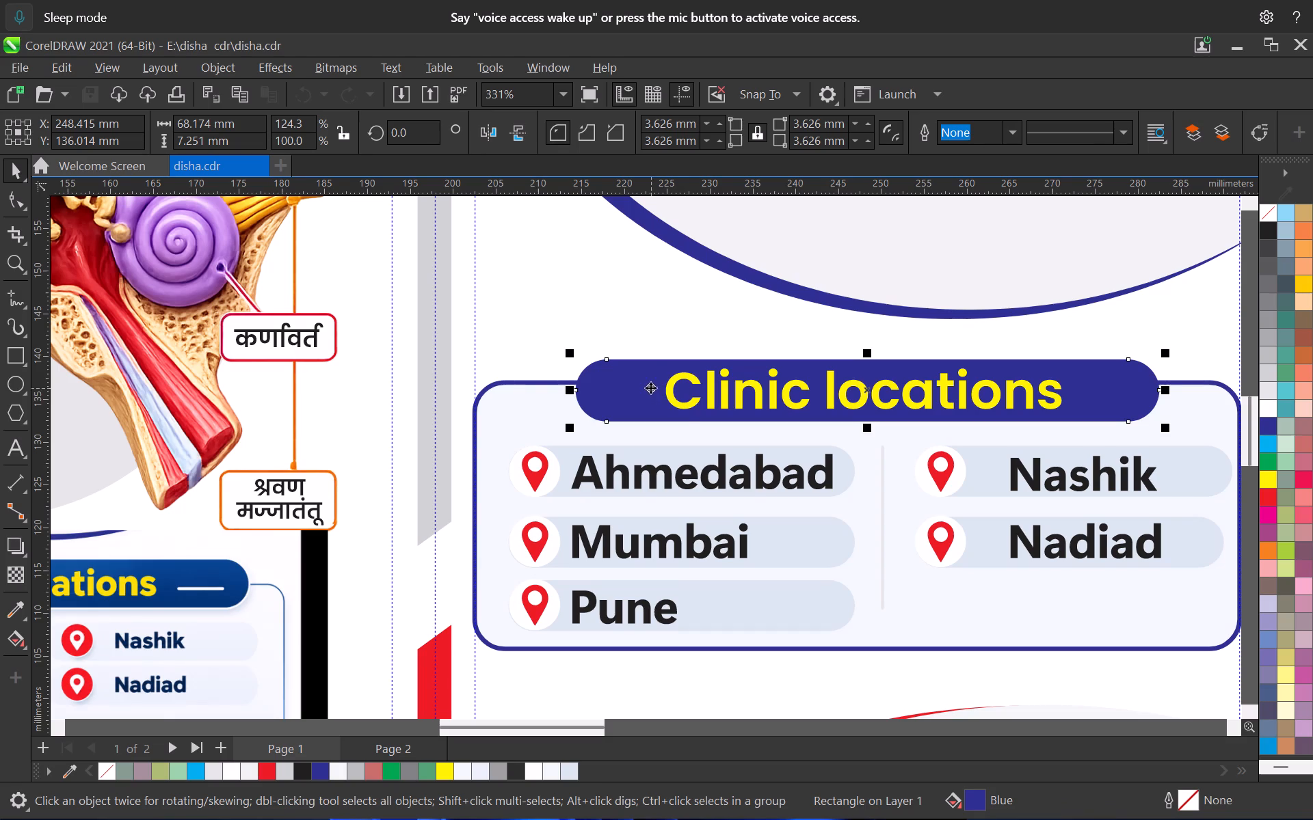
key("Pause")
key("Delete")
left_click(572, 398)
key("Delete")
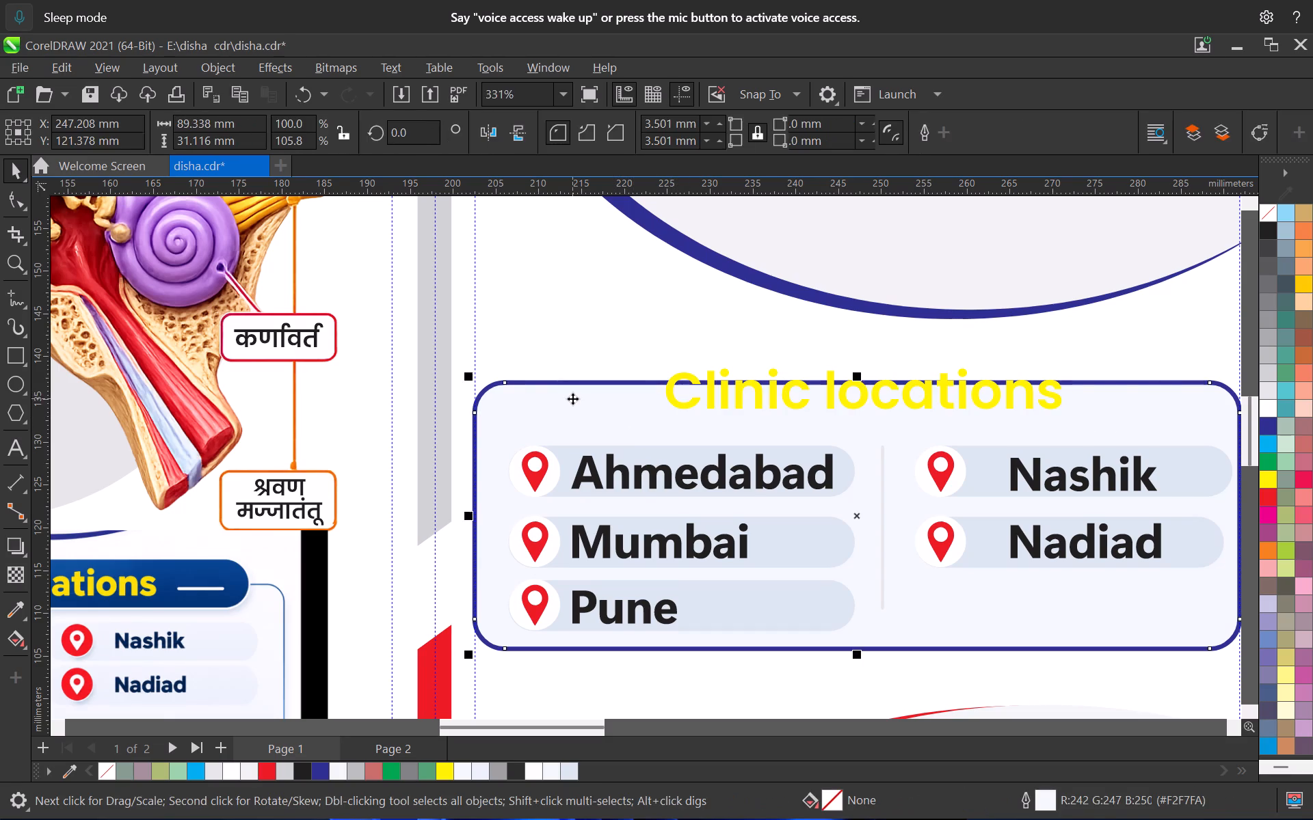
Delete the location pin and background pill of the Ahmedabad entry, keeping its text.
left_click(556, 467)
key("Delete")
left_click(534, 467)
scroll(534, 467, "down", 5)
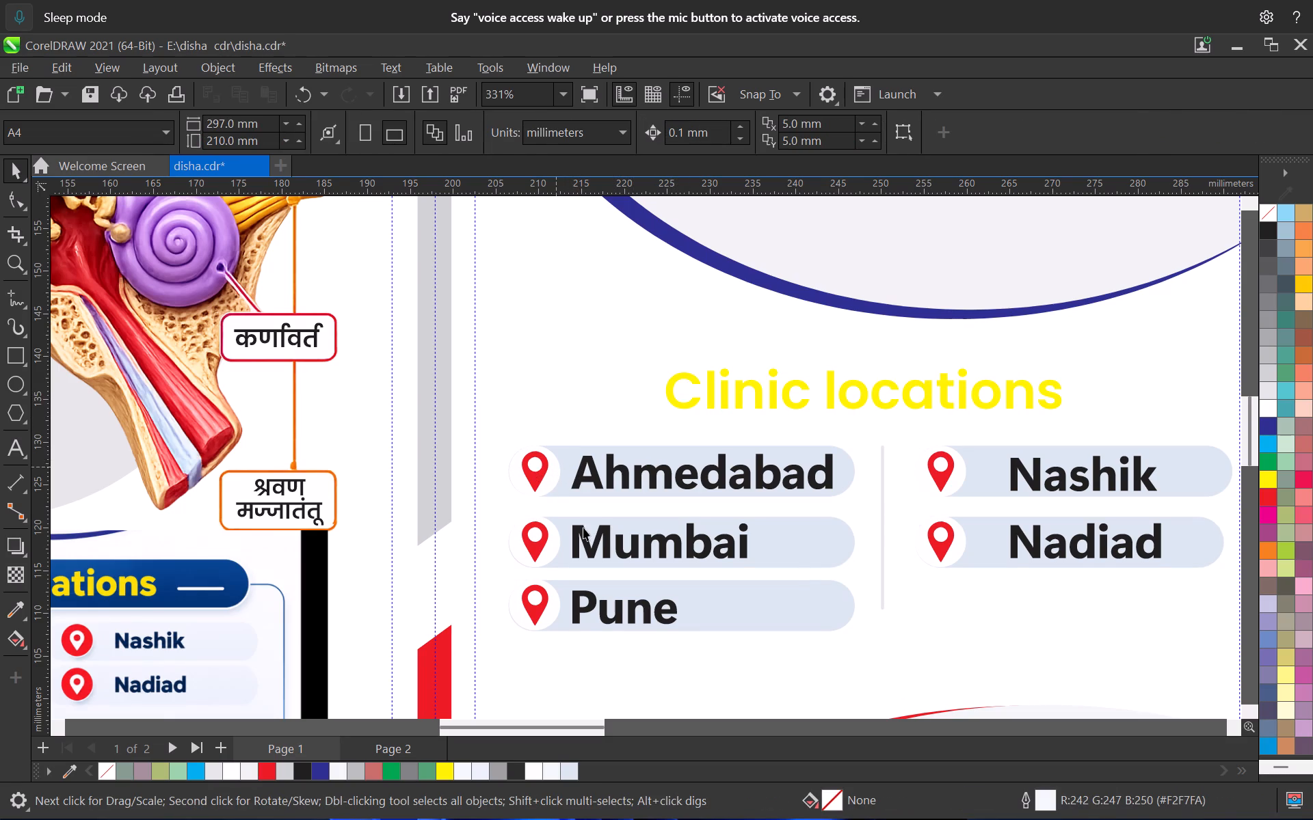
double_click(548, 483)
scroll(548, 483, "down", 6)
key("Delete")
scroll(545, 481, "up", 3)
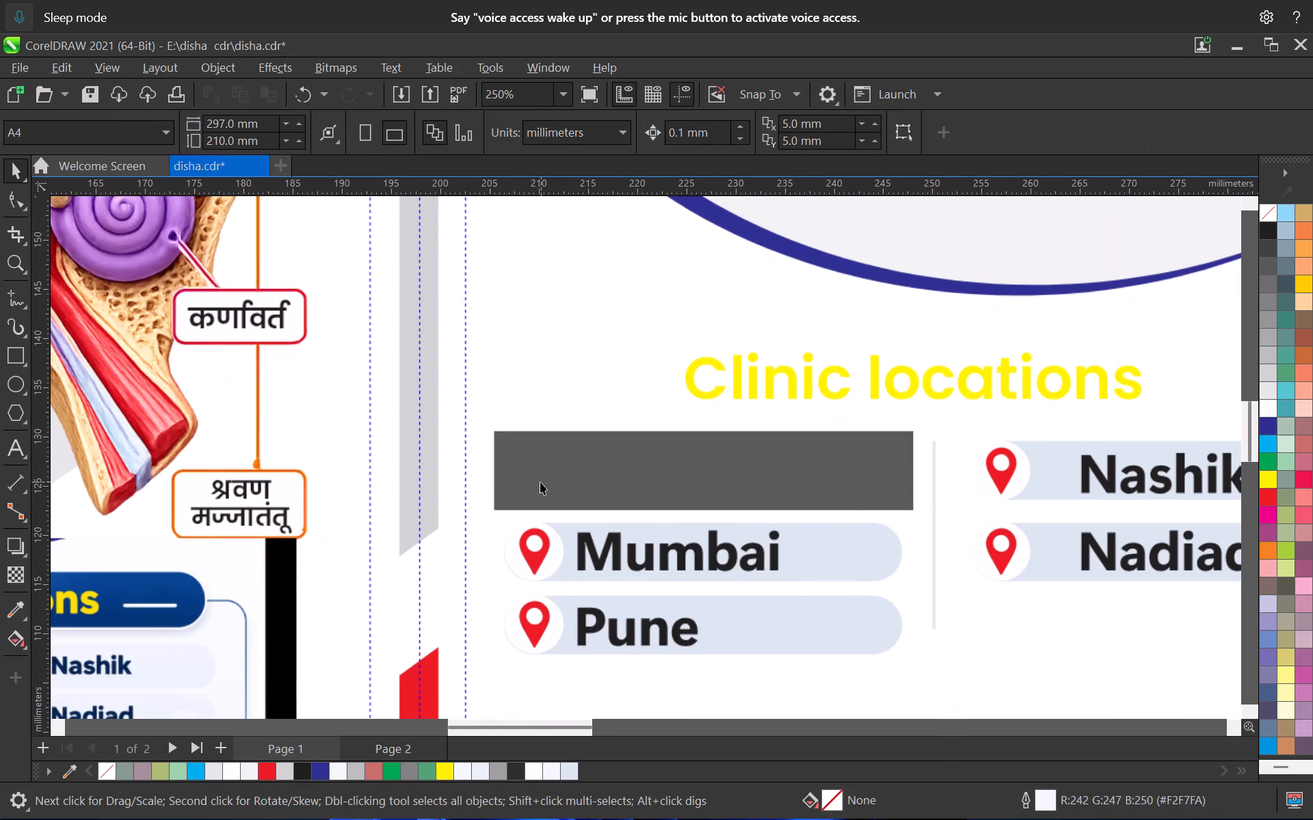
left_click(535, 480)
key("Delete")
Delete the location pins and background shapes of the Mumbai and Pune entries, keeping their text.
left_click(533, 568)
key("Delete")
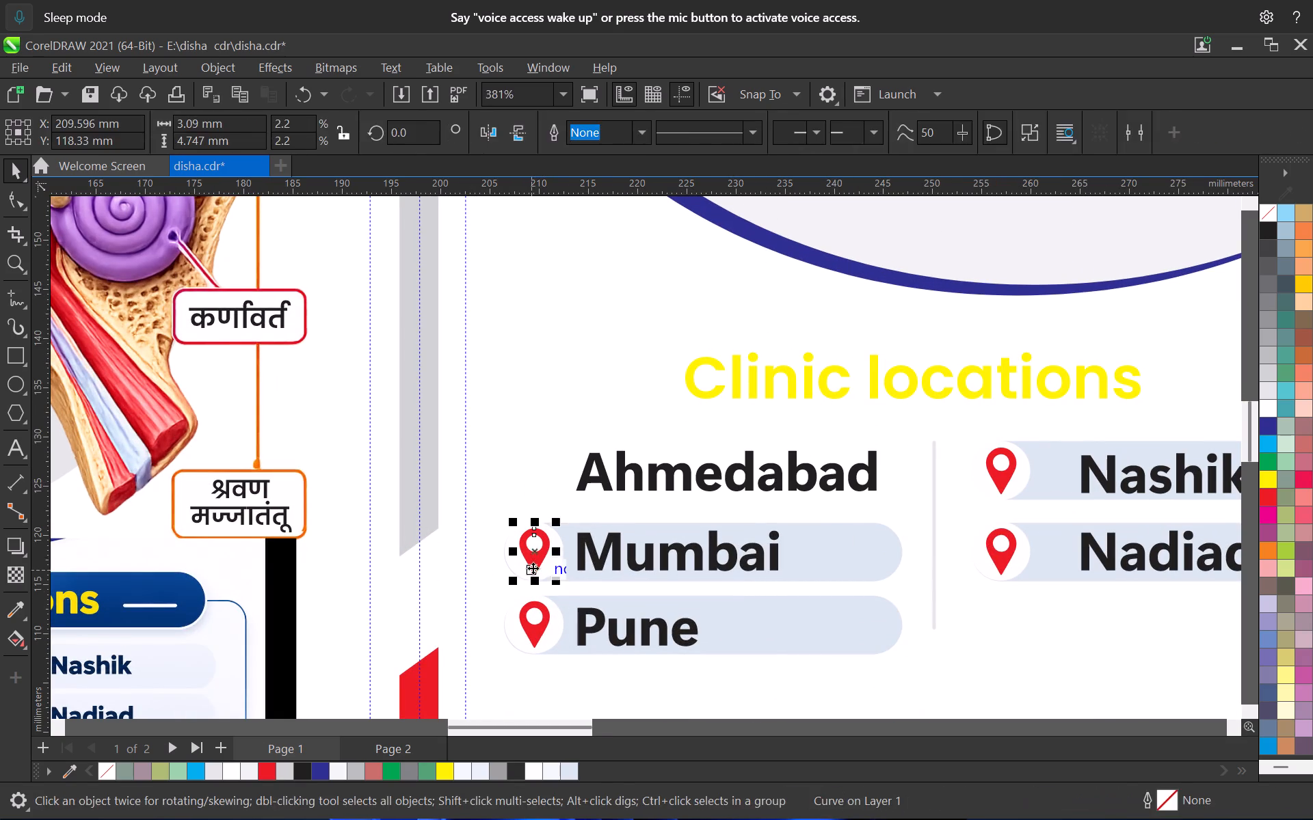
left_click(533, 568)
key("Delete")
left_click(533, 568)
key("Delete")
left_click(540, 605)
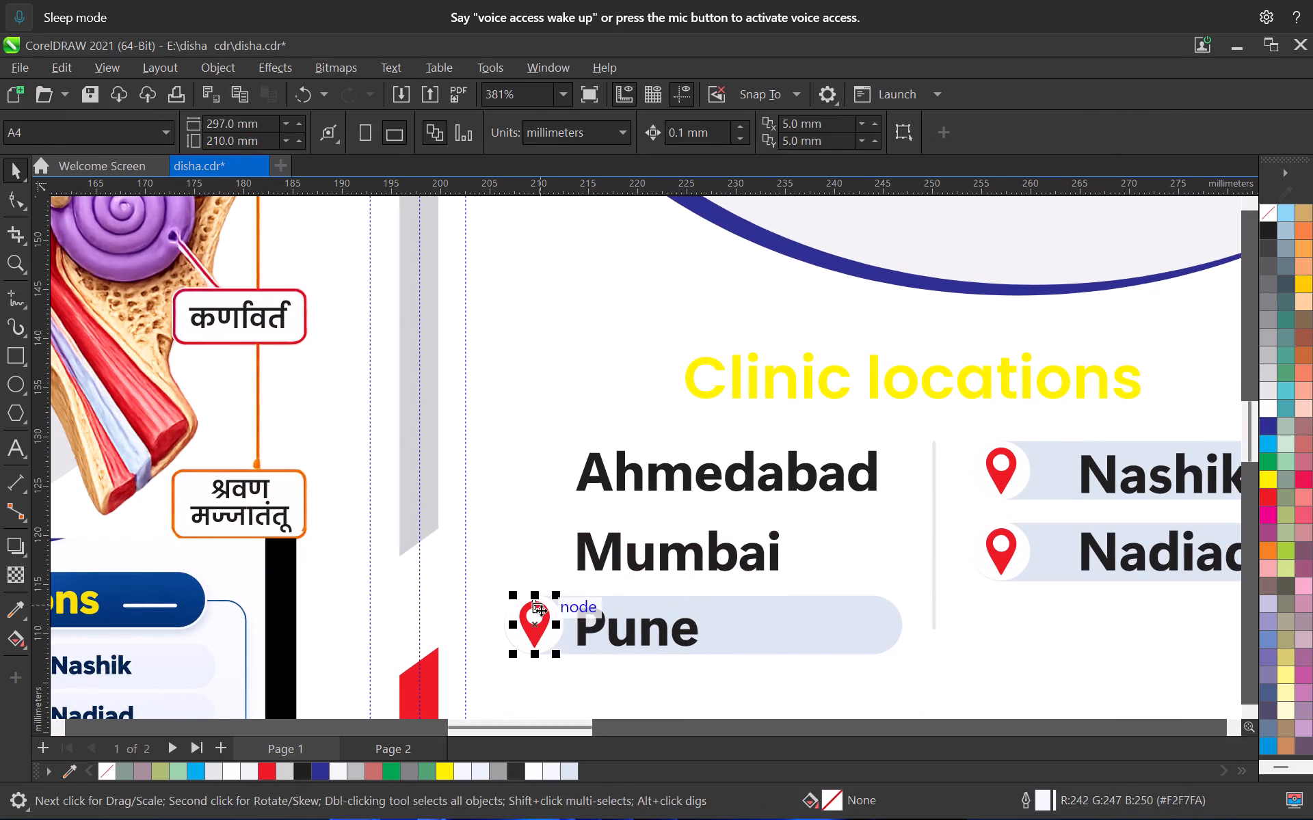
key("Delete")
left_click(545, 625)
key("Delete")
left_click(810, 634)
key("Delete")
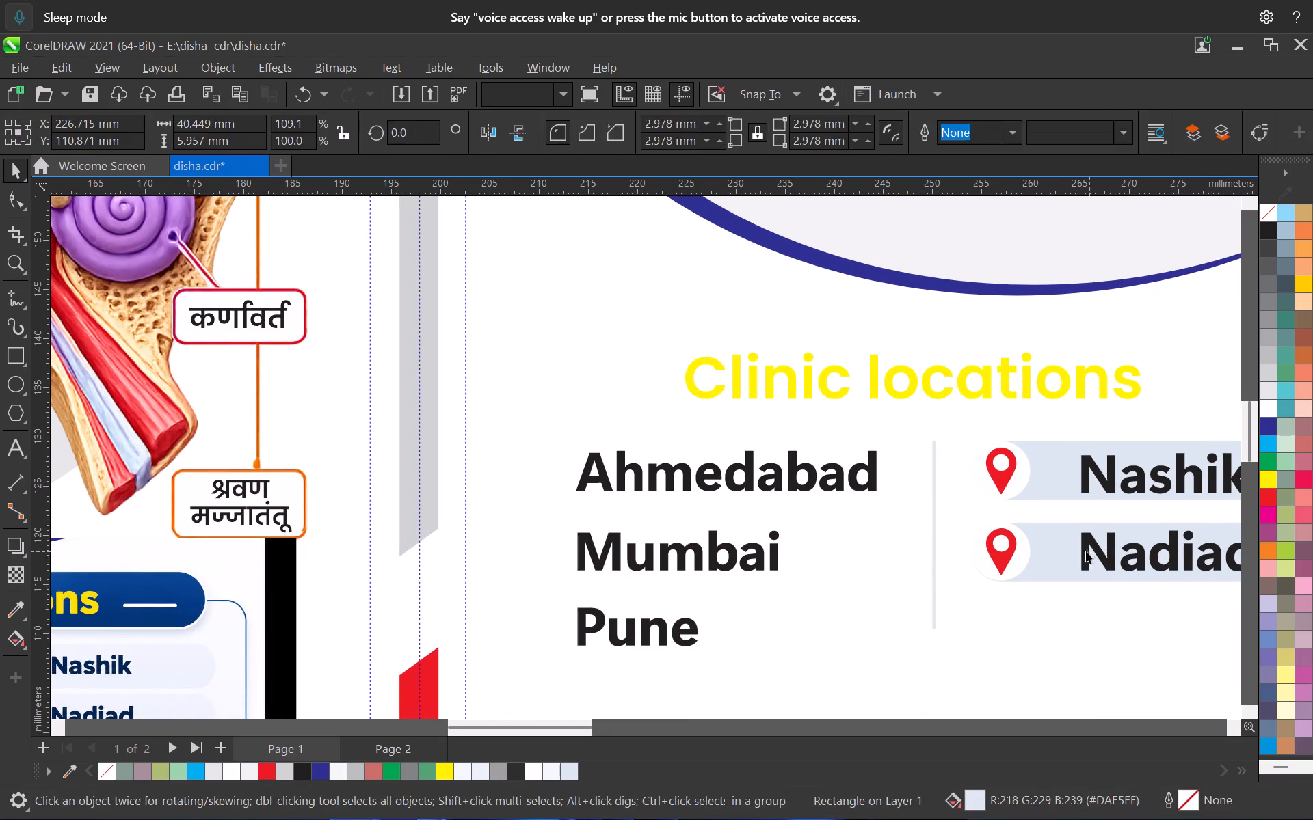
Delete the location pin and background shapes of the Nadiad entry, keeping its text.
left_click(1039, 547)
key("Delete")
left_click(1007, 543)
key("Delete")
left_click(1006, 551)
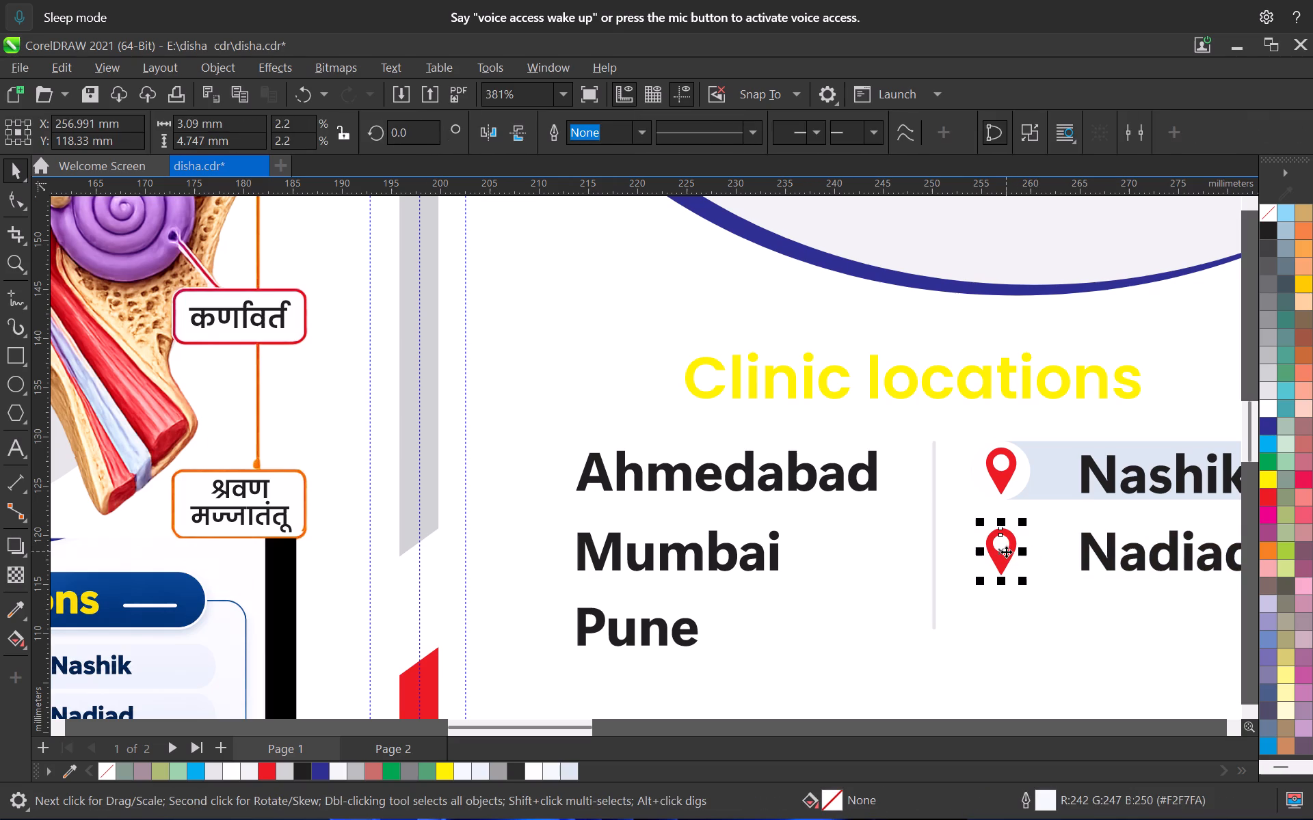
key("Delete")
left_click(1006, 551)
Shrink the photo of the listening woman above the address band to about 44.4 mm wide.
scroll(1016, 474, "down", 6)
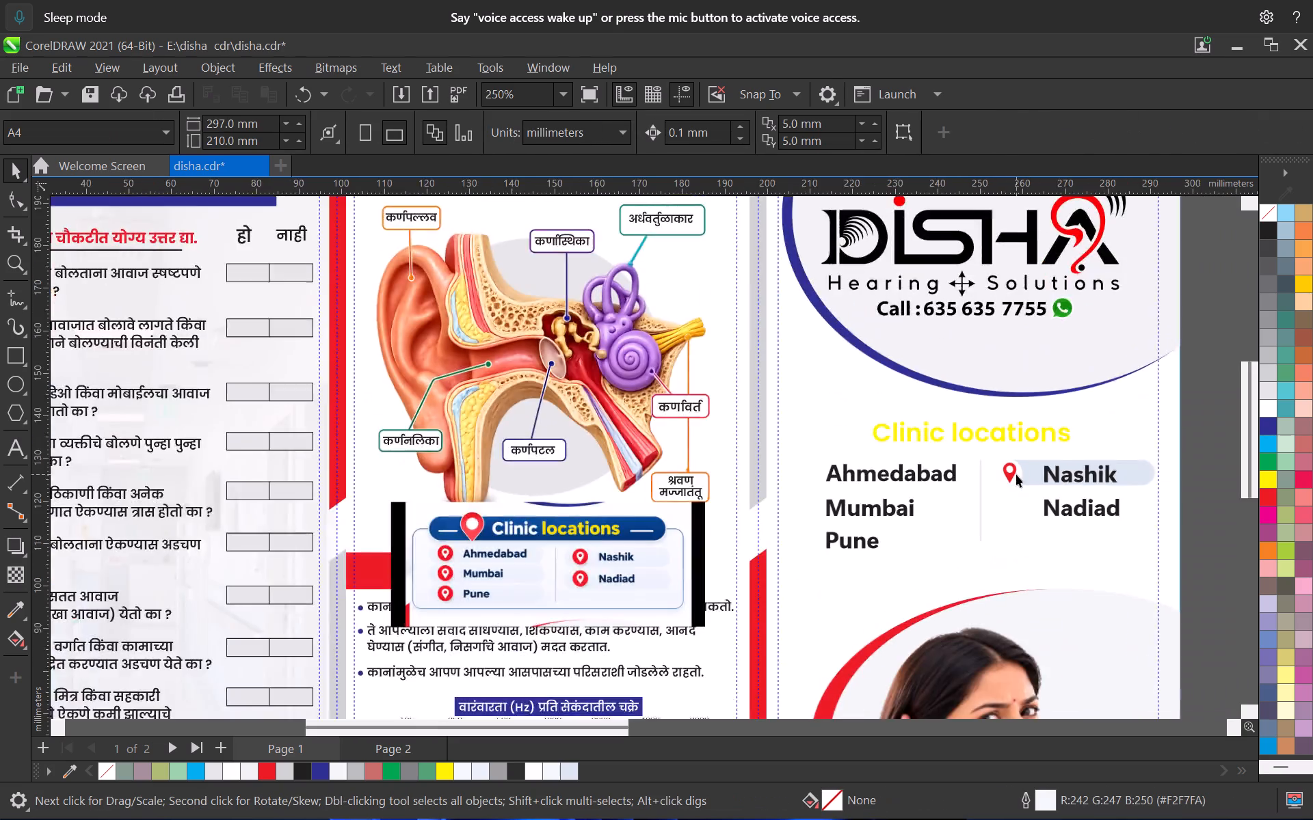
scroll(1016, 474, "down", 4)
left_click(1161, 467)
middle_click_drag(966, 504, 679, 346)
scroll(666, 474, "up", 4)
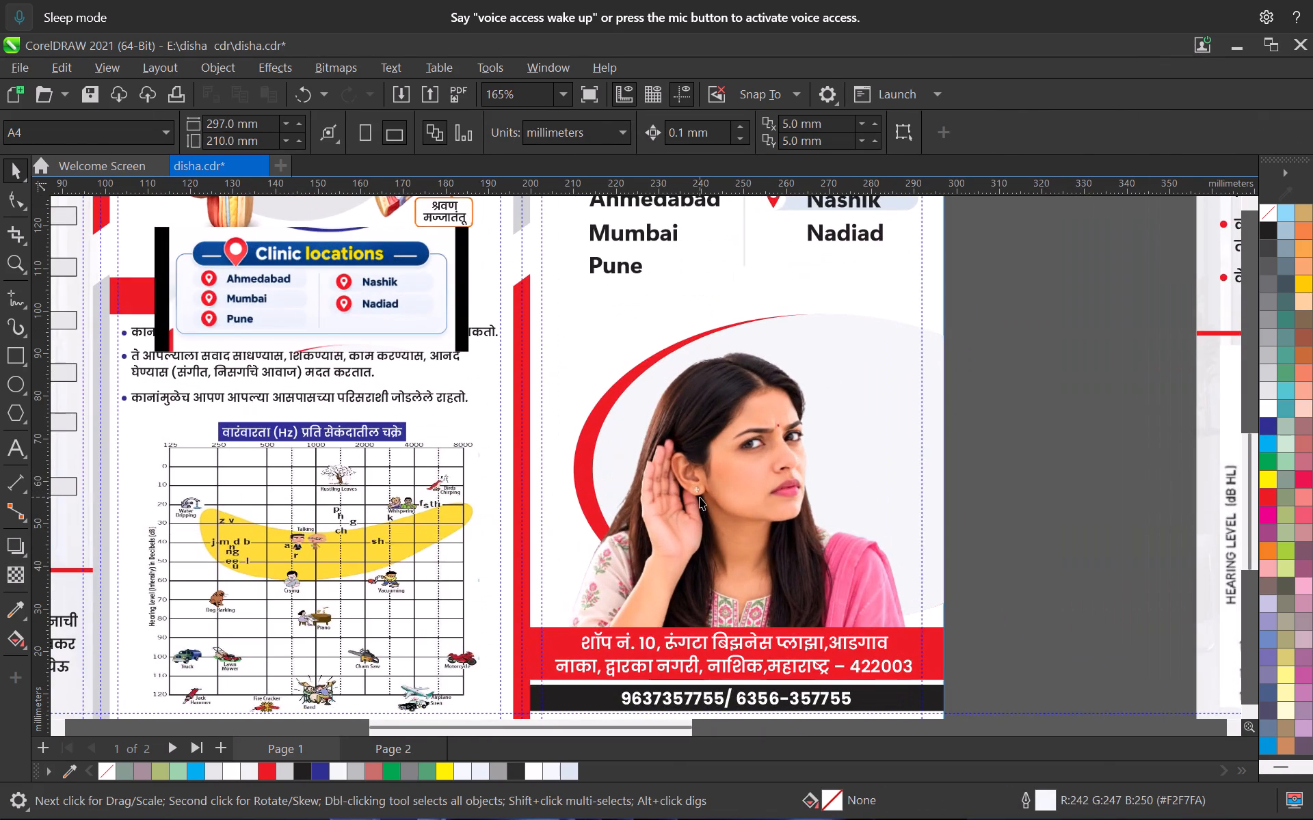
left_click(700, 497)
left_click_drag(538, 346, 603, 503)
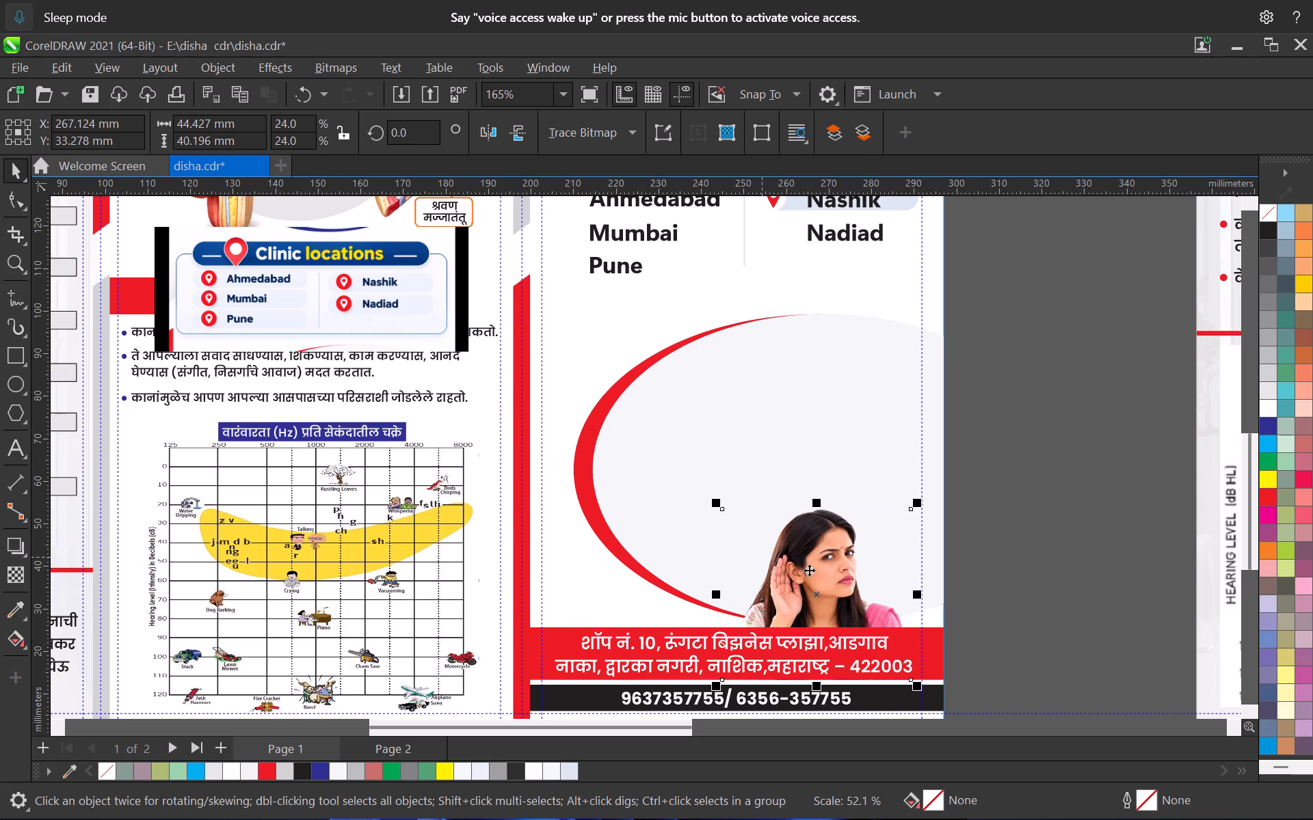
Reposition the woman's photo just above the red address band, at about X 246.5 mm, Y 40.7 mm.
left_click_drag(821, 570, 727, 587)
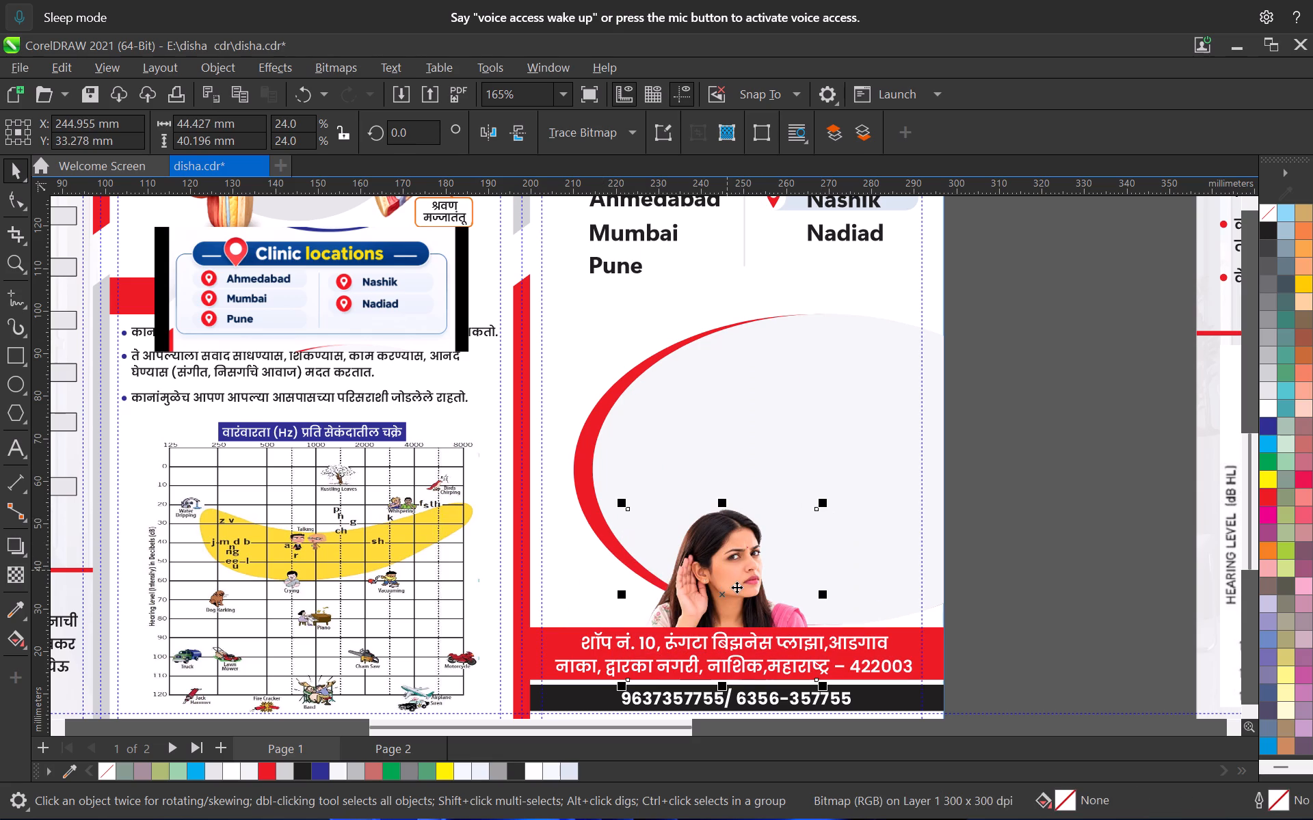
key("Up")
key("Up")
key("Up")
key("Up")
key("Up")
key("Up")
key("Up")
key("Up")
key("Up")
key("Up")
key("Up")
key("Up")
key("Up")
key("Up")
key("Up")
key("Up")
key("Up")
key("Up")
key("Up")
key("Up")
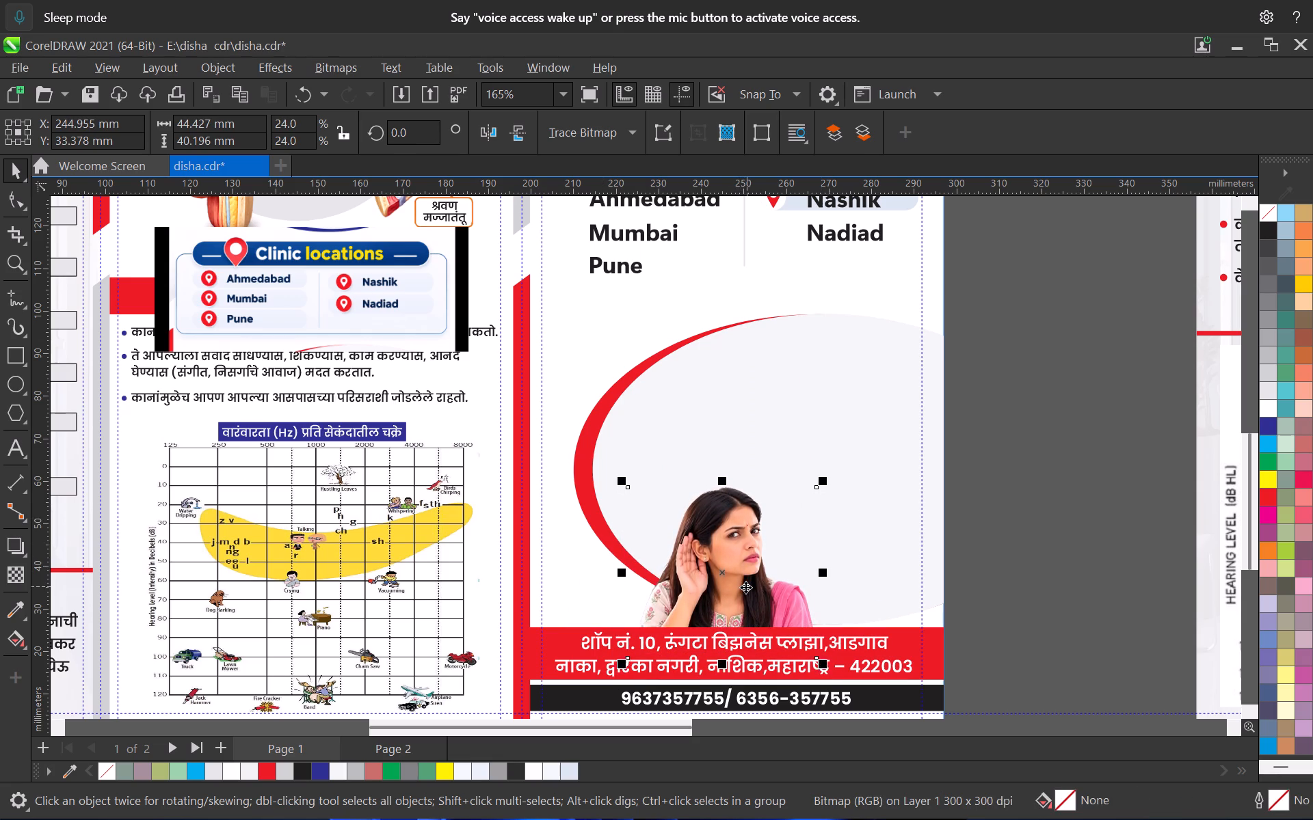
key("0")
key("0")
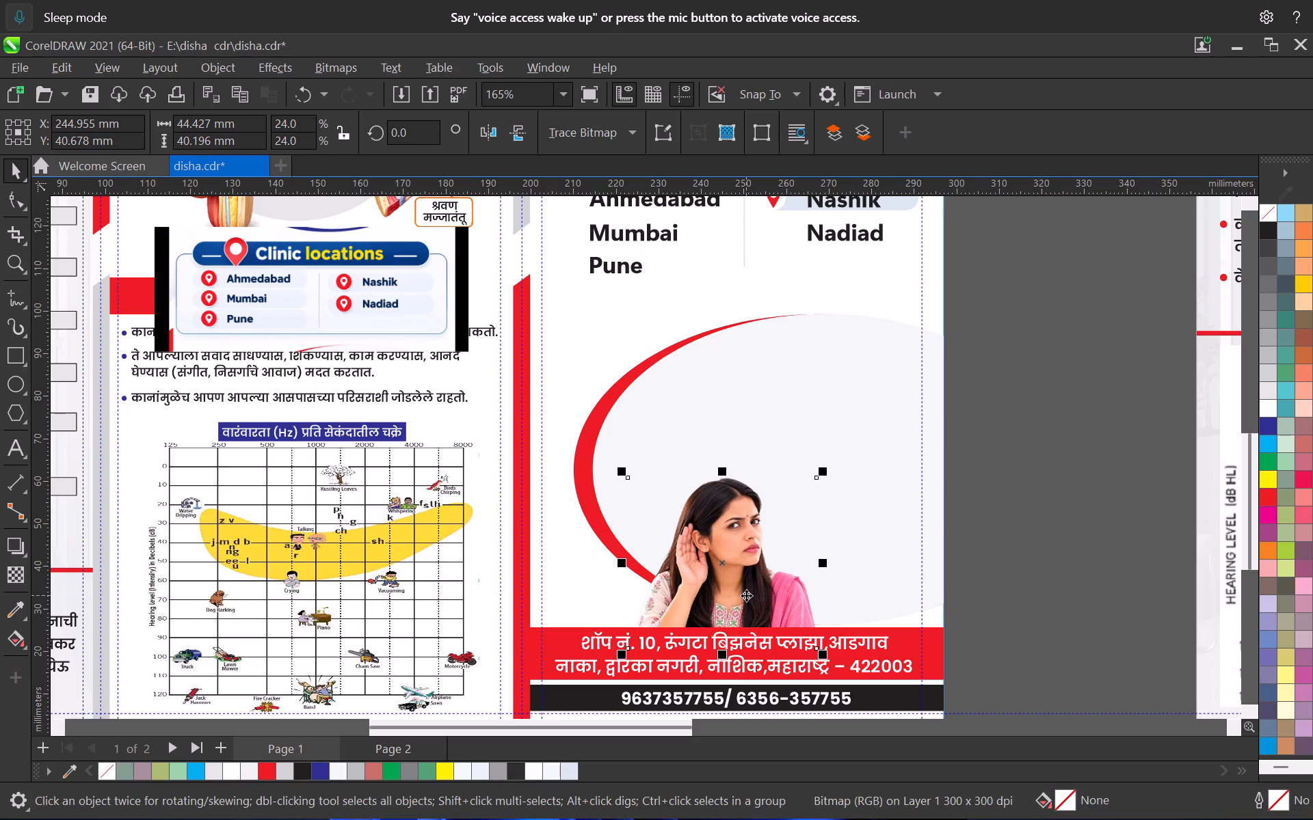
key("Right")
key("Right")
key("Right")
key("Right")
key("Right")
key("Right")
key("Right")
key("Right")
key("Right")
key("Right")
key("Right")
key("Right")
key("Right")
key("Right")
key("Right")
key("Right")
key("Right")
key("Right")
key("Right")
key("Right")
left_click(1109, 398)
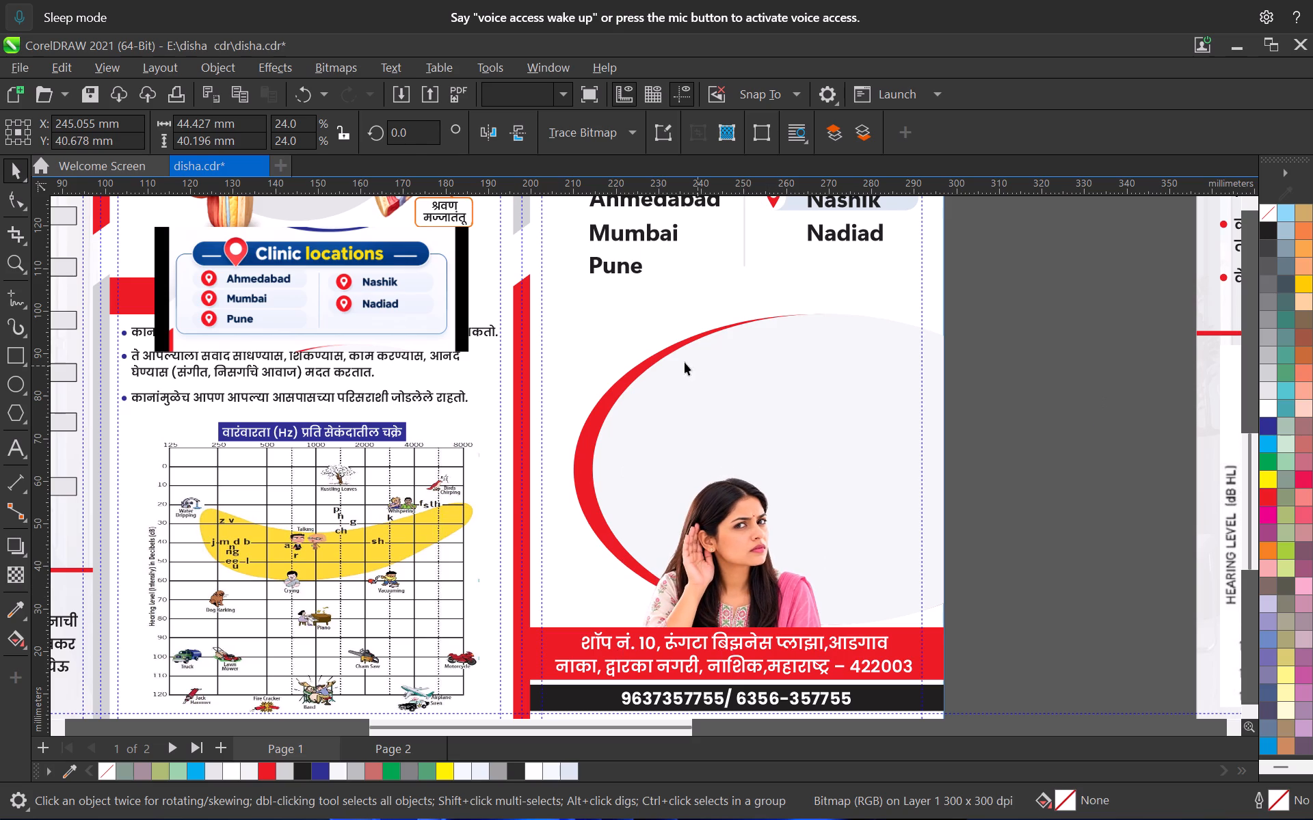
Shrink the red arc and the pale oval behind the woman together to about 55.1 by 46.4 mm.
left_click(711, 334)
left_click(665, 348, "shift")
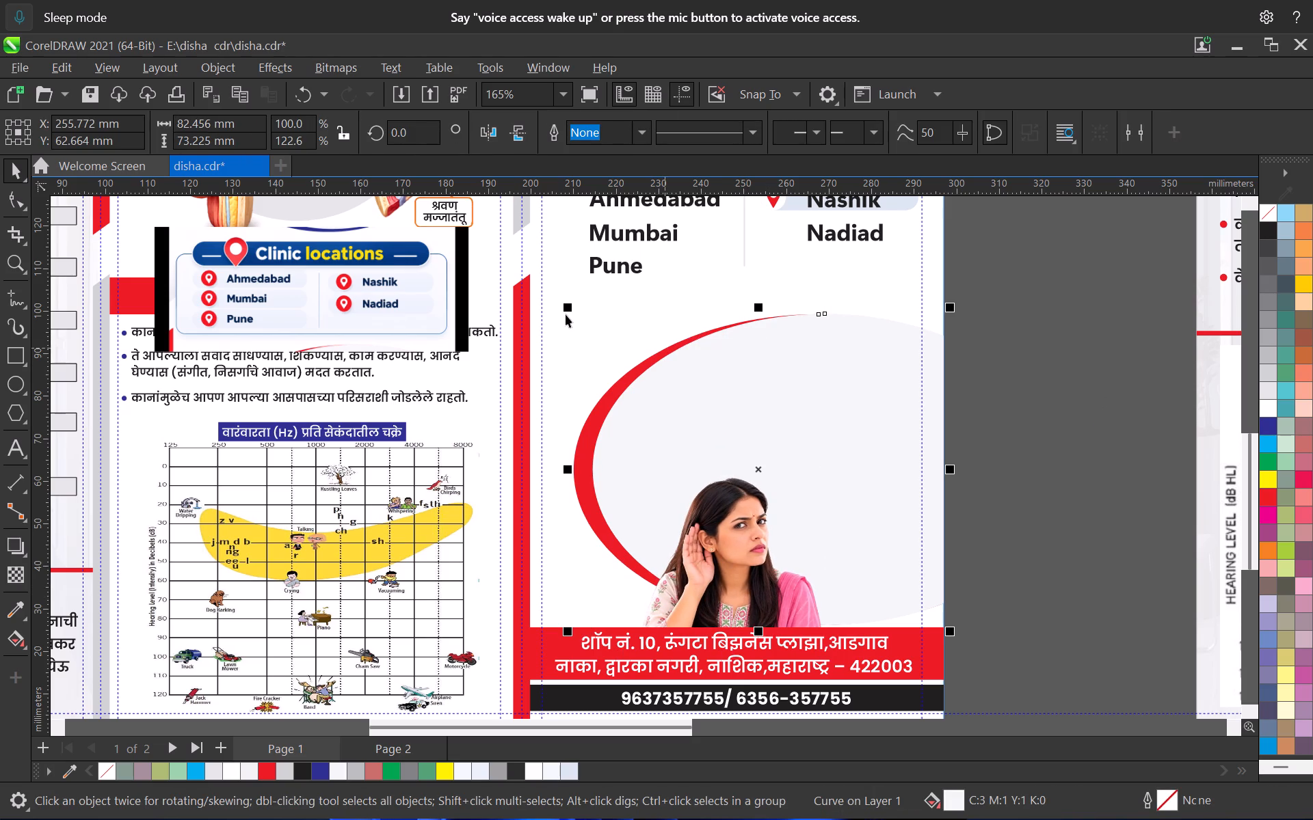
left_click_drag(562, 301, 615, 415)
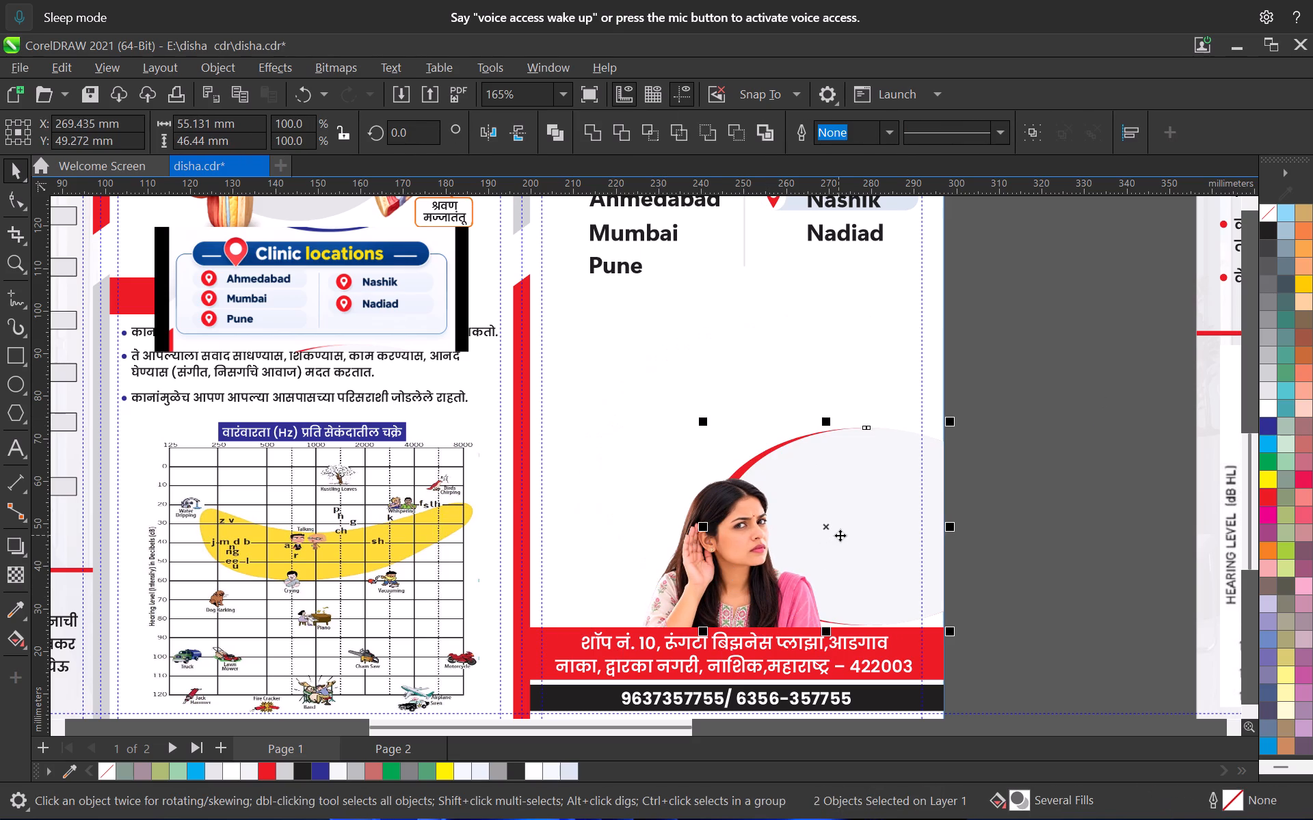
Move the red arc and pale oval over so they sit behind the woman, undoing the extra last shift.
left_click_drag(847, 536, 791, 538)
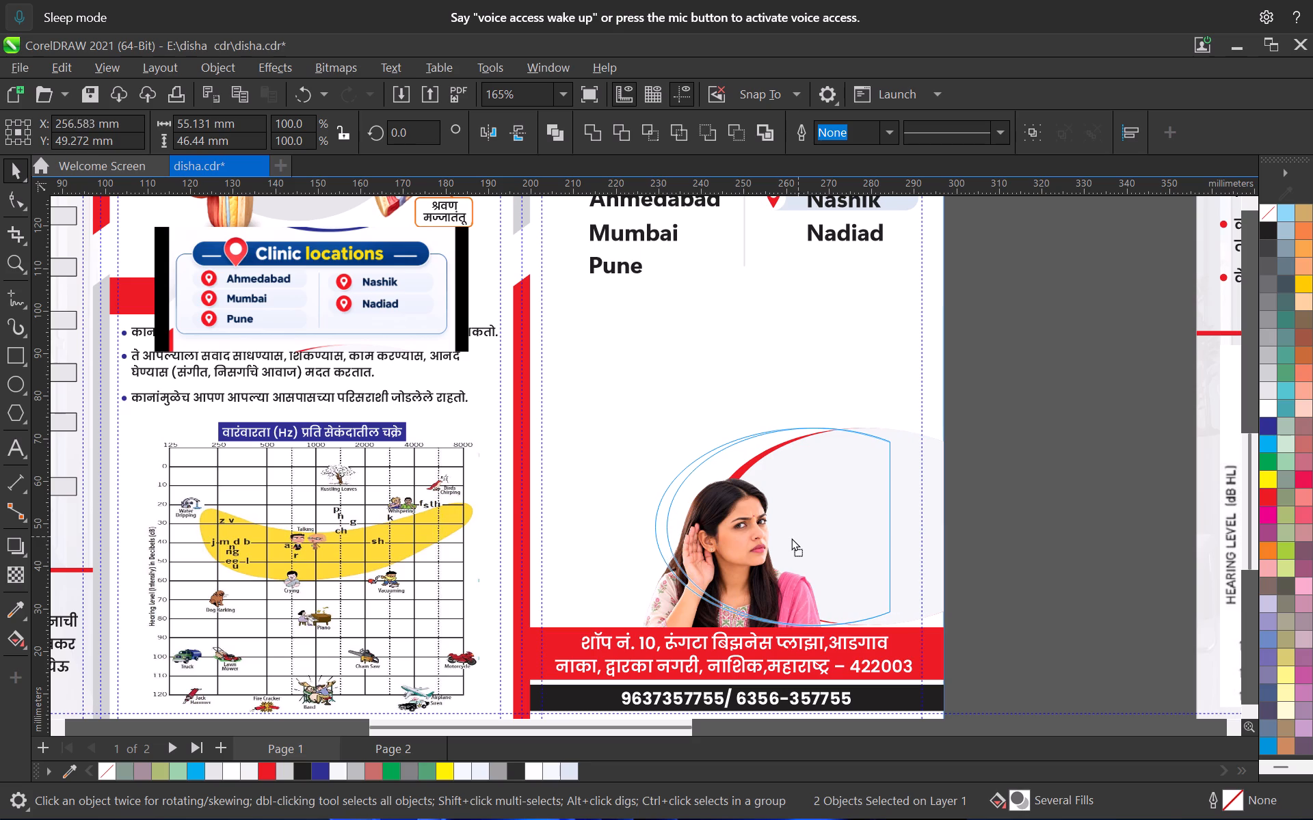
left_click_drag(791, 538, 781, 550)
left_click_drag(812, 540, 814, 548)
key("ctrl+z")
Stretch the red arc and pale oval together toward the page's right edge, to about 70.6 mm wide.
left_click(868, 456)
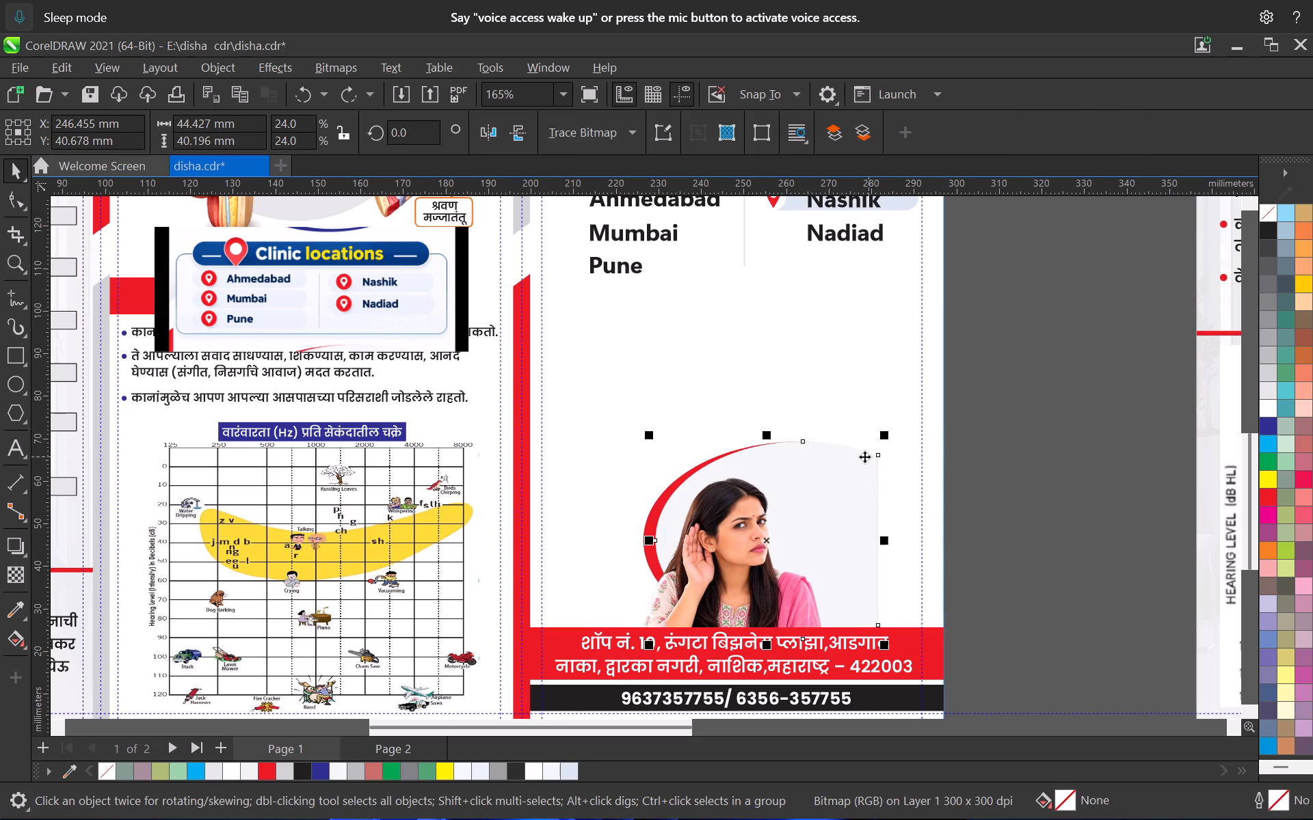
left_click(732, 450, "shift")
left_click_drag(887, 538, 938, 543)
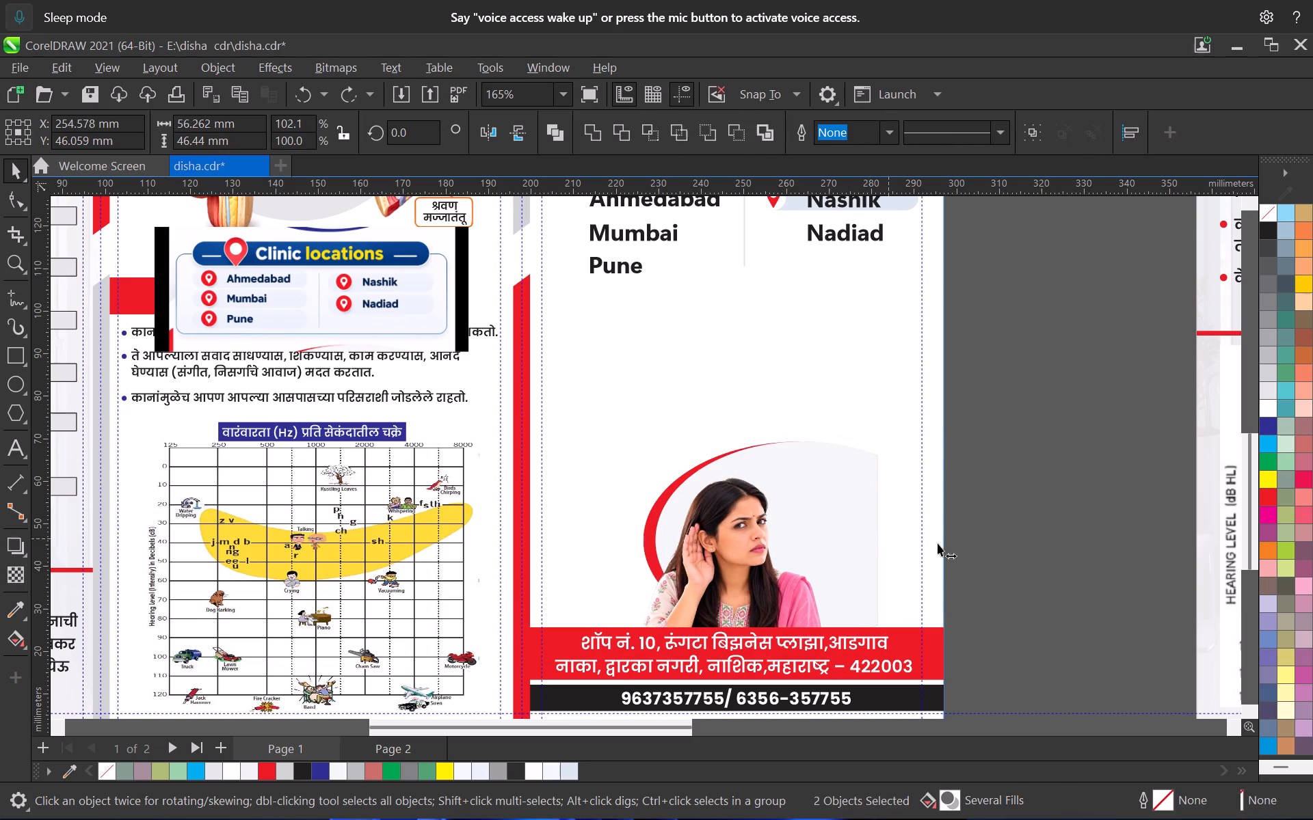
left_click_drag(938, 543, 953, 558)
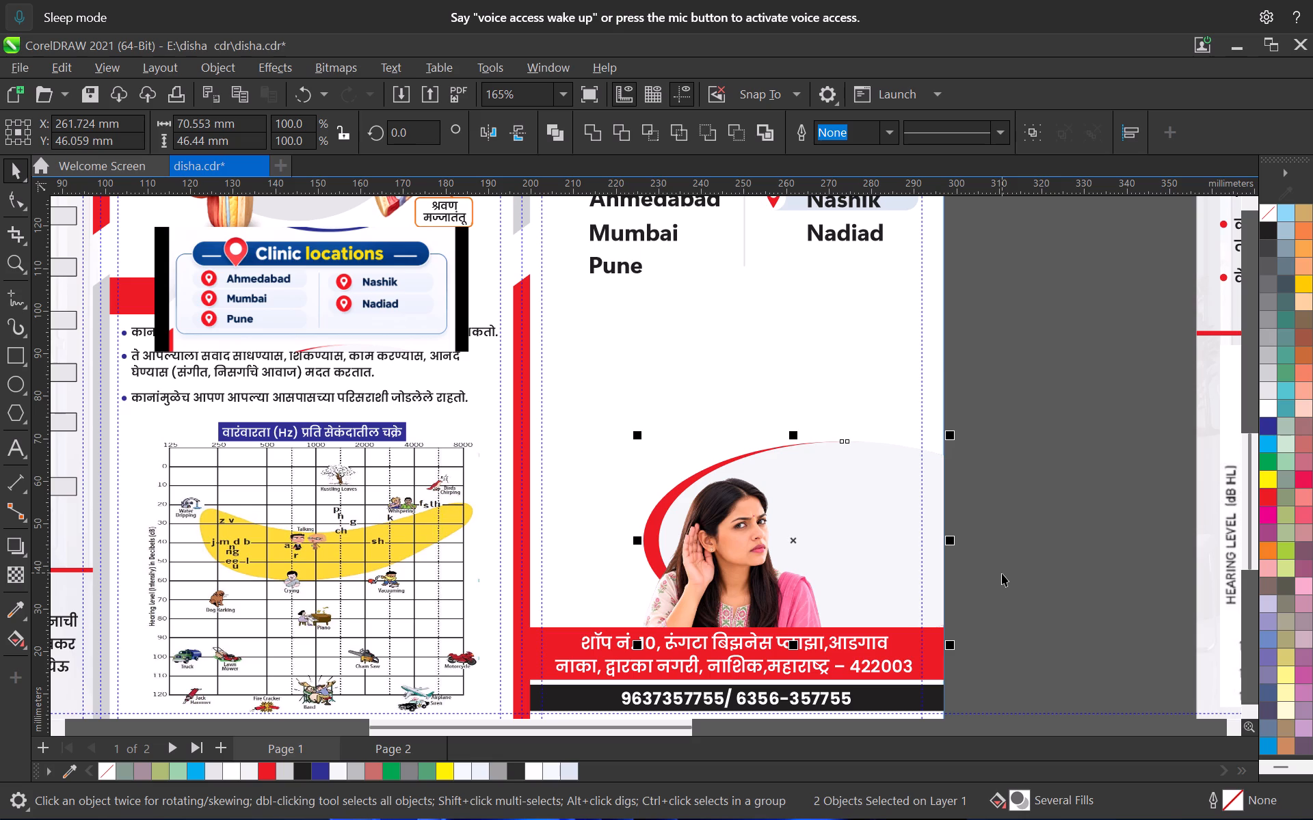
Nudge the red arc and pale oval about 3 mm down and 3 mm left.
key("Down")
key("Down")
key("Down")
key("Down")
key("Down")
key("Down")
key("Down")
key("Down")
key("Down")
key("Down")
key("Down")
key("Down")
key("Down")
key("Down")
key("Down")
key("Down")
key("Down")
key("Down")
key("Down")
key("Down")
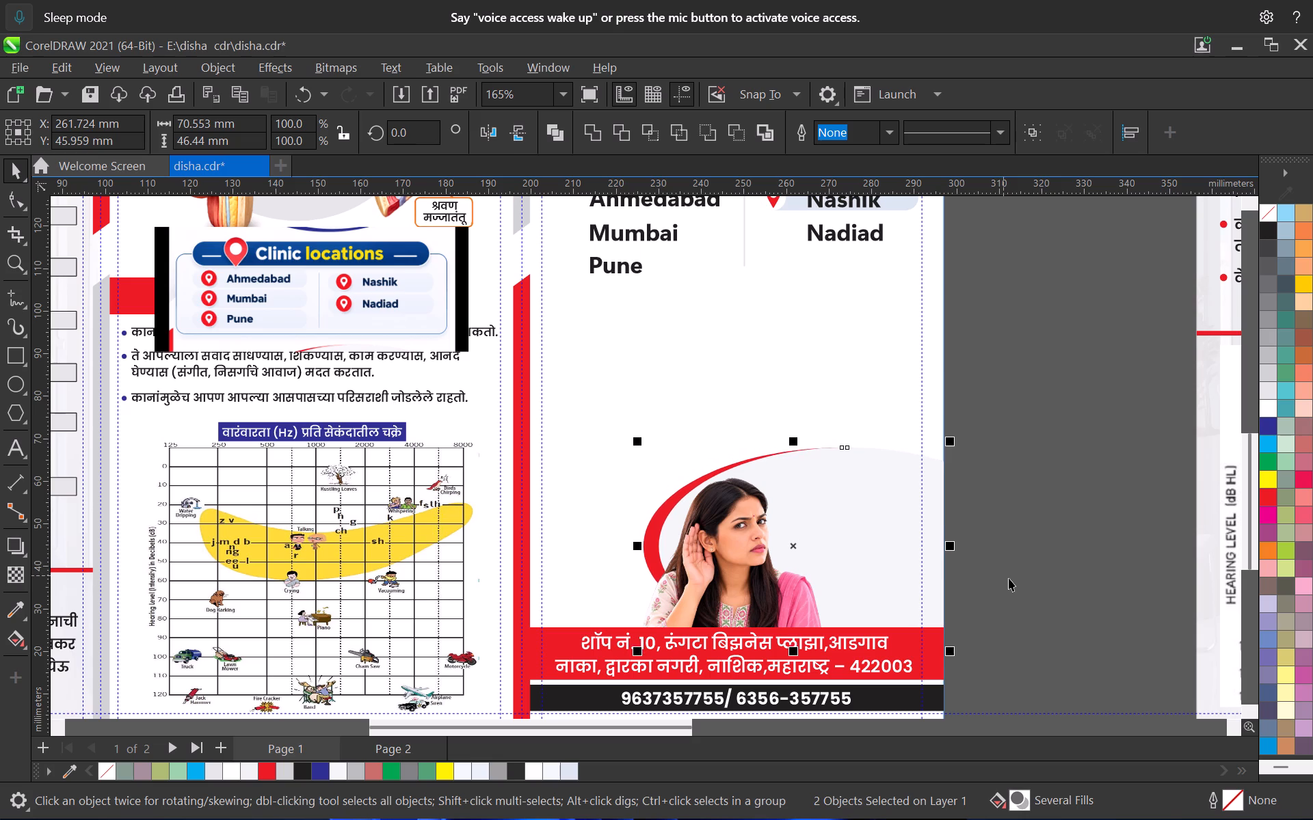
key("Left")
key("Left")
key("Left")
key("Left")
key("Left")
key("Left")
key("Left")
key("Left")
key("Left")
key("Left")
key("Left")
key("Left")
key("Left")
key("Left")
key("Left")
key("Left")
key("Left")
key("Left")
key("Left")
key("Left")
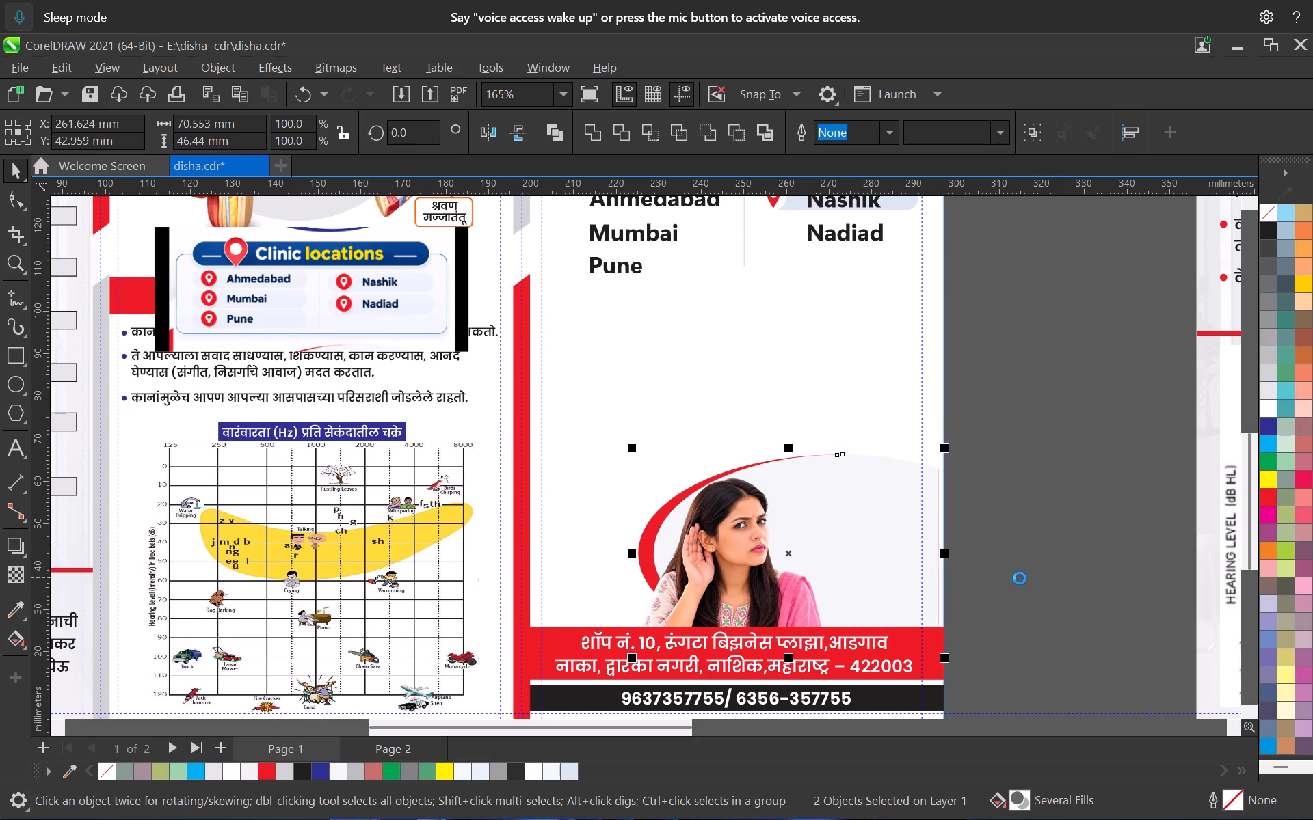
Stretch the lower edge of the red arc and pale oval further down behind the address band.
left_click_drag(777, 661, 780, 692)
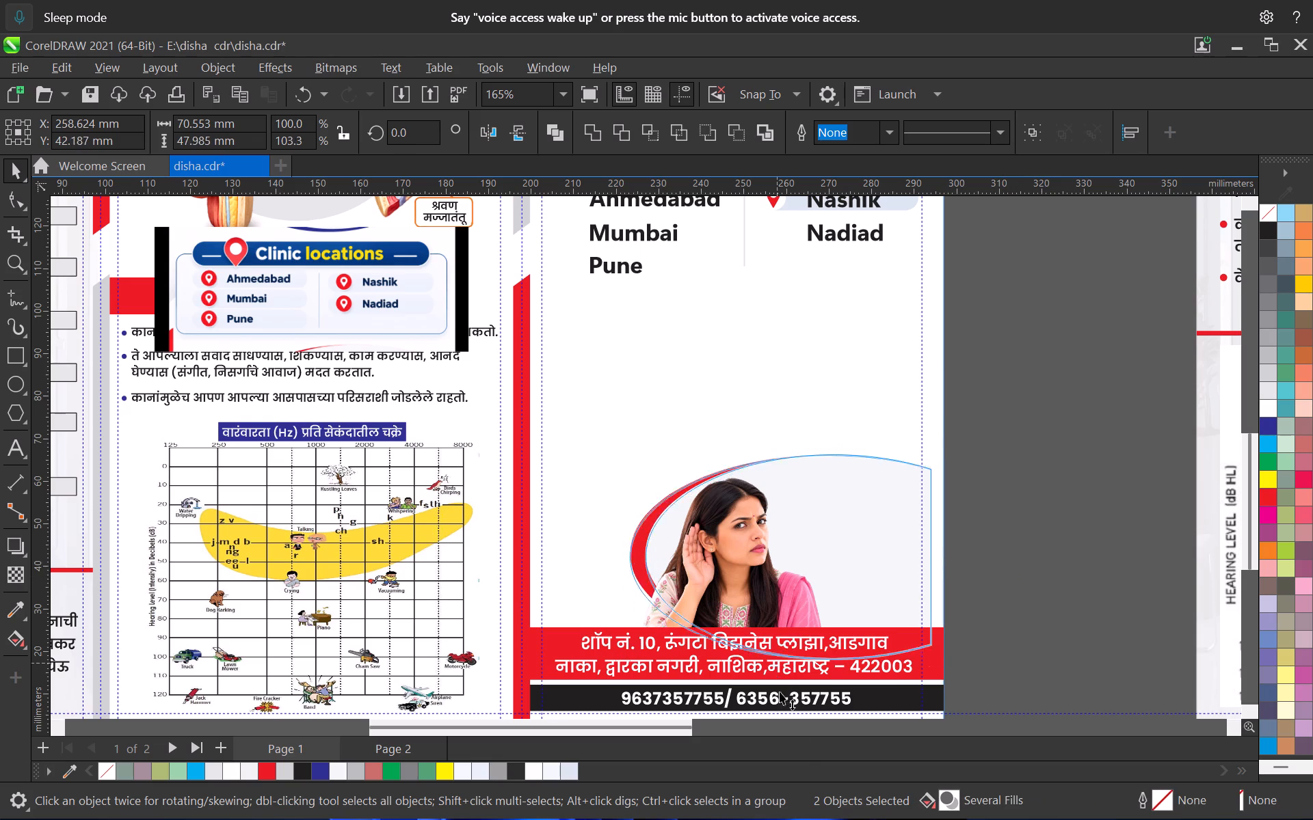
left_click_drag(780, 692, 788, 595)
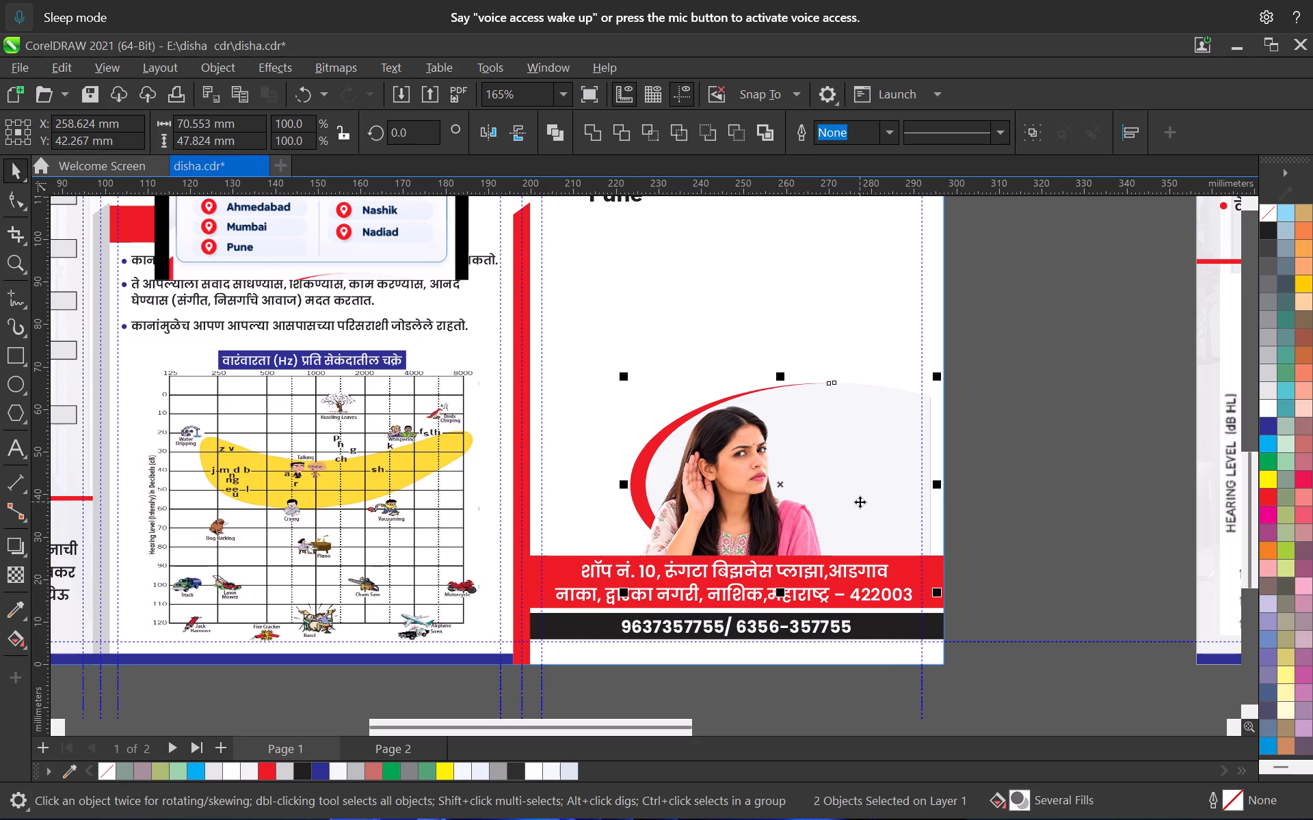
left_click_drag(784, 600, 782, 610)
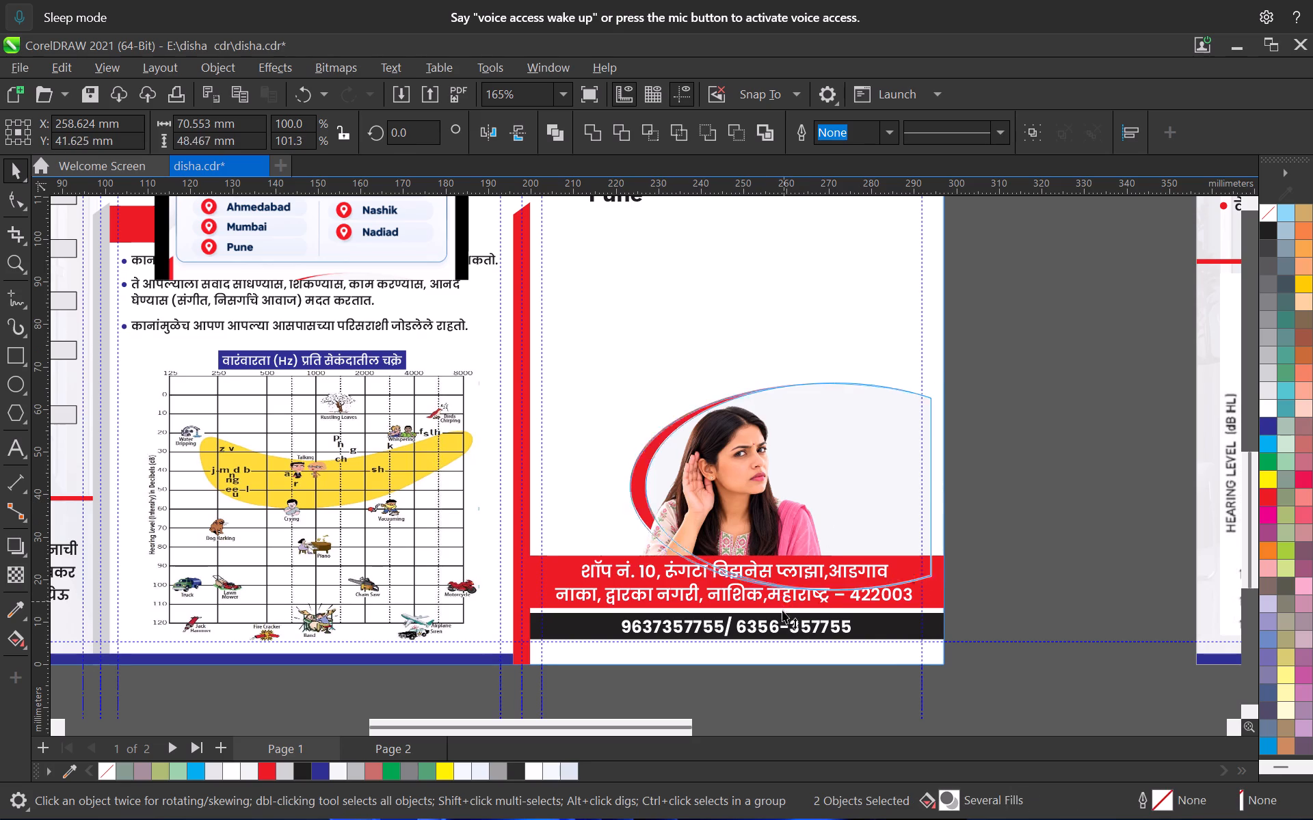
left_click_drag(782, 610, 786, 628)
left_click(1006, 392)
Examine the Clinic locations list and the space around it on the logo panel.
scroll(648, 398, "down", 2)
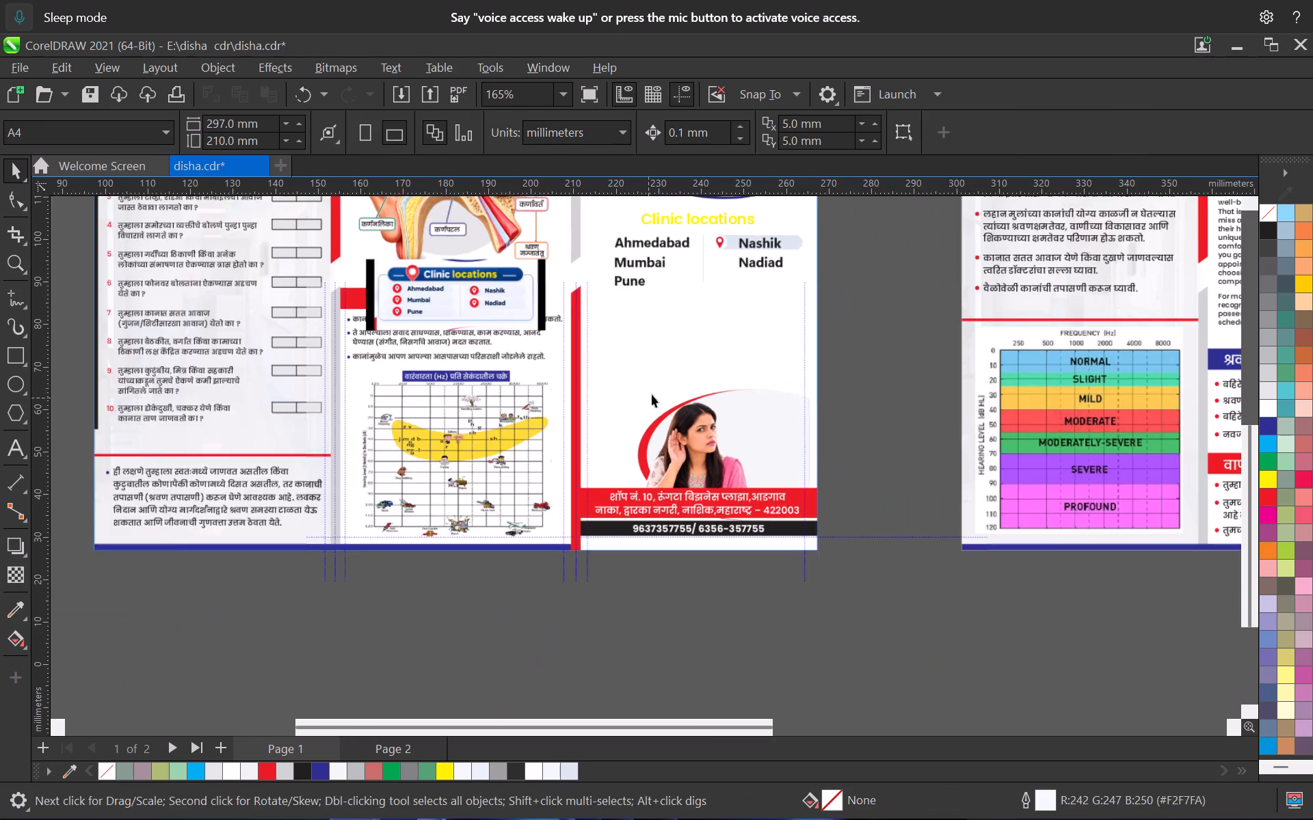
scroll(652, 394, "down", 3)
middle_click_drag(711, 355, 736, 466)
scroll(732, 447, "up", 11)
scroll(802, 410, "down", 3)
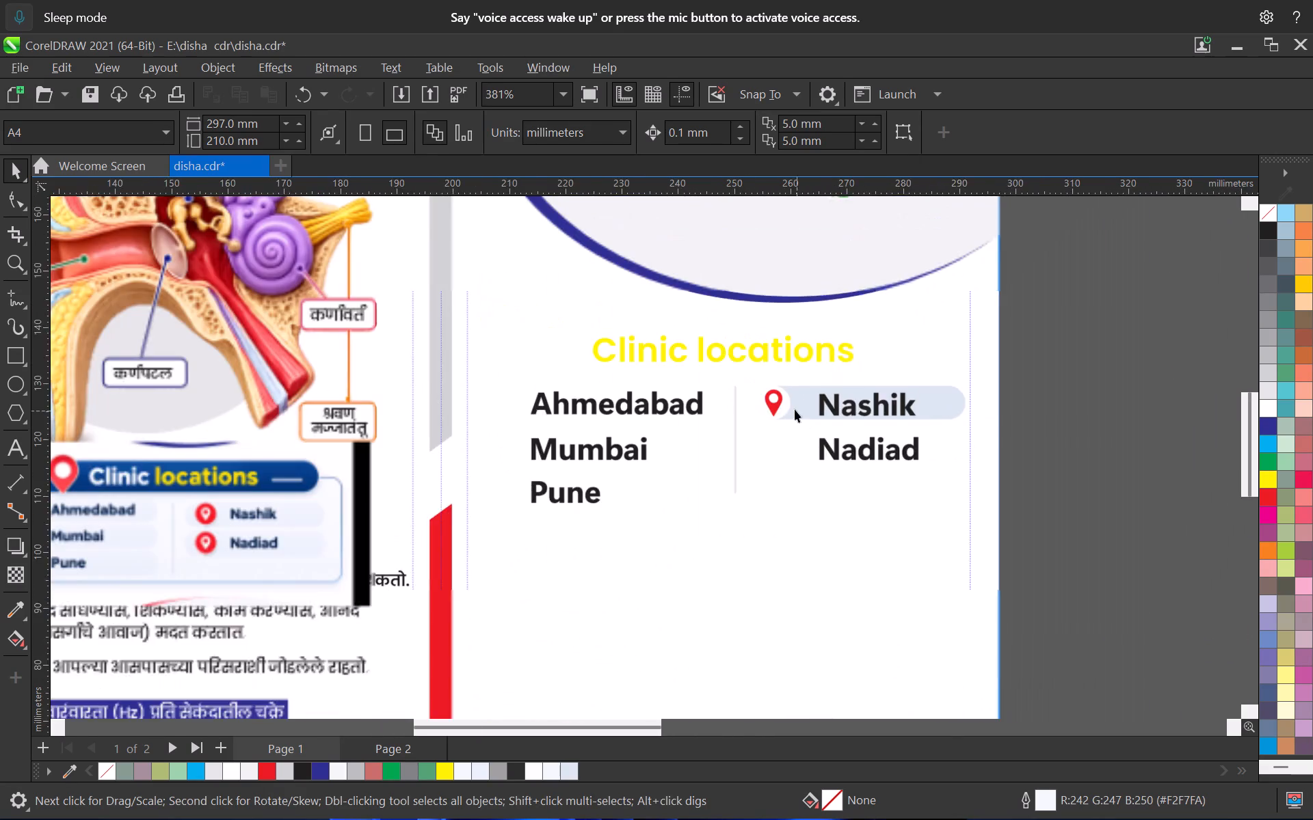
scroll(795, 409, "down", 2)
middle_click_drag(758, 474, 739, 401)
scroll(737, 397, "up", 2)
middle_click_drag(694, 405, 762, 436)
scroll(728, 438, "down", 3)
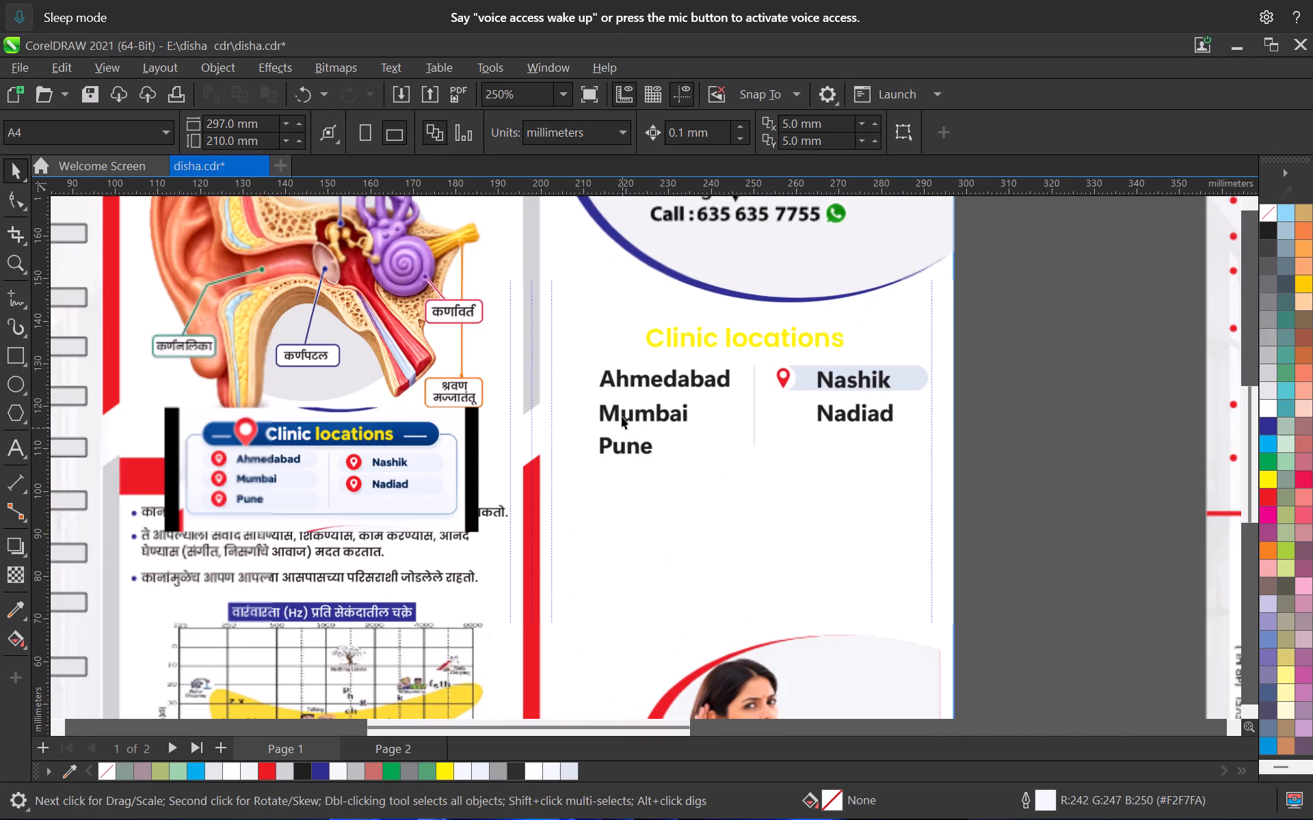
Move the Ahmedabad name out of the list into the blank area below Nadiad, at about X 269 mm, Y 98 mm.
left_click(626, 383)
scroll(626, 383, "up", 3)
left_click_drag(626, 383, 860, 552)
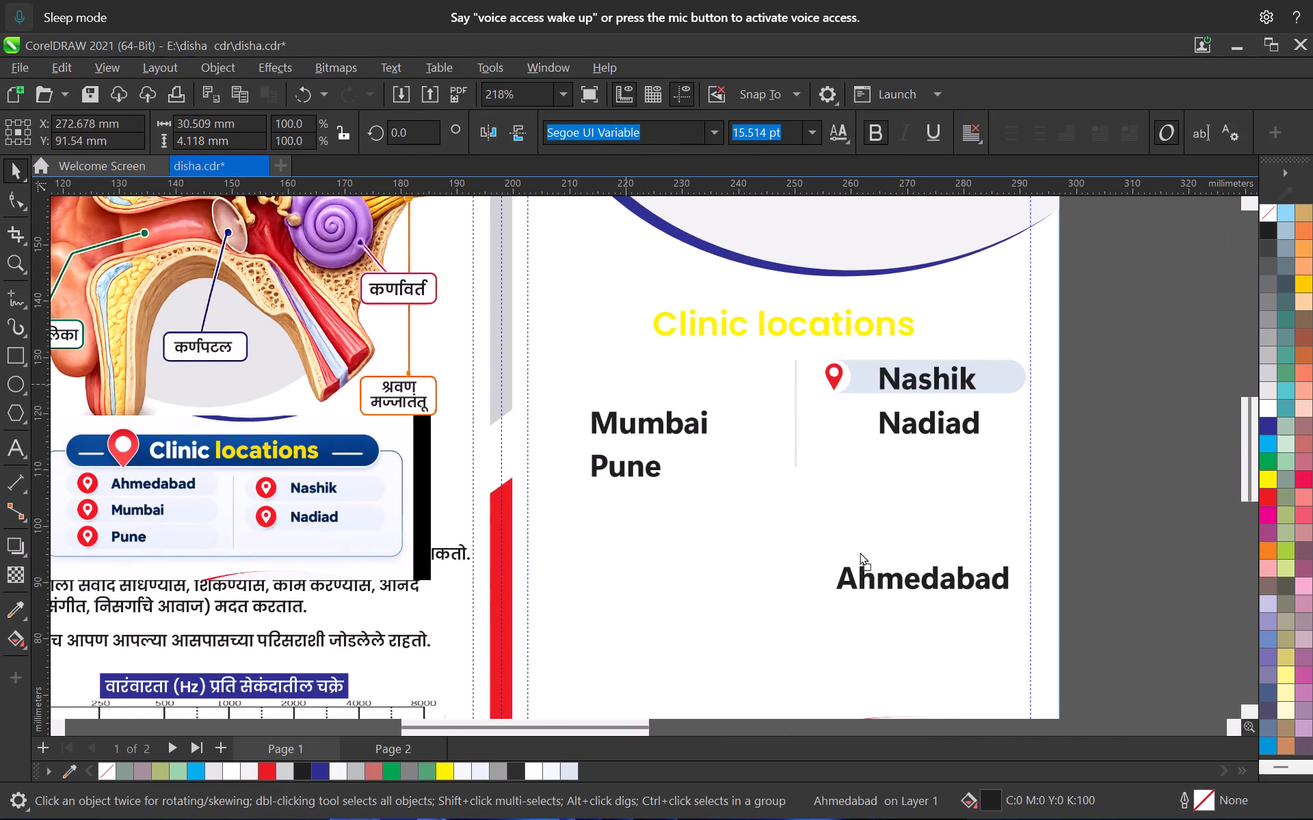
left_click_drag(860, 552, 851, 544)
Move Nashik together with its red location pin and pale blue bar across the divider line, above Mumbai, at about X 227 mm, Y 128 mm.
left_click(836, 376)
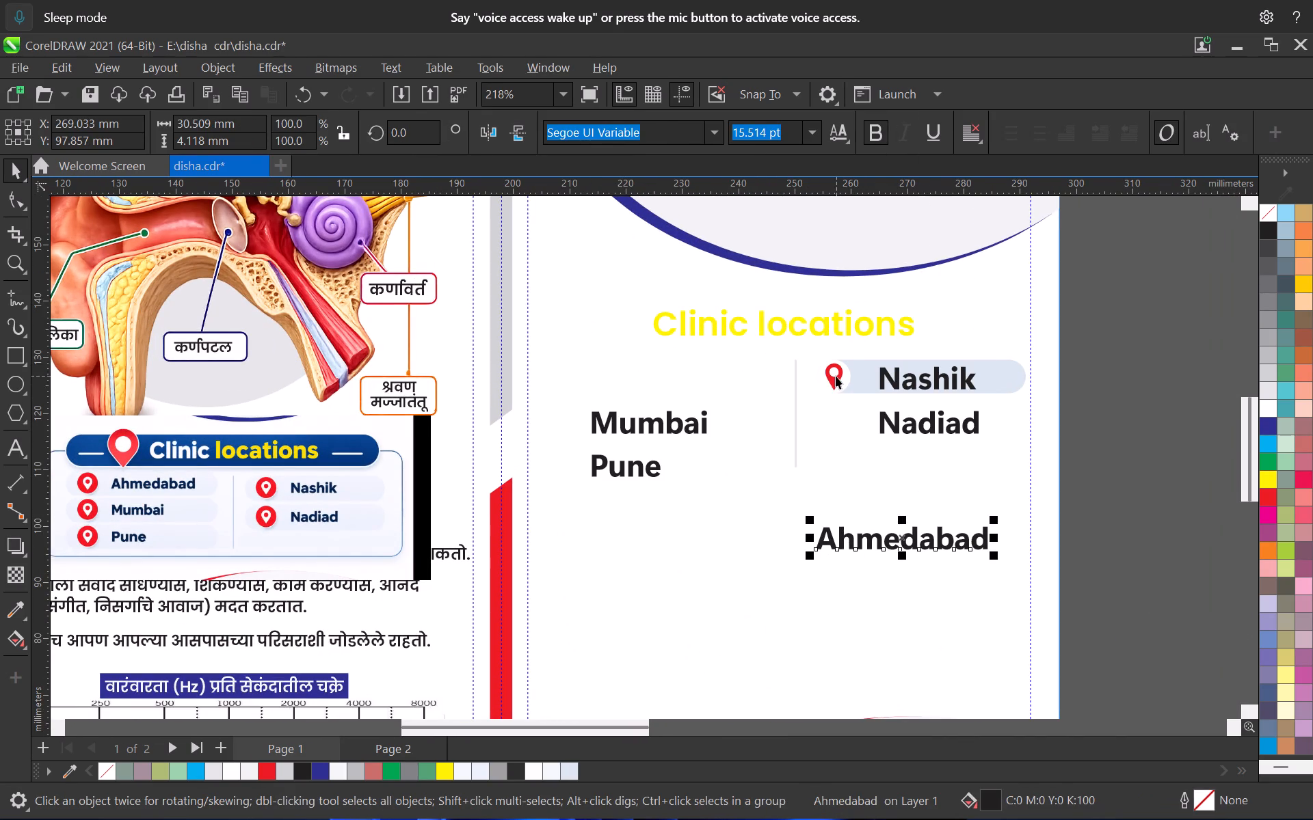
scroll(836, 376, "up", 4)
left_click(852, 387, "shift")
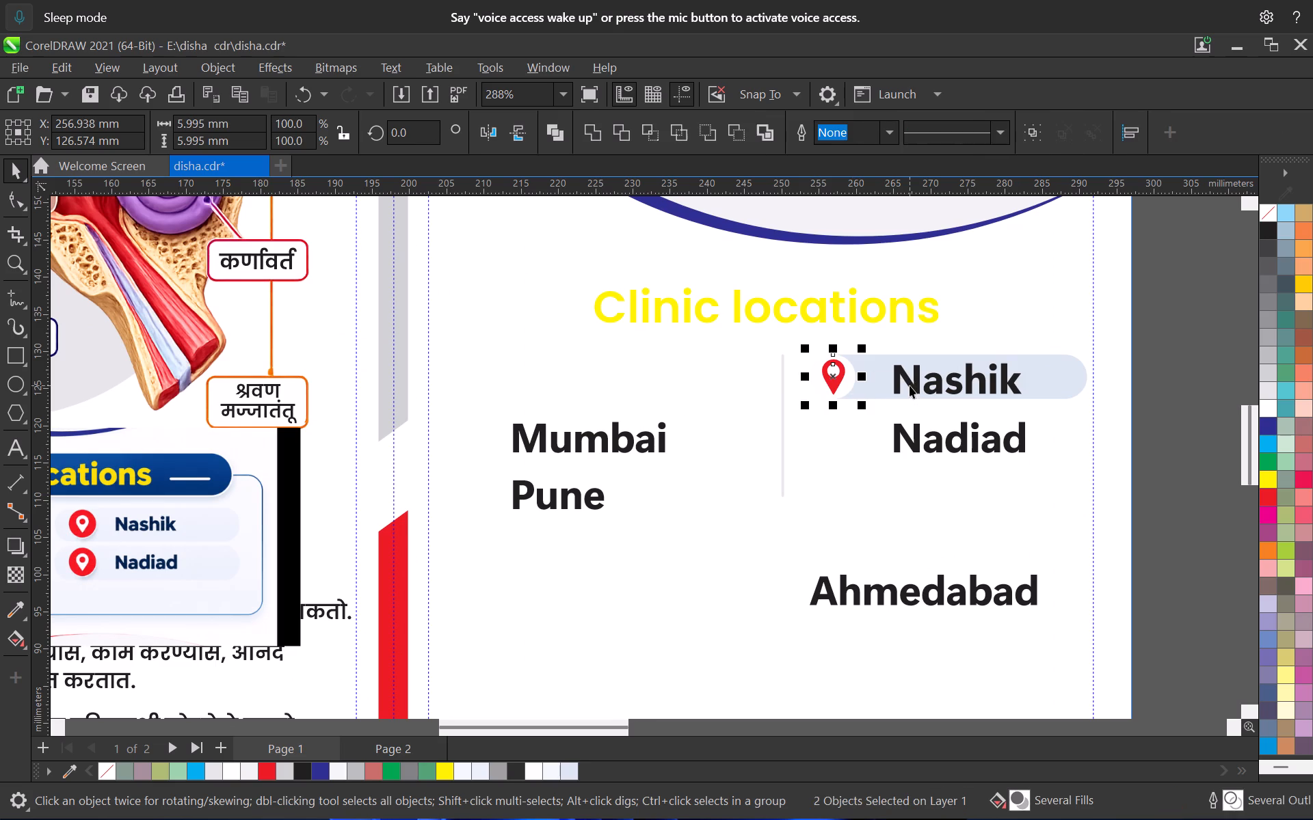
left_click(910, 385, "shift")
left_click(871, 387, "shift")
left_click_drag(928, 378, 570, 365)
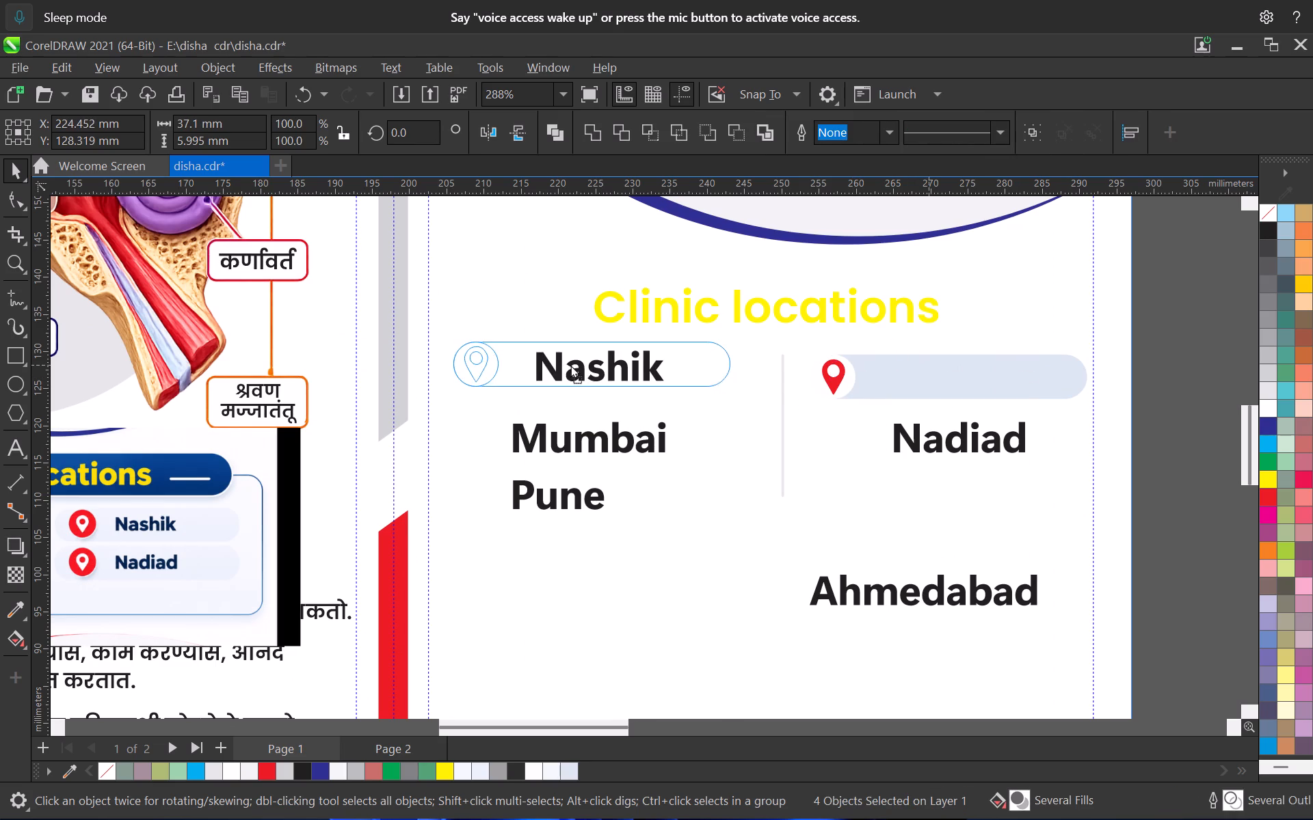
left_click_drag(570, 365, 589, 369)
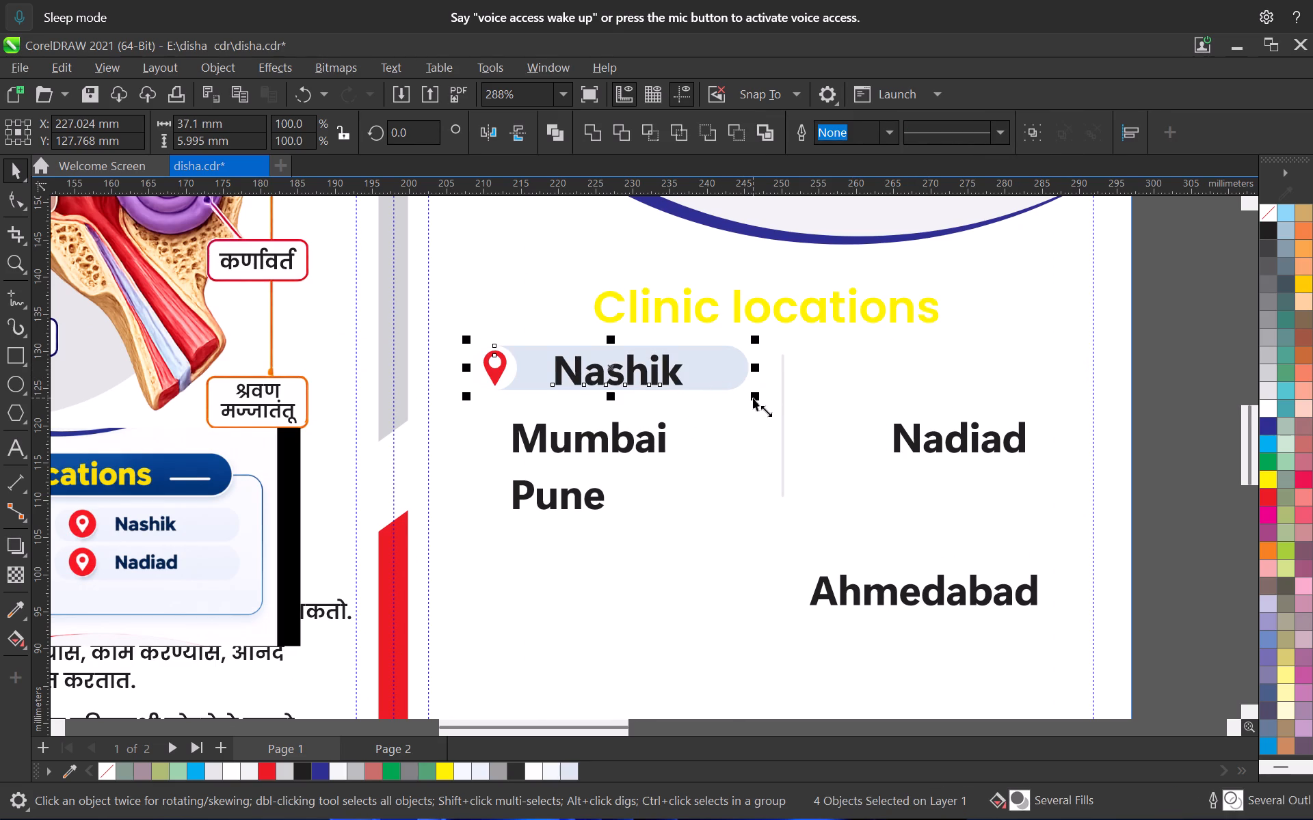
Move the Mumbai name across to the area just below the divider line's end, at about X 261 mm, Y 107 mm.
scroll(758, 441, "down", 4)
left_click(734, 525)
middle_click_drag(706, 484, 689, 368)
scroll(689, 368, "up", 2)
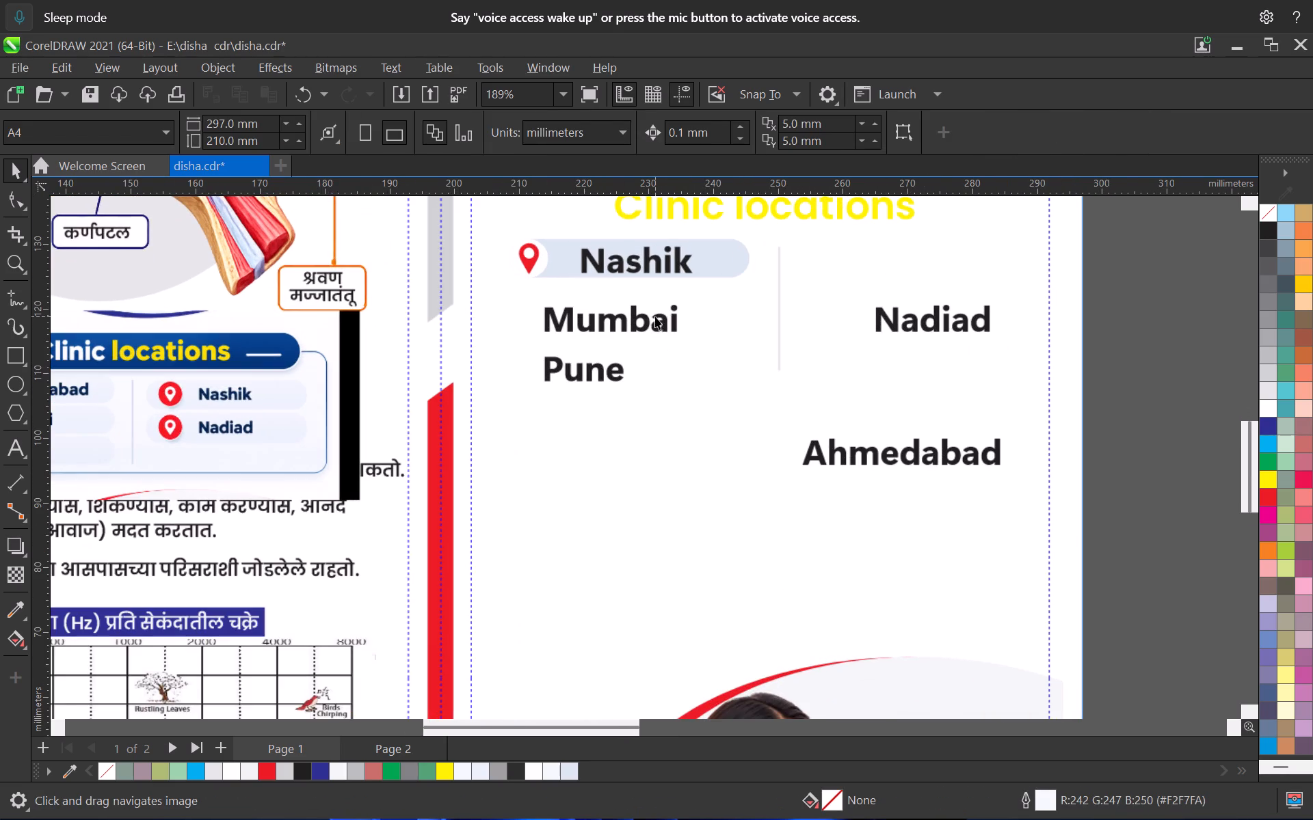
left_click(655, 316)
left_click_drag(651, 329, 941, 399)
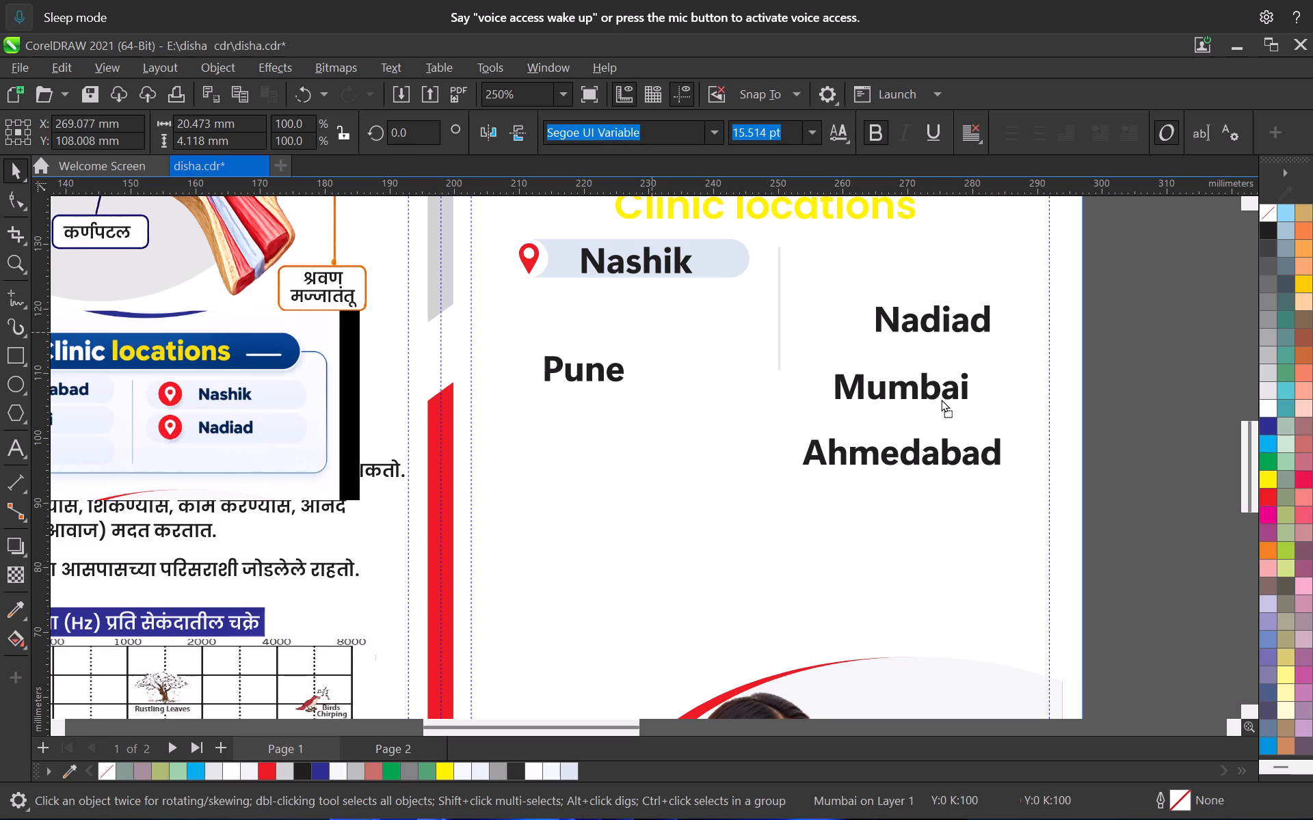
left_click_drag(941, 399, 889, 409)
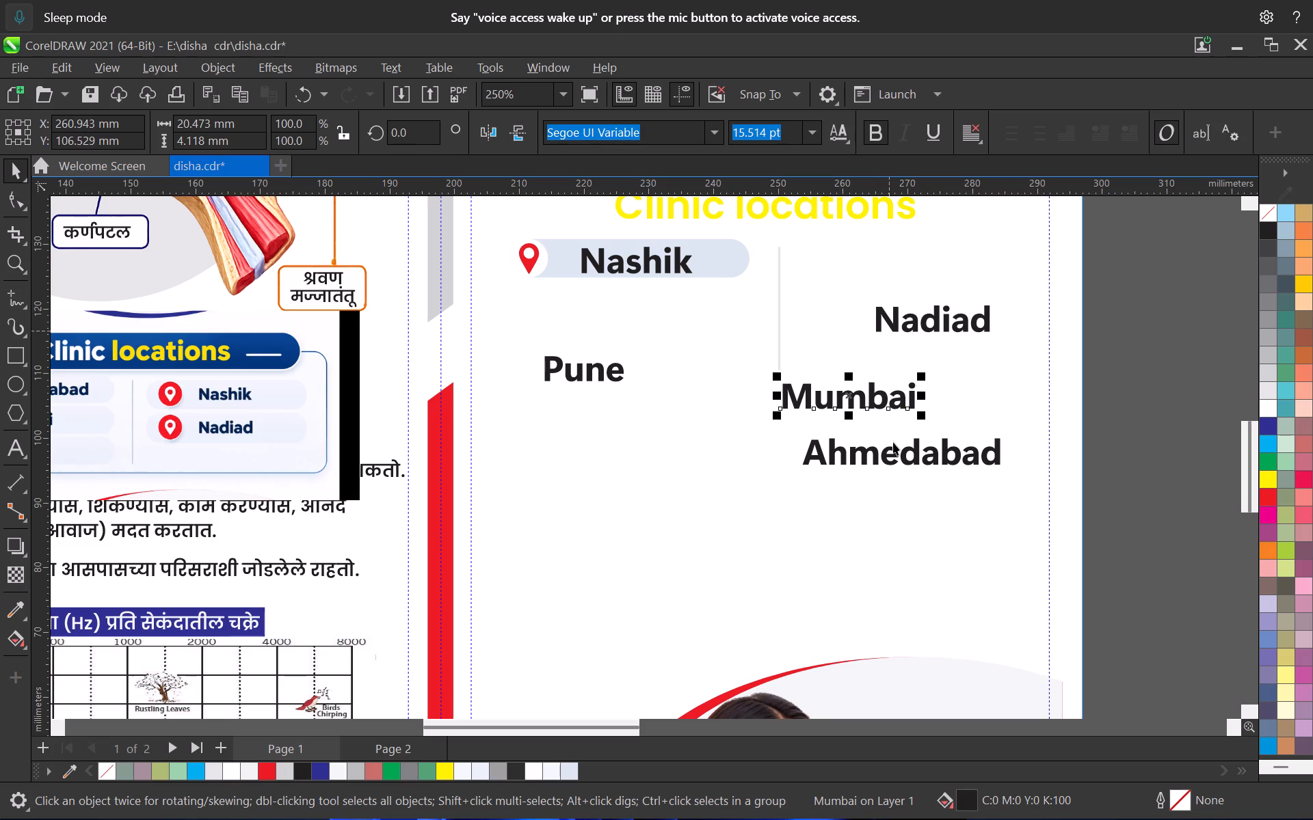
Move the Ahmedabad name down into the blank area on the panel's left side, below Pune.
left_click(895, 452)
left_click_drag(890, 460, 633, 528)
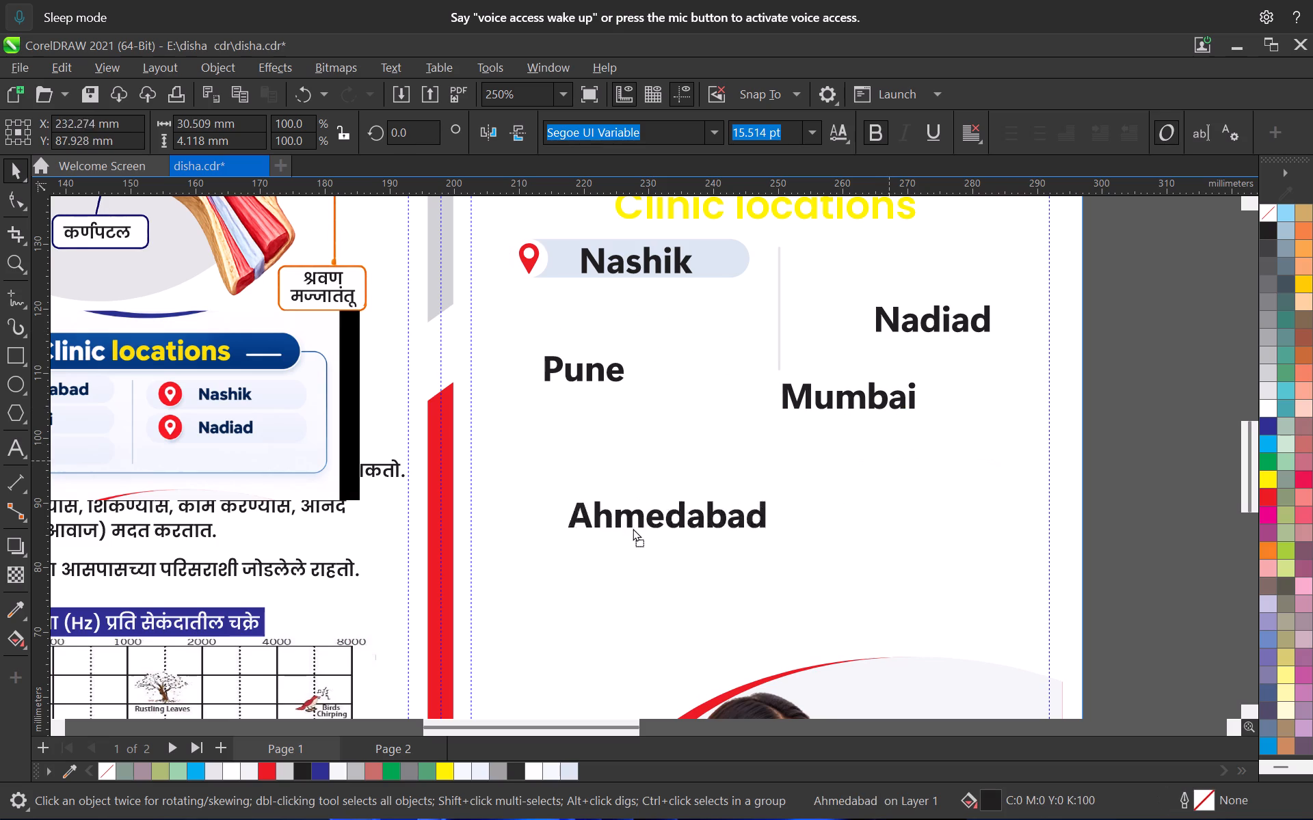
left_click_drag(633, 528, 631, 528)
Move the Pune name to the panel's right side, just above the woman's oval backdrop.
left_click(596, 381)
left_click_drag(592, 373, 648, 412)
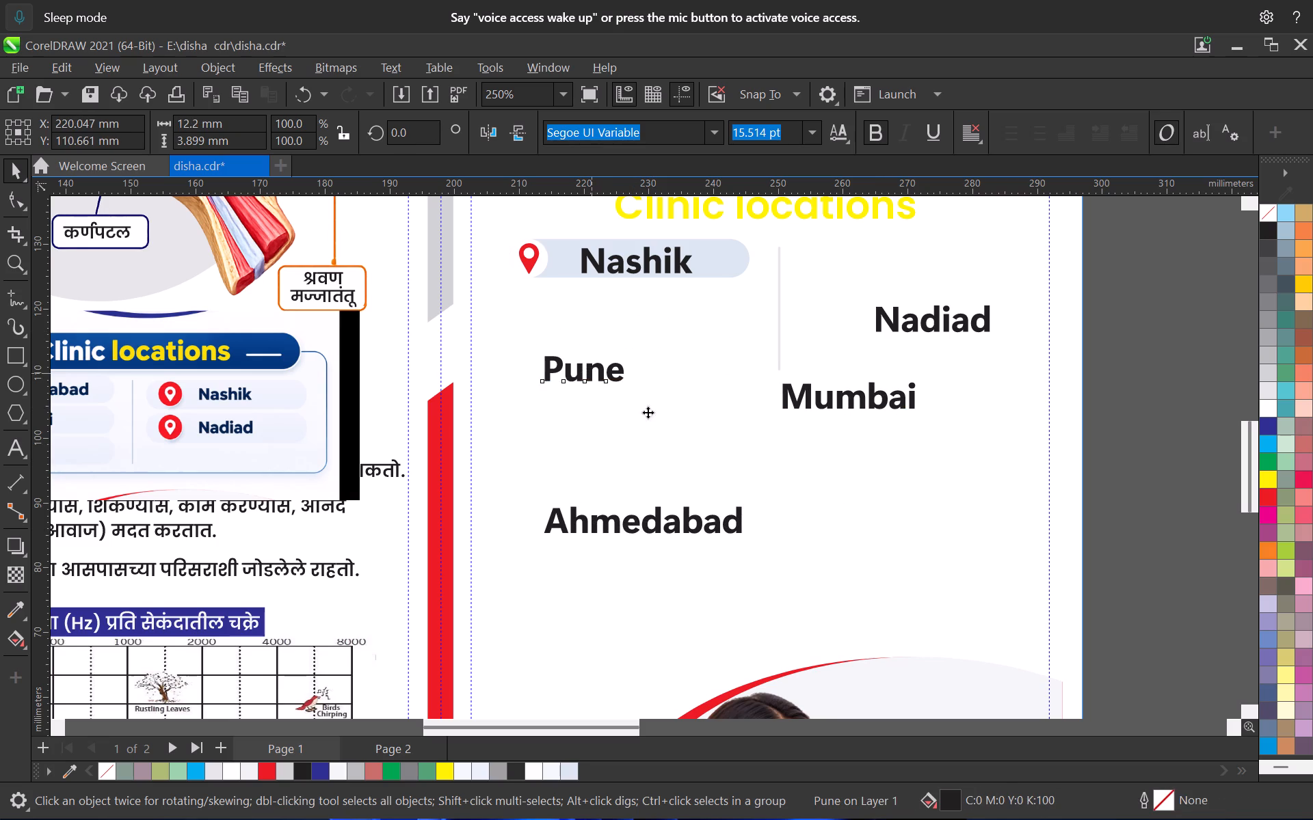
left_click_drag(648, 412, 955, 595)
Move the Nadiad name to the panel's lower left beside the red arc, at about X 219 mm, Y 61 mm, and deselect it.
left_click(929, 319)
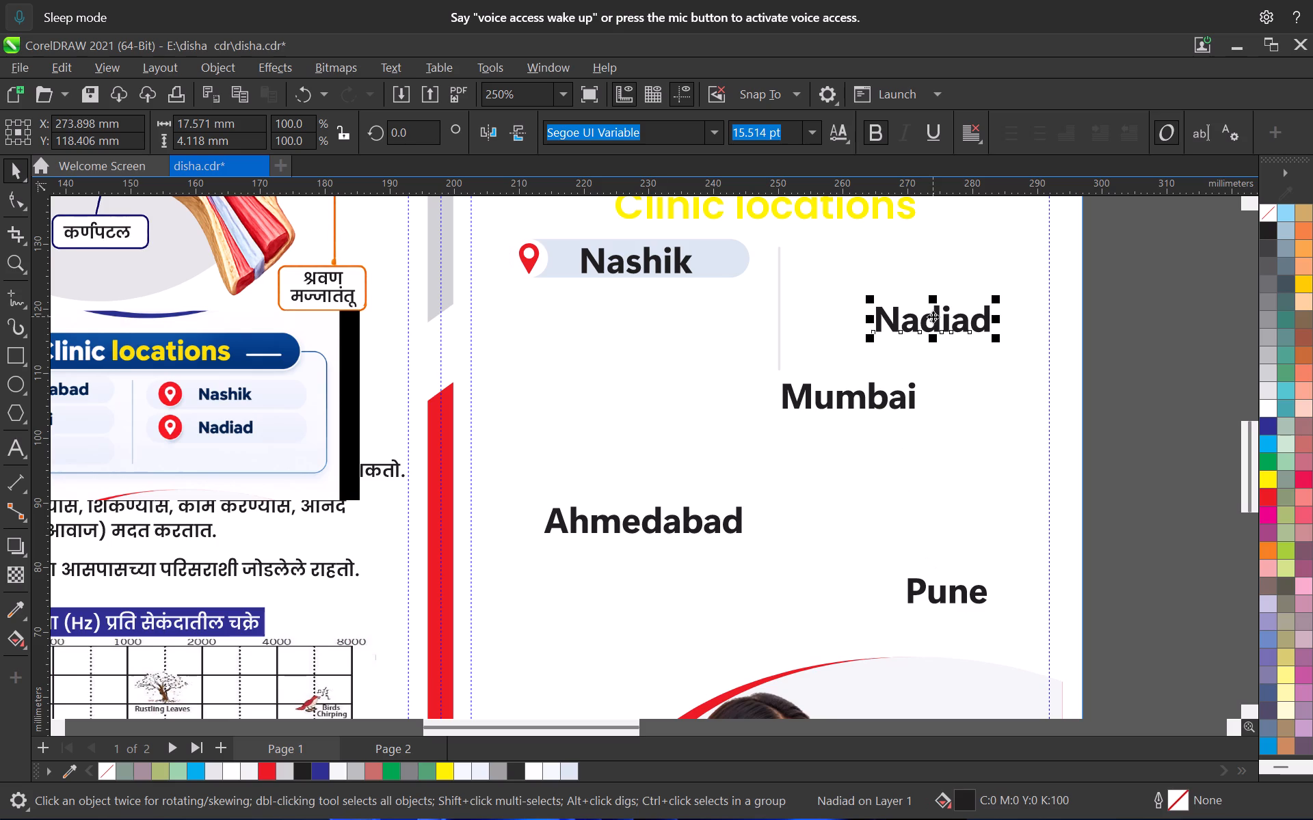
left_click_drag(933, 316, 579, 670)
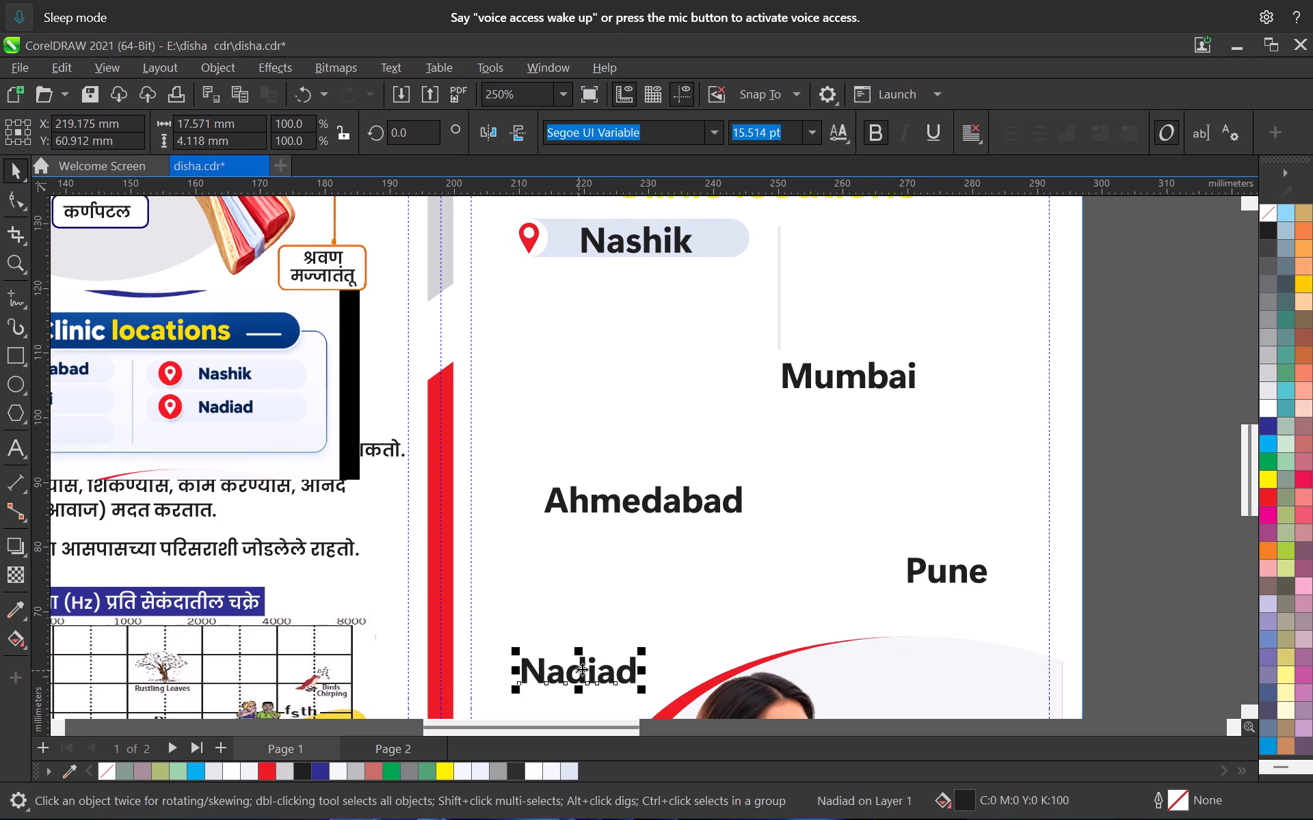
scroll(734, 625, "down", 4)
middle_click_drag(737, 616, 813, 410)
scroll(817, 402, "down", 2)
left_click(1052, 437)
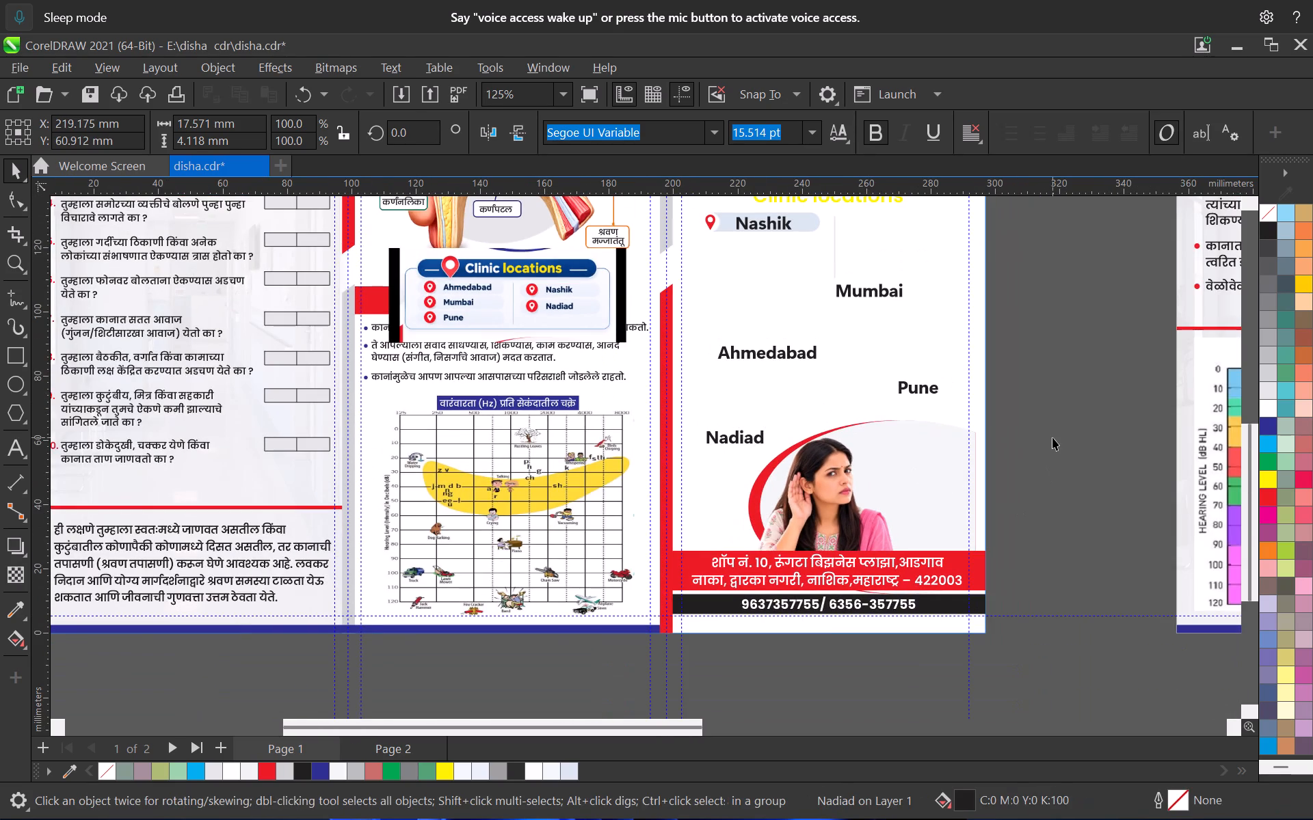
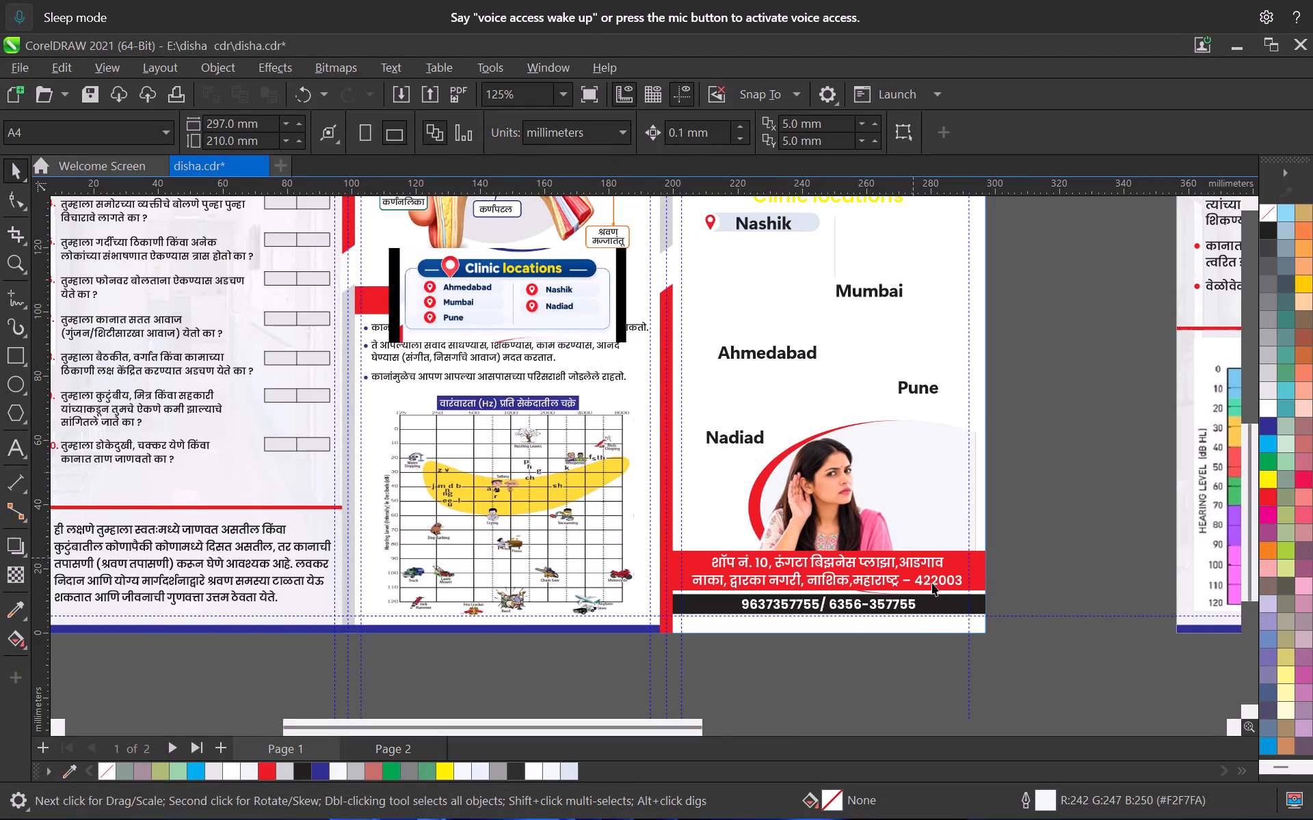
Nudge the Clinic locations heading up and slightly right, to about X 248.6 mm, Y 138.8 mm.
scroll(853, 631, "down", 4)
left_click(1005, 435)
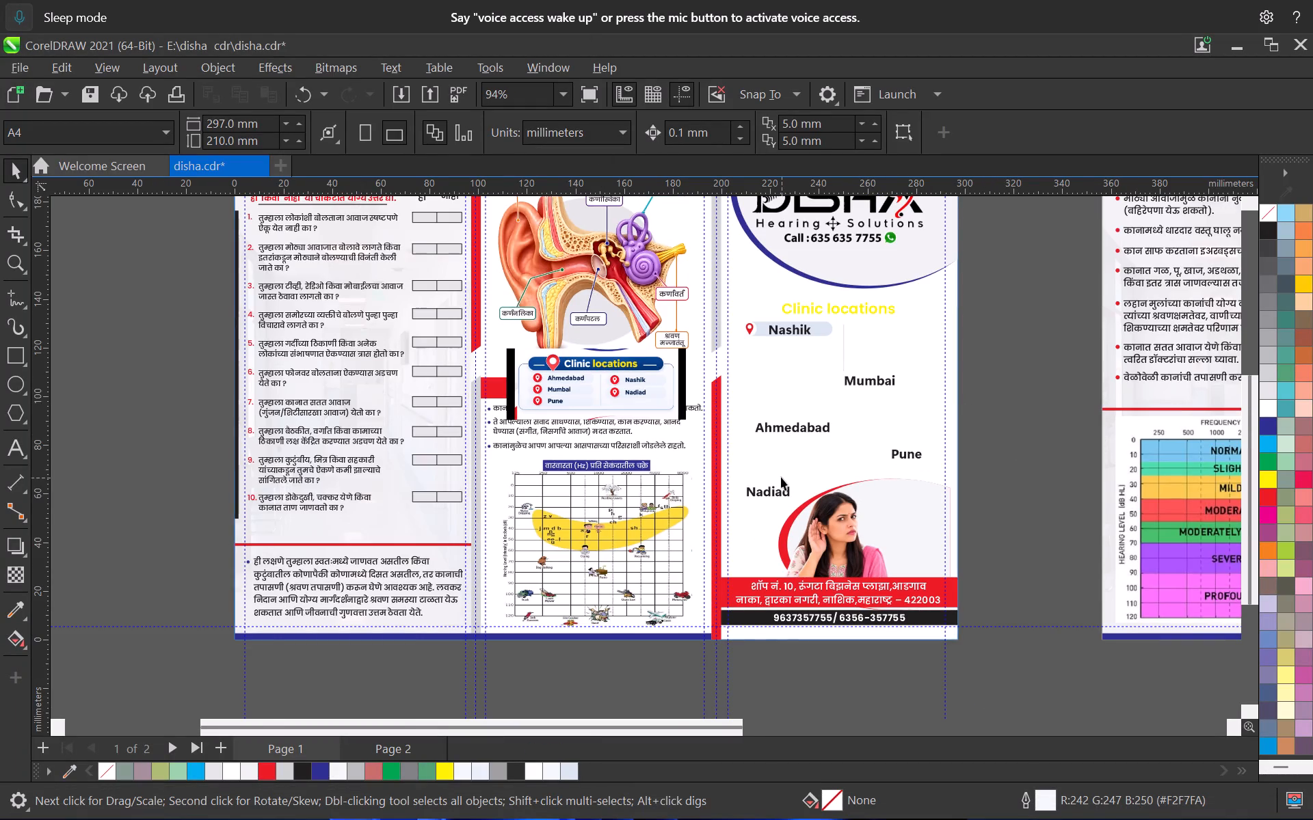
scroll(780, 474, "up", 3)
middle_click_drag(847, 422, 709, 551)
scroll(723, 215, "up", 4)
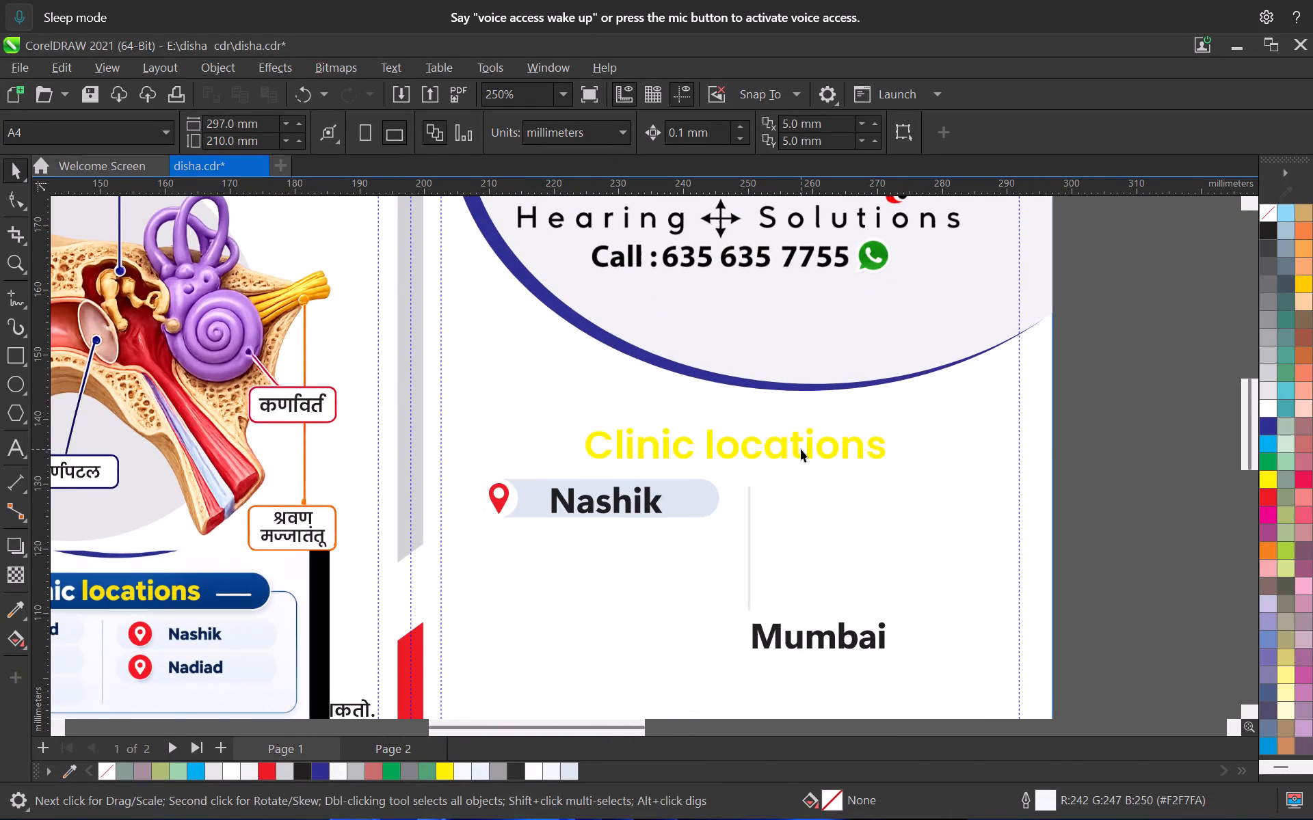
left_click(801, 449)
scroll(759, 441, "up", 3)
scroll(758, 456, "down", 1)
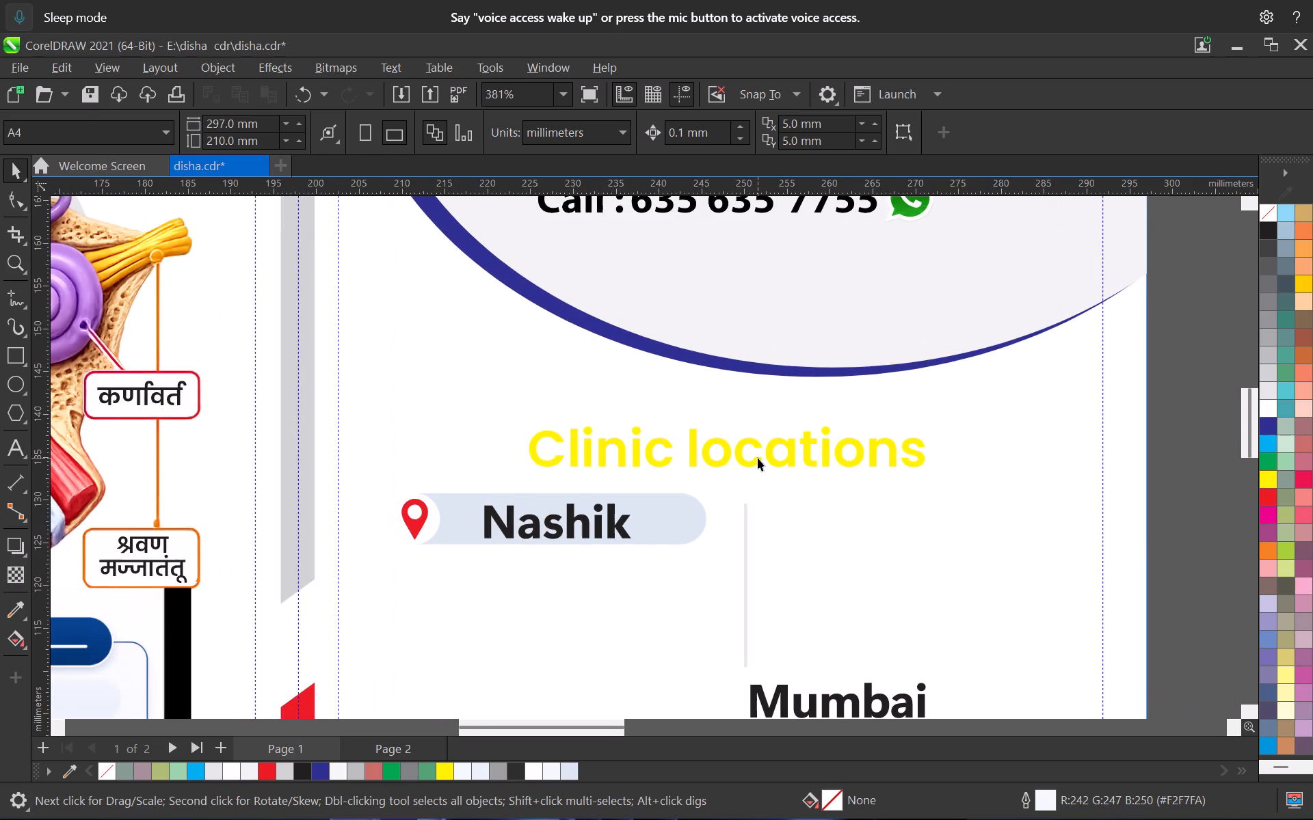
left_click(758, 458)
scroll(760, 452, "down", 2)
key("Up")
key("Up")
key("Up")
key("Up")
key("Up")
key("Up")
key("Up")
key("Up")
key("Up")
key("Up")
key("Up")
key("Up")
key("Up")
key("Up")
key("Up")
key("Up")
key("Up")
key("Up")
key("Up")
key("Up")
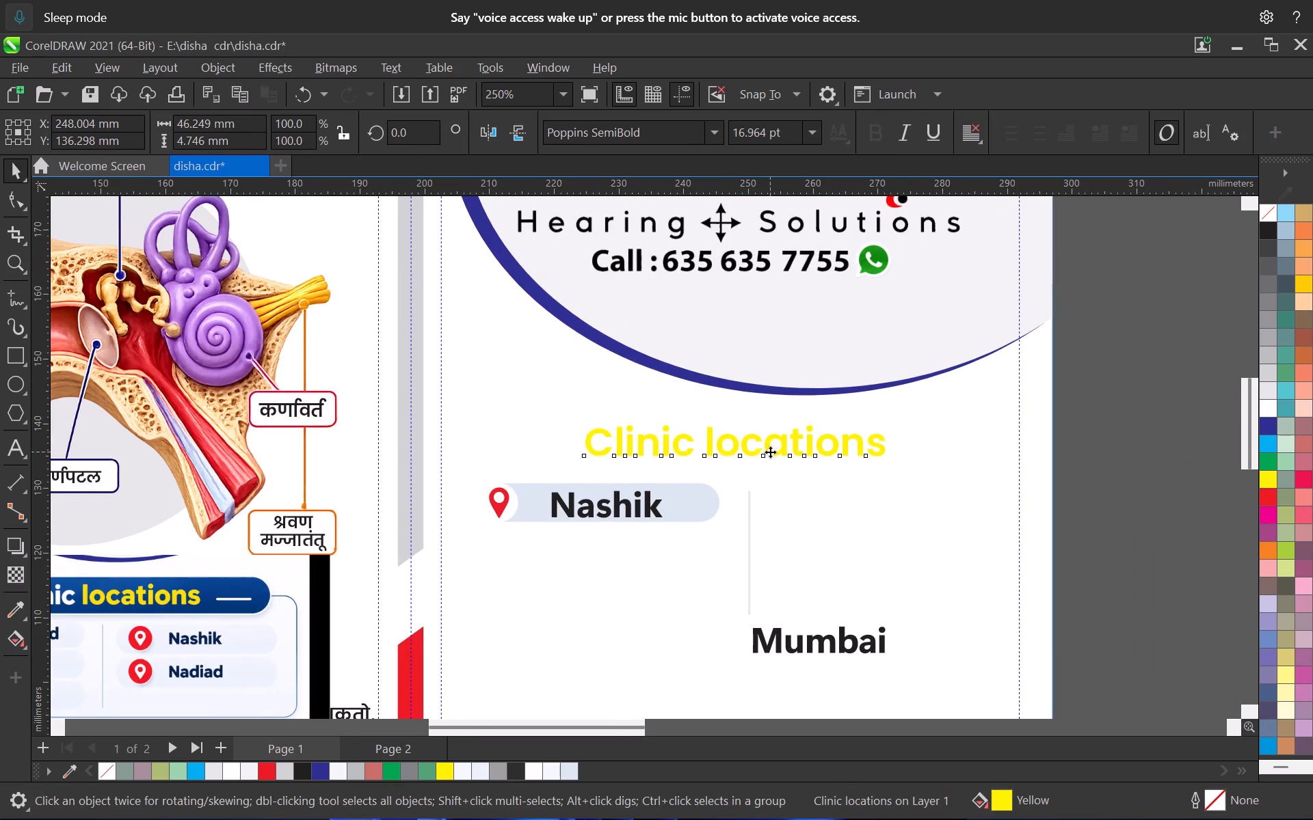
key("Right")
key("Right")
key("Right")
key("Right")
key("Right")
key("Right")
key("Right")
key("Right")
key("Right")
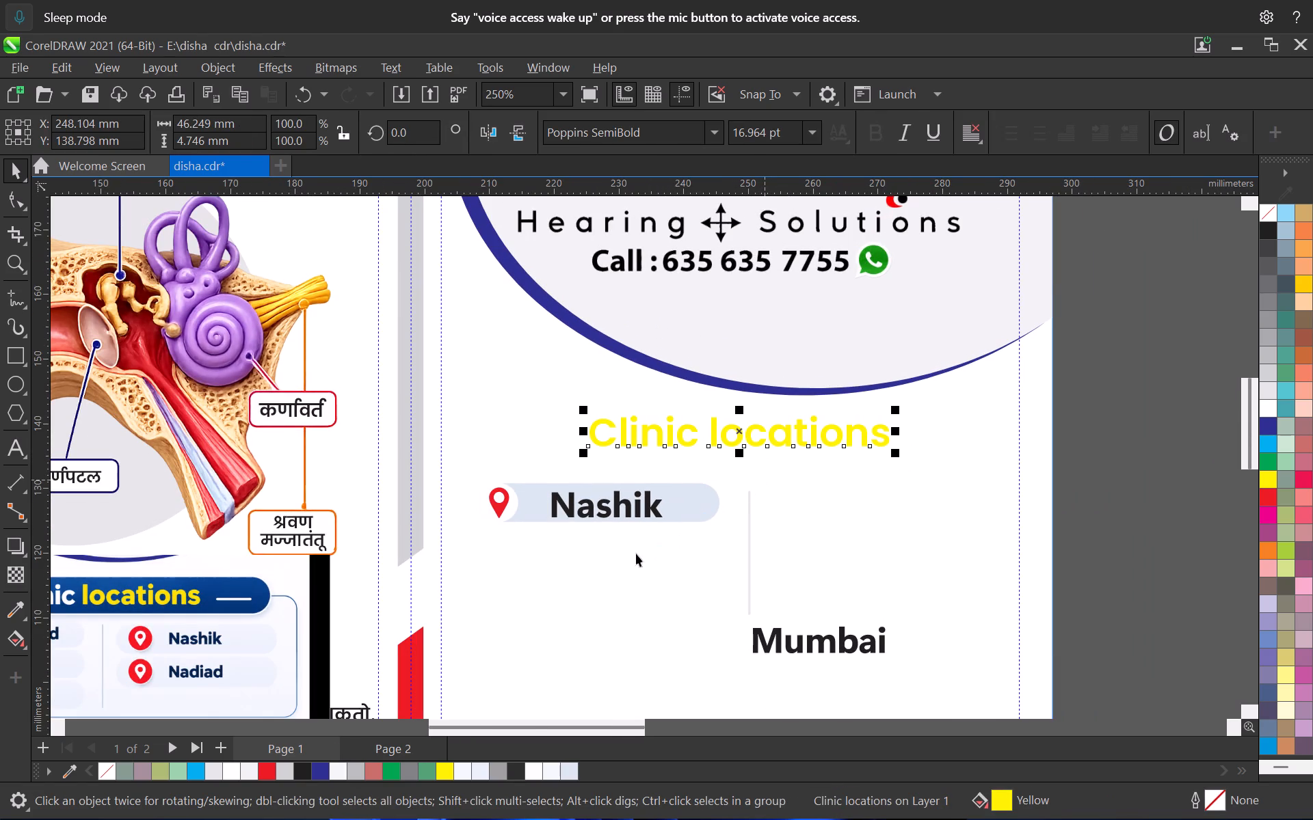
Fill the Clinic locations heading with black.
left_click(294, 780)
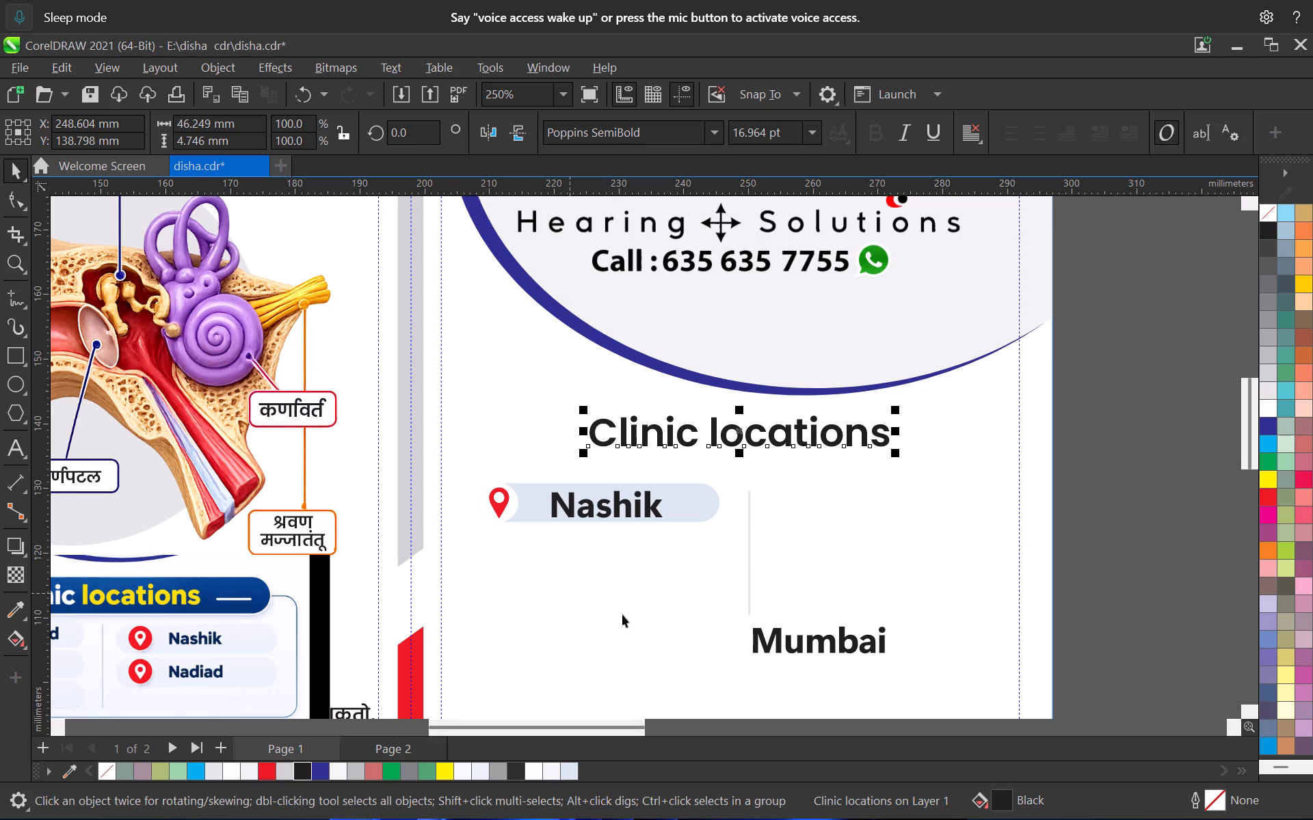
Scale the Nashik pill with its pin and the Mumbai, Pune, Ahmedabad and Nadiad names down together to about 90%.
scroll(582, 508, "down", 3)
scroll(607, 623, "up", 5)
scroll(666, 536, "up", 2)
middle_click_drag(645, 394, 700, 503)
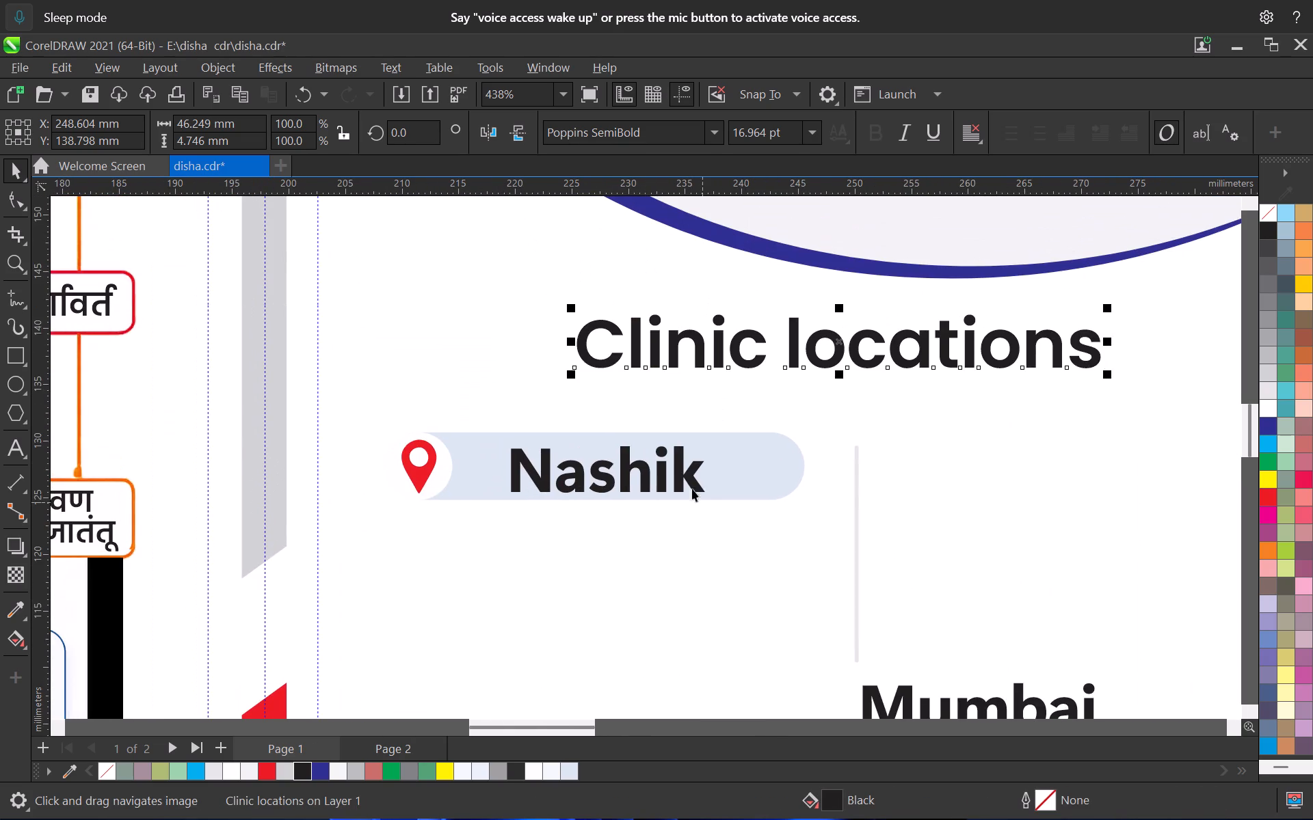
left_click(691, 481)
left_click(743, 461)
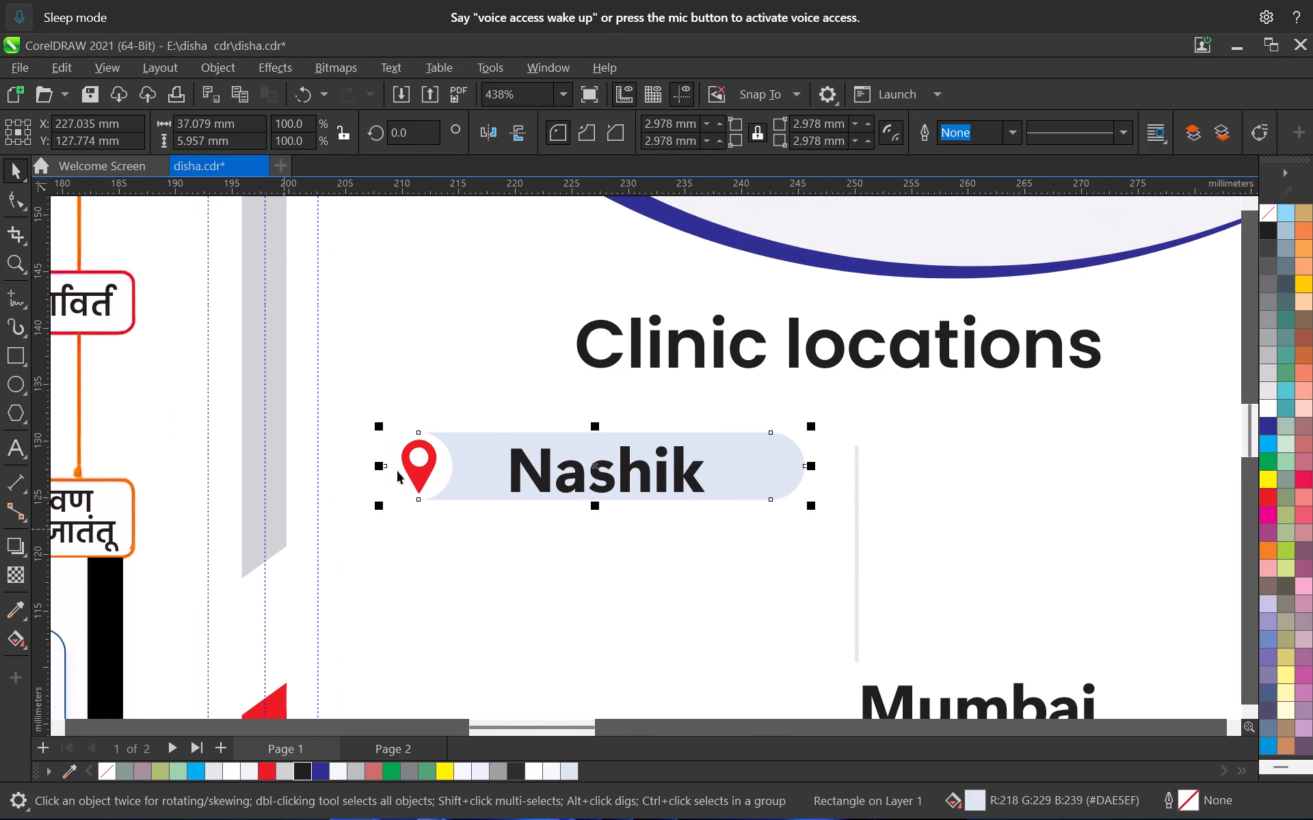
left_click(419, 470, "shift")
left_click(445, 481, "shift")
scroll(470, 491, "down", 3)
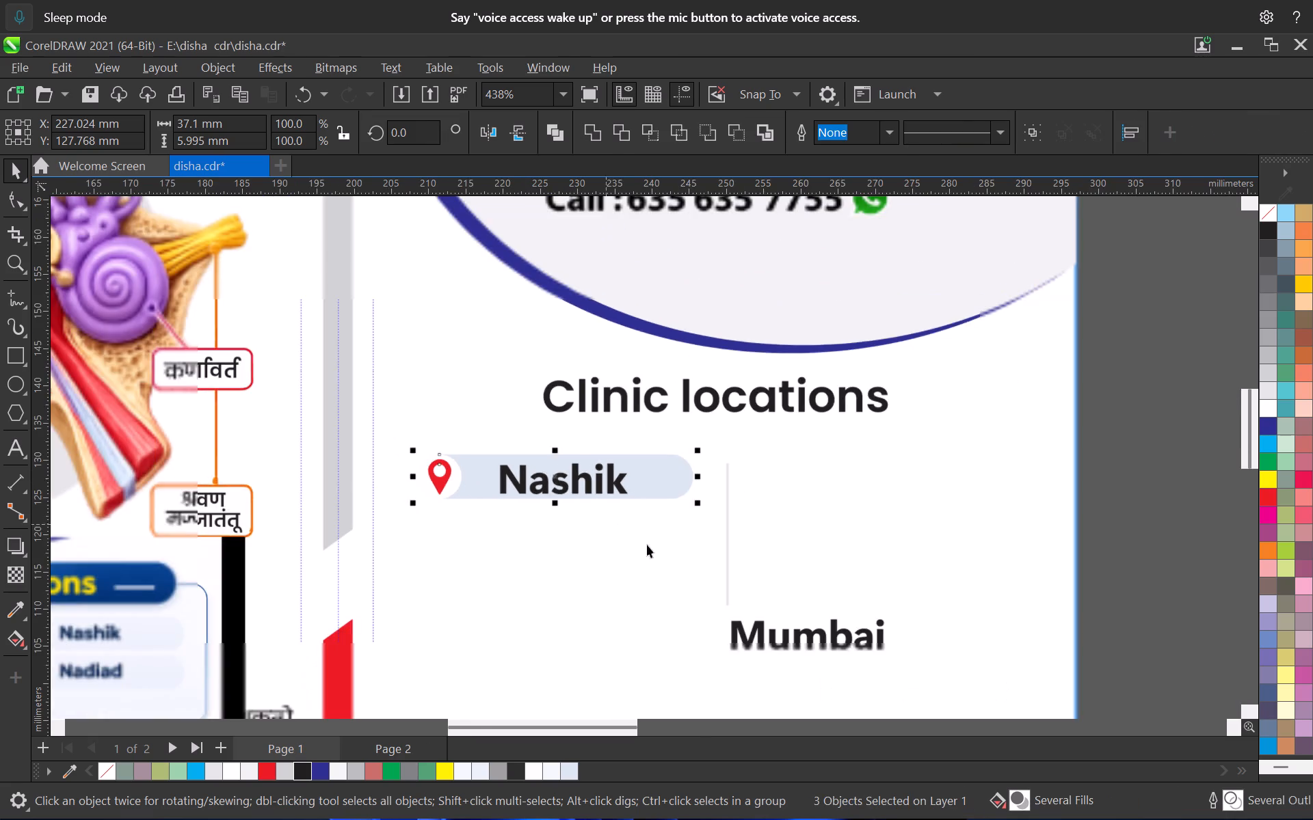
scroll(690, 573, "down", 5)
middle_click_drag(682, 513, 678, 302)
left_click(754, 396, "shift")
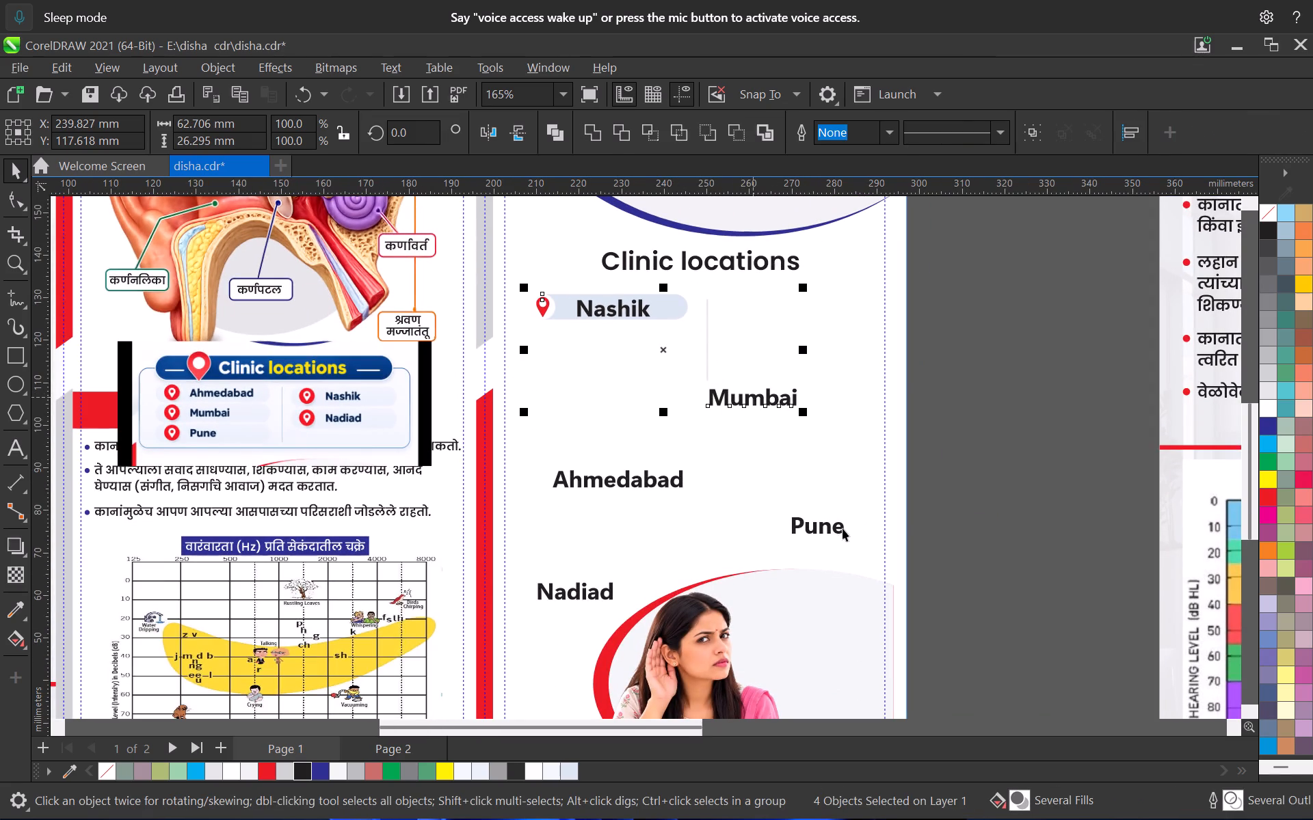
left_click(841, 528, "shift")
left_click(654, 481, "shift")
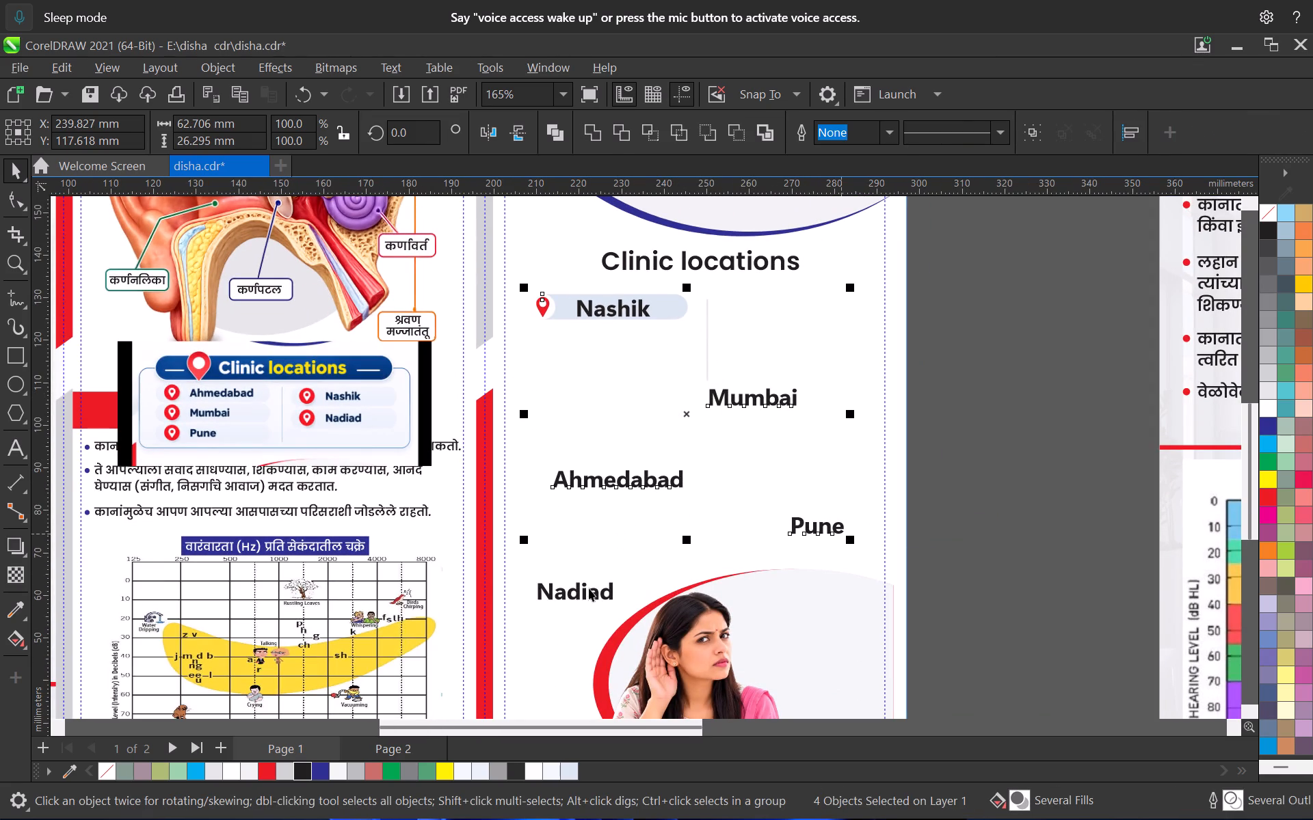
left_click(589, 588, "shift")
left_click_drag(854, 610, 826, 582)
left_click(950, 590)
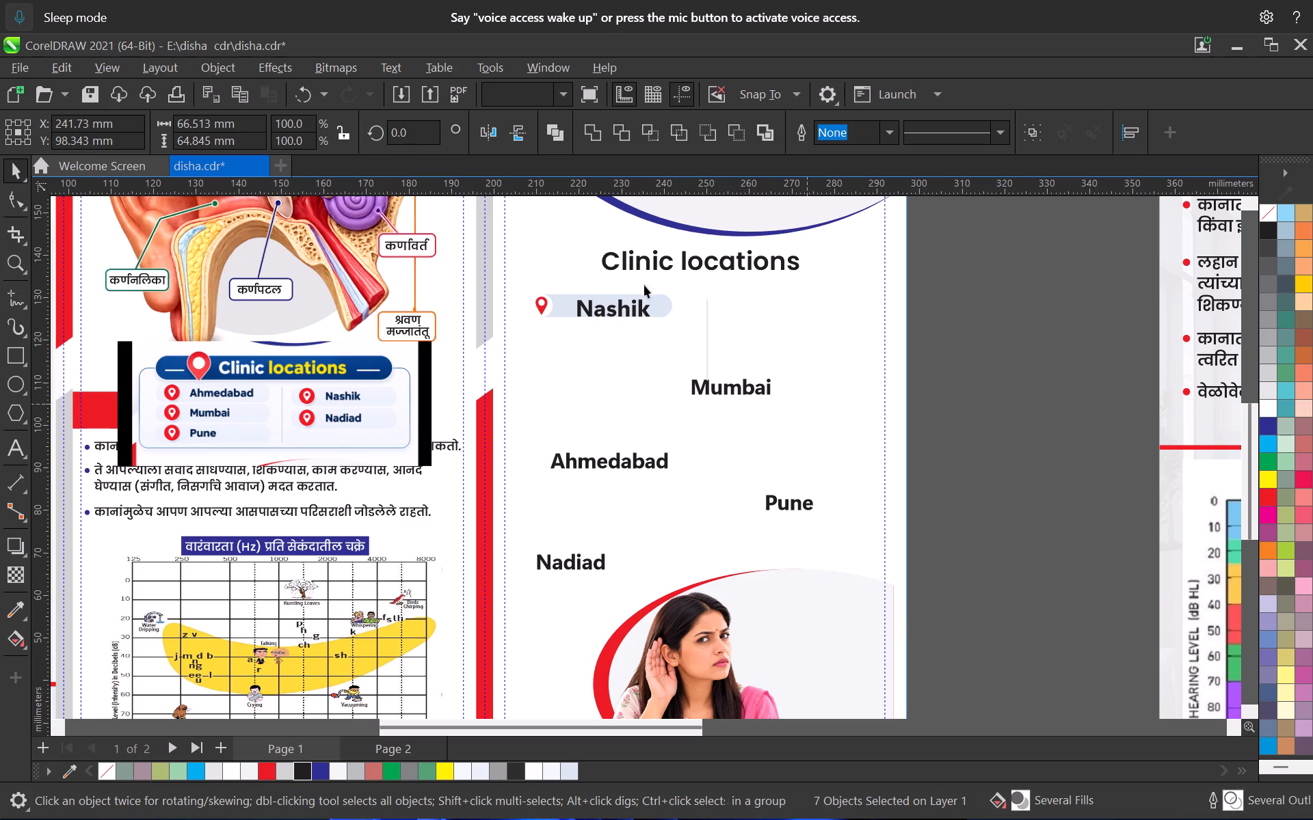
Shrink the Nashik text inside its pill to about 12.9 pt, roughly 14.2 mm wide.
left_click(613, 301)
scroll(614, 303, "up", 6)
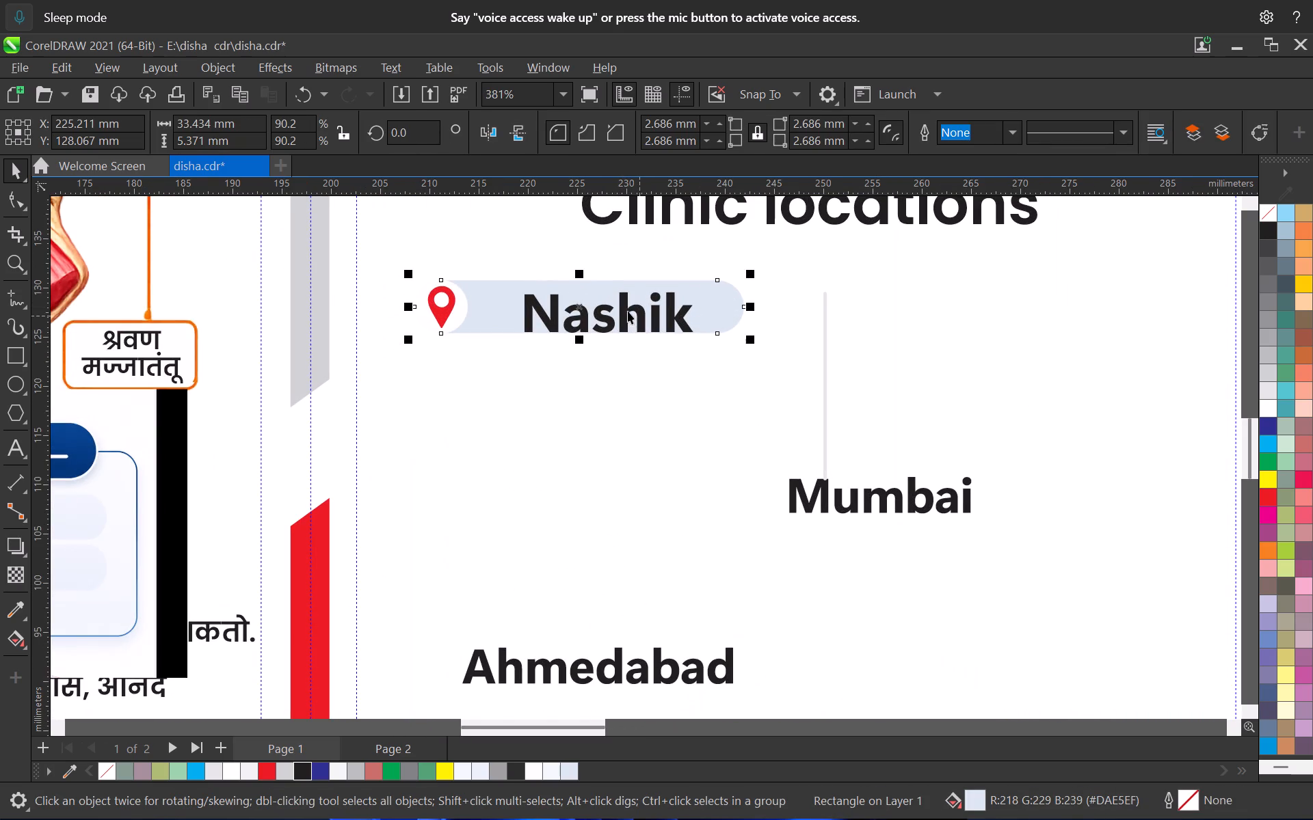
left_click(622, 306)
left_click_drag(698, 343, 681, 334)
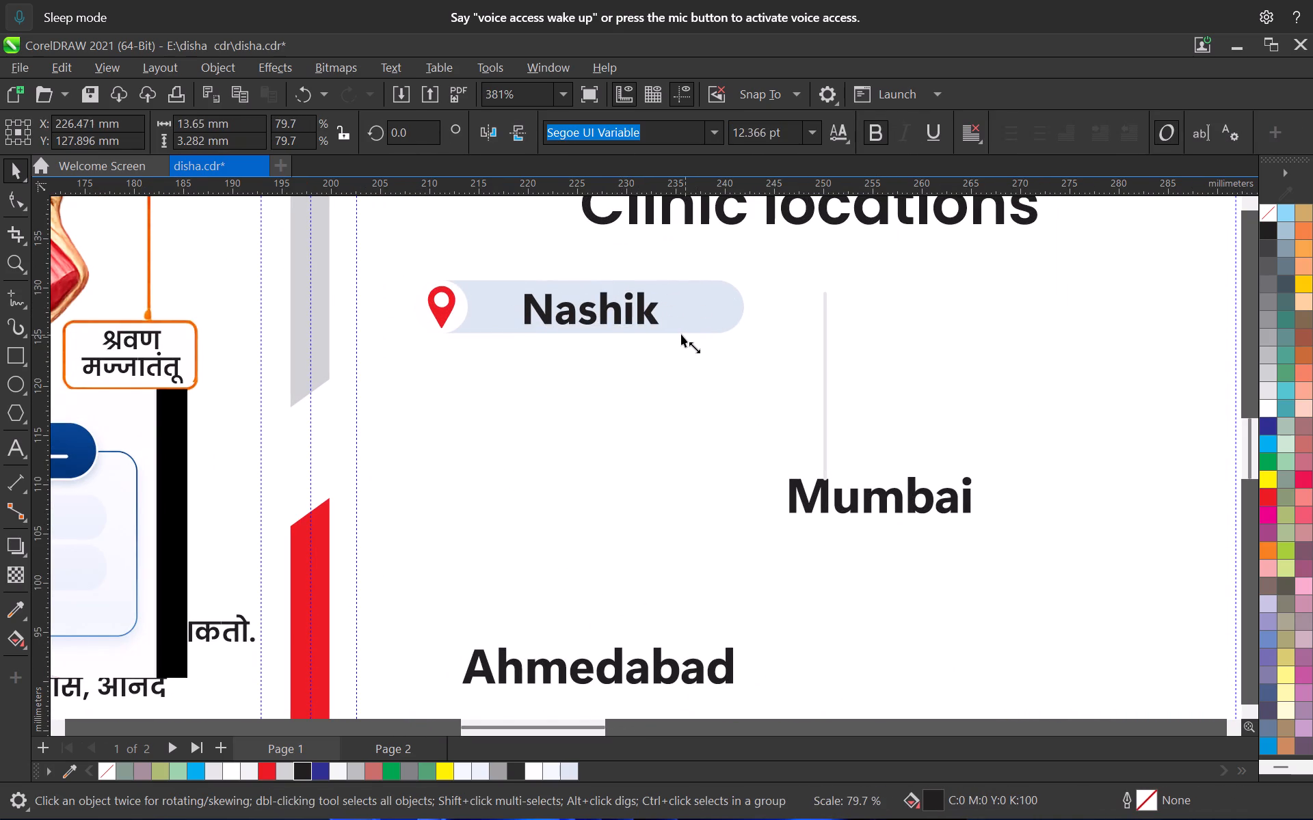
left_click_drag(681, 334, 675, 336)
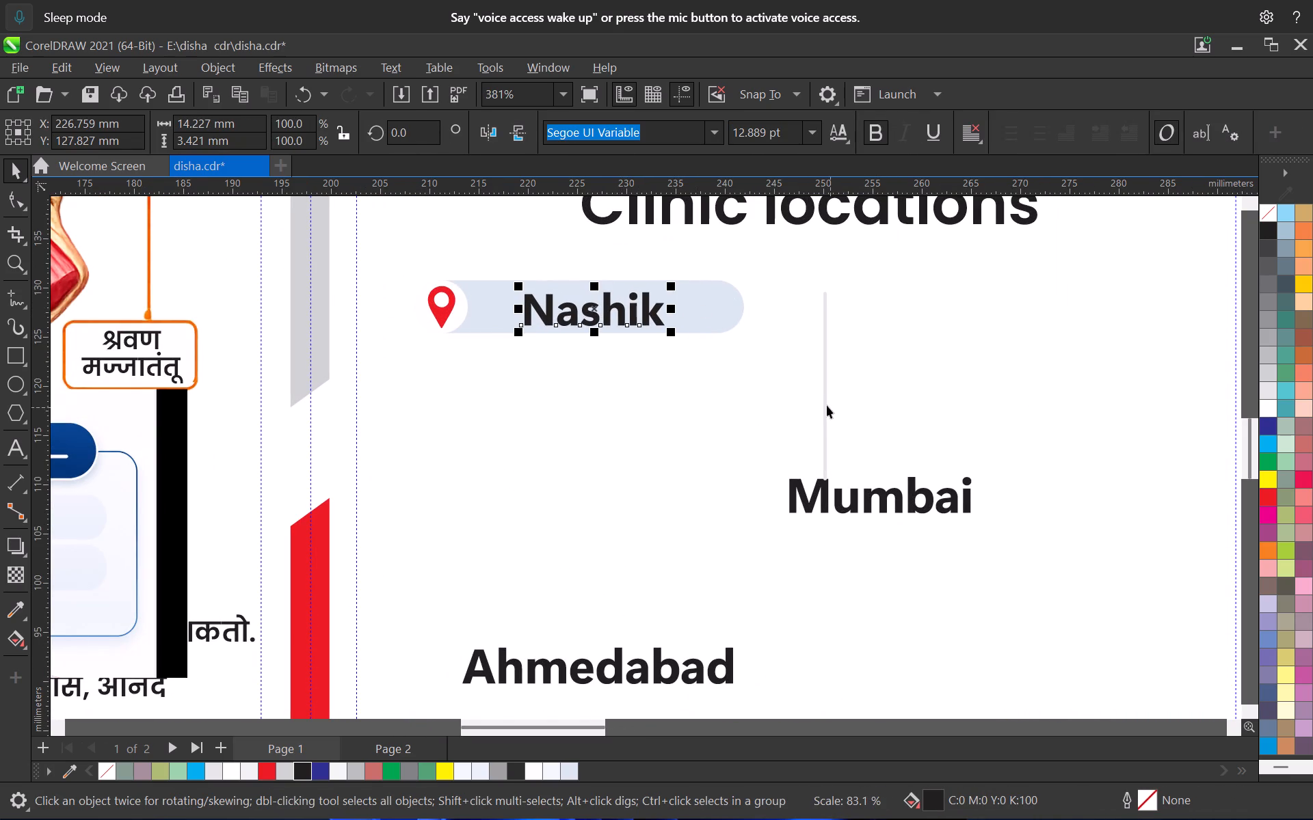
Delete the thin vertical divider line above the Mumbai name.
left_click(818, 396)
left_click(826, 400)
key("Delete")
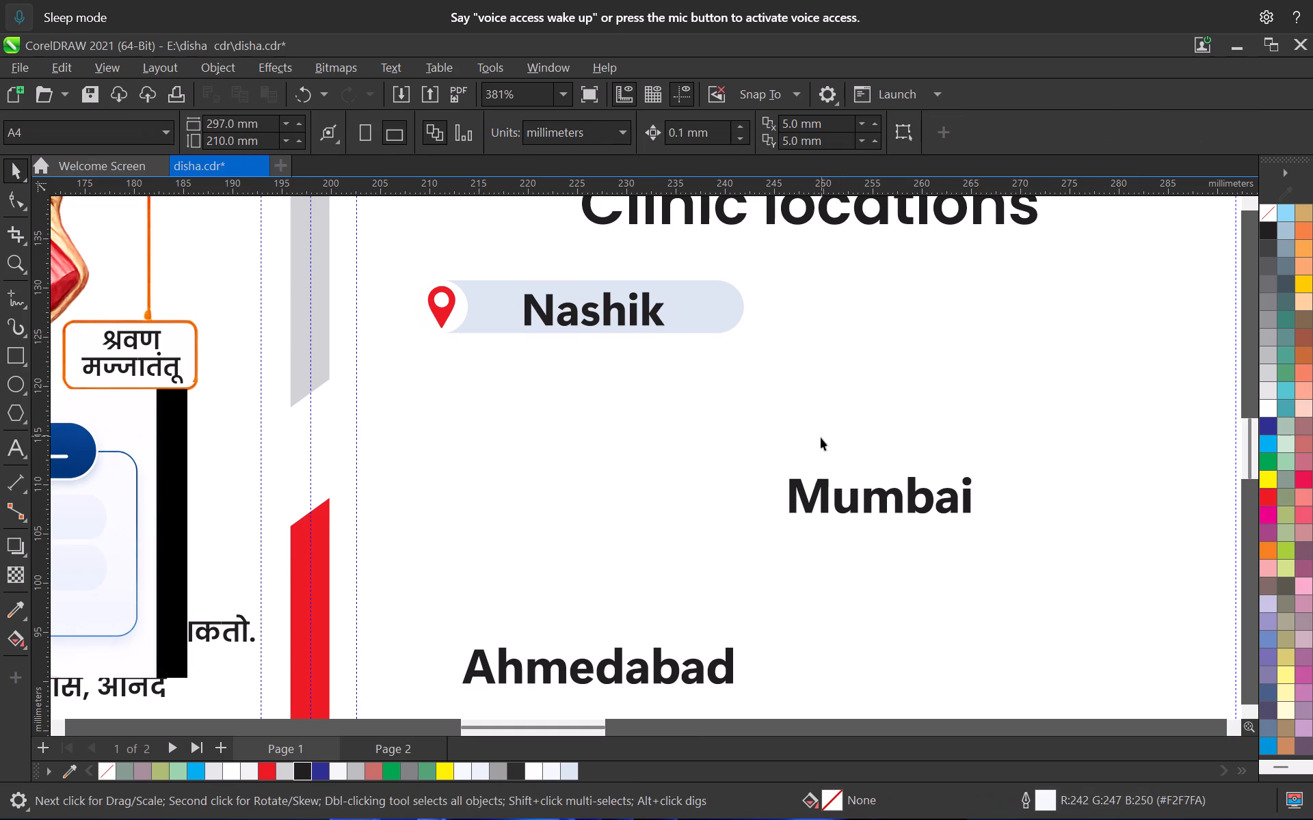
Shift the Mumbai name further right at nearly the same height.
scroll(821, 437, "down", 8)
middle_click_drag(776, 436, 572, 364)
scroll(572, 364, "up", 4)
left_click_drag(581, 358, 774, 428)
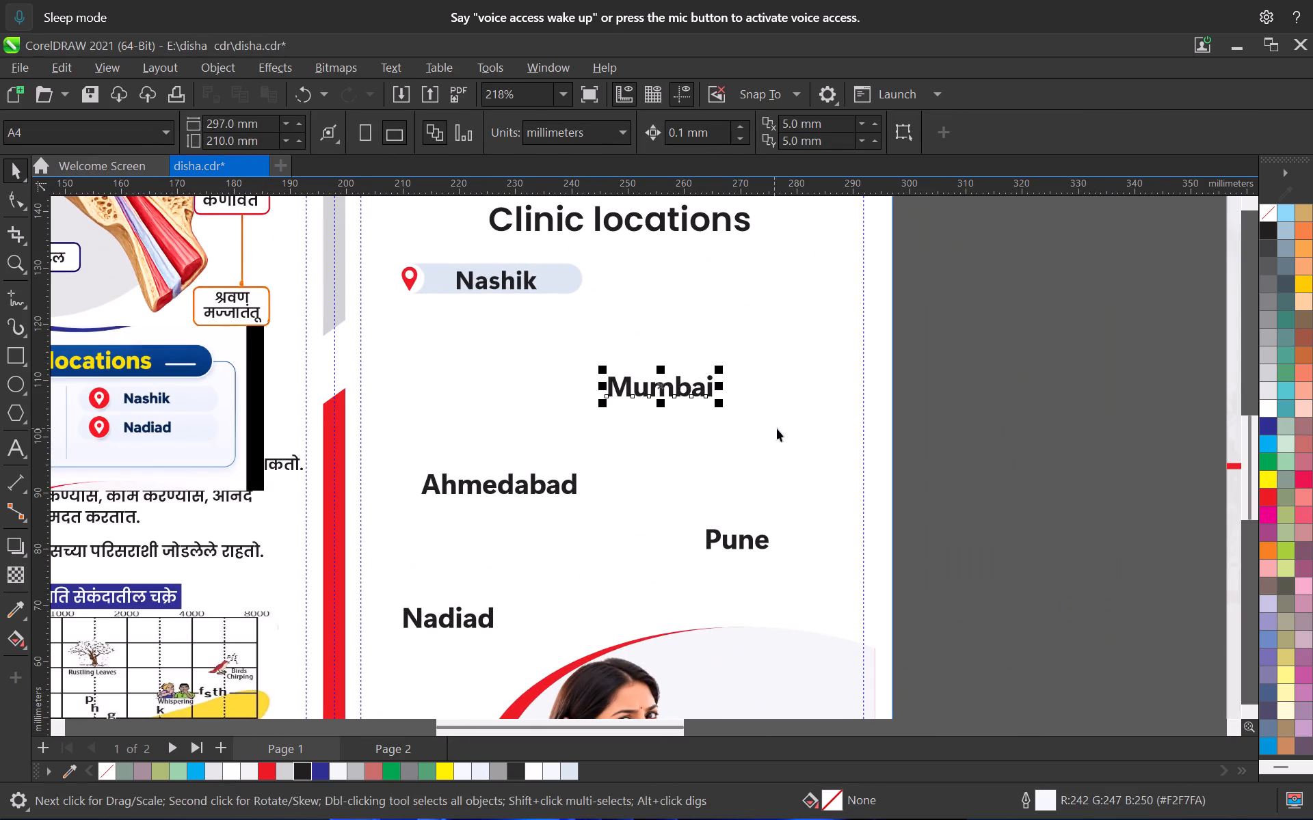
left_click_drag(681, 390, 745, 389)
Nudge the Ahmedabad name slightly to the left.
left_click(746, 538)
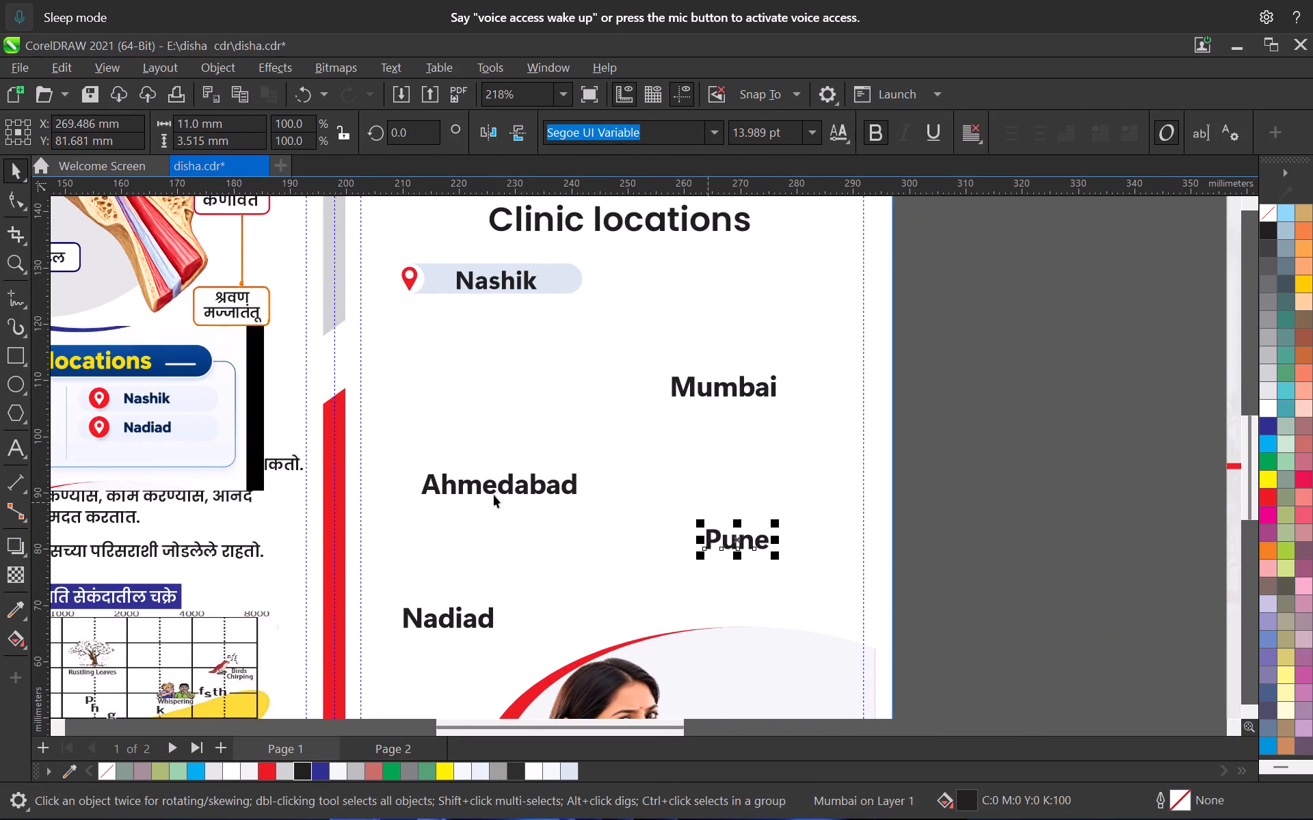
left_click(499, 489)
key("Left")
key("Left")
key("Left")
key("Left")
key("Left")
key("Left")
key("Left")
key("Left")
key("Left")
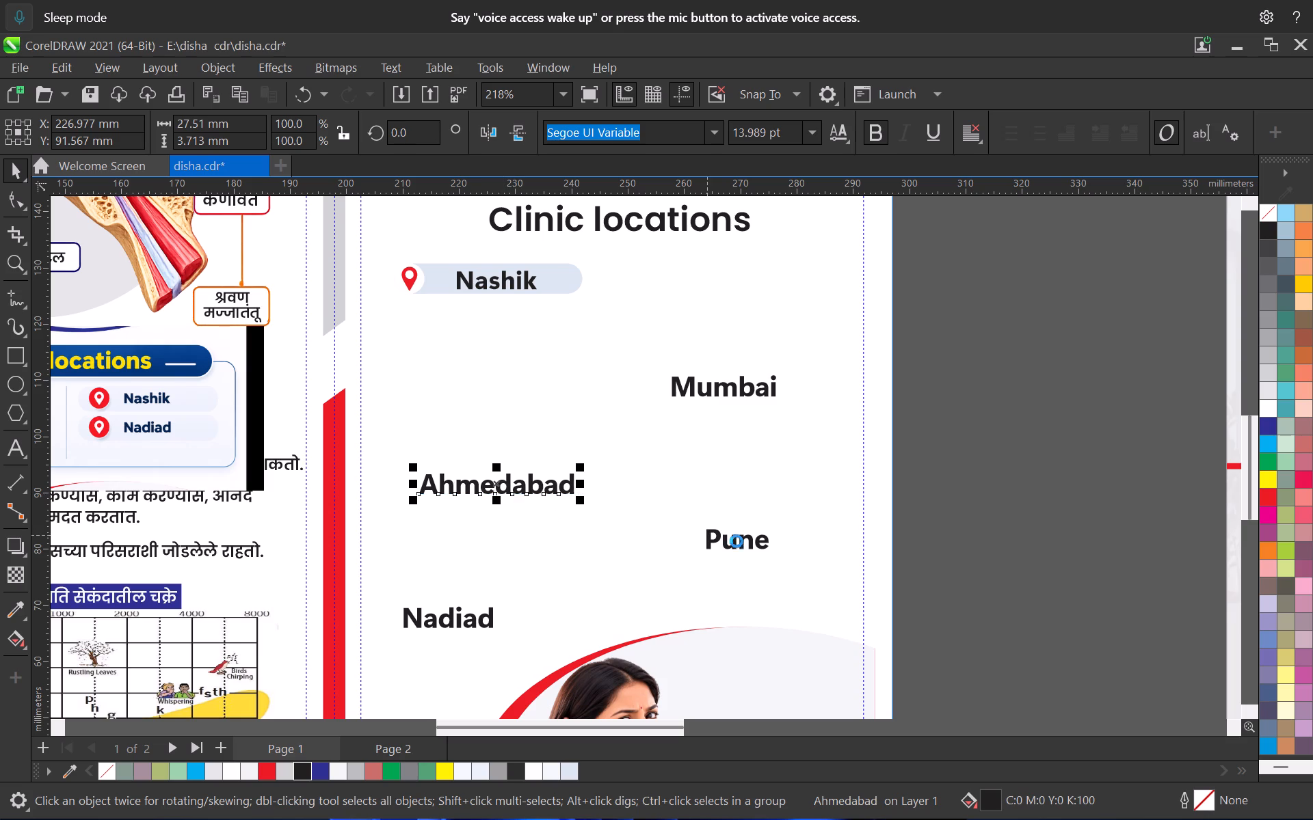
Move the Pune name straight down to about Y 77 mm, above the woman's oval backdrop.
left_click(739, 542)
key("Down")
key("Down")
key("Down")
key("Down")
key("Down")
key("Down")
key("Down")
key("Down")
key("Down")
key("Down")
key("Down")
key("Down")
key("Down")
key("Down")
key("Down")
key("Down")
key("Down")
key("Down")
key("Down")
key("Down")
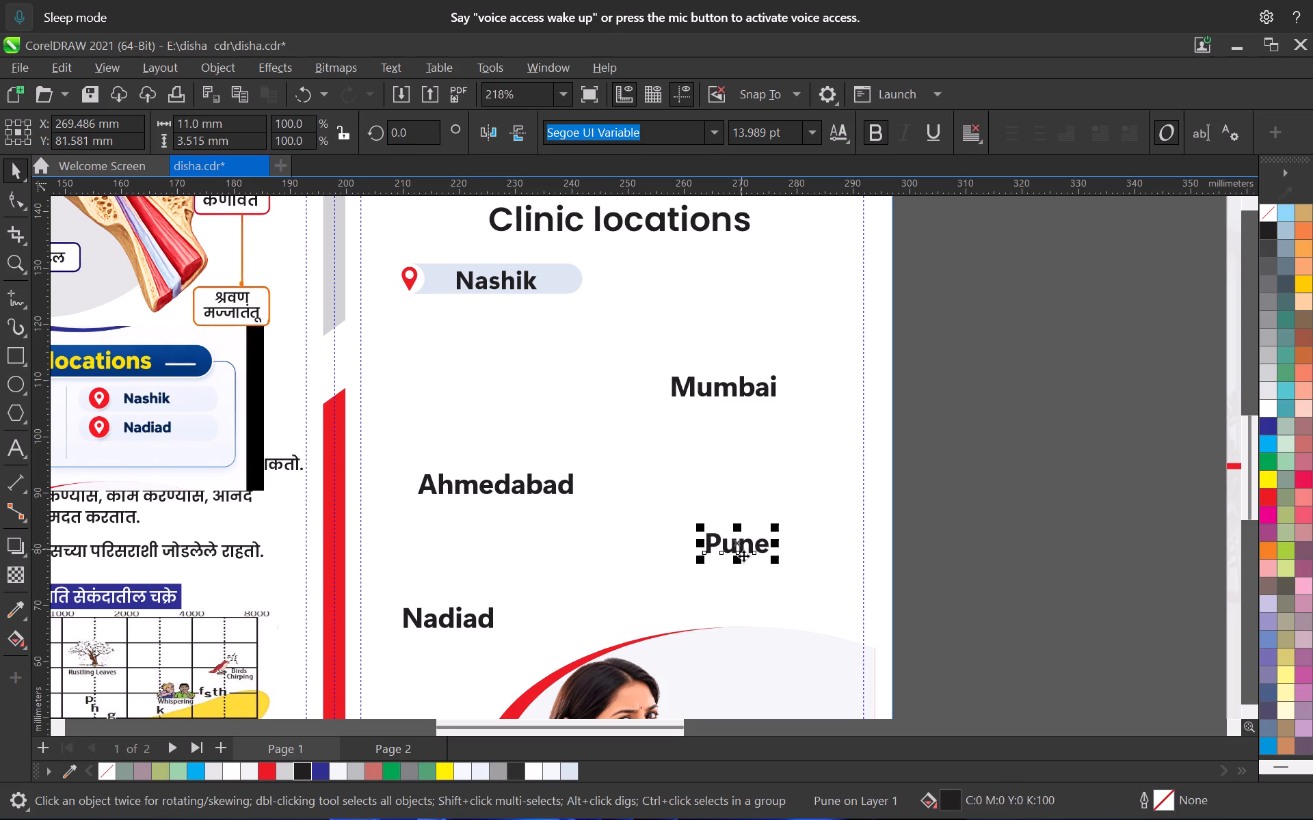
left_click_drag(744, 556, 742, 575)
Nudge the Nadiad name straight down so it sits beside the upper part of the red arc.
middle_click_drag(600, 597, 681, 488)
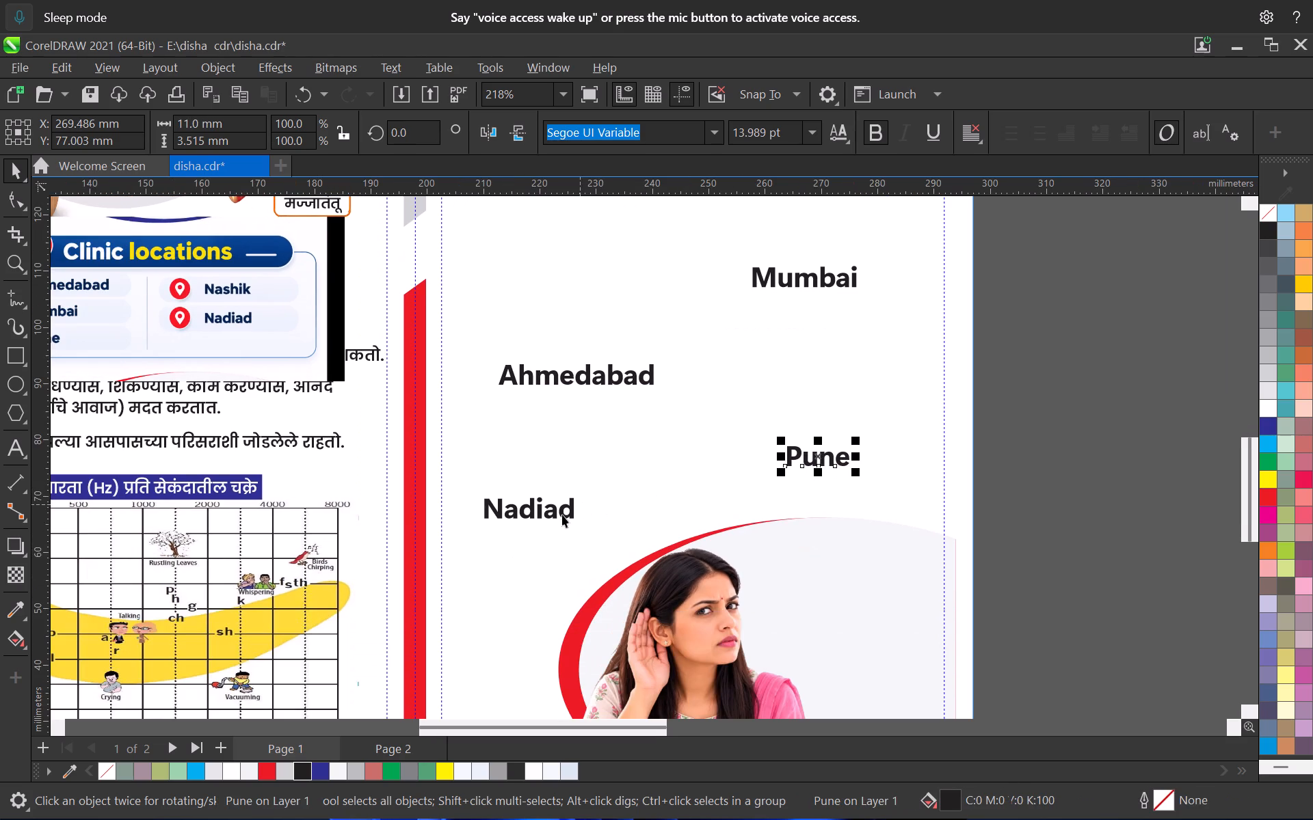
left_click(539, 511)
key("Down")
key("Down")
key("Down")
key("Down")
key("Down")
key("Down")
key("Down")
key("Down")
key("Down")
key("Down")
key("Down")
key("Down")
key("Down")
key("Down")
key("Down")
key("Down")
key("Down")
key("Down")
key("Down")
key("Down")
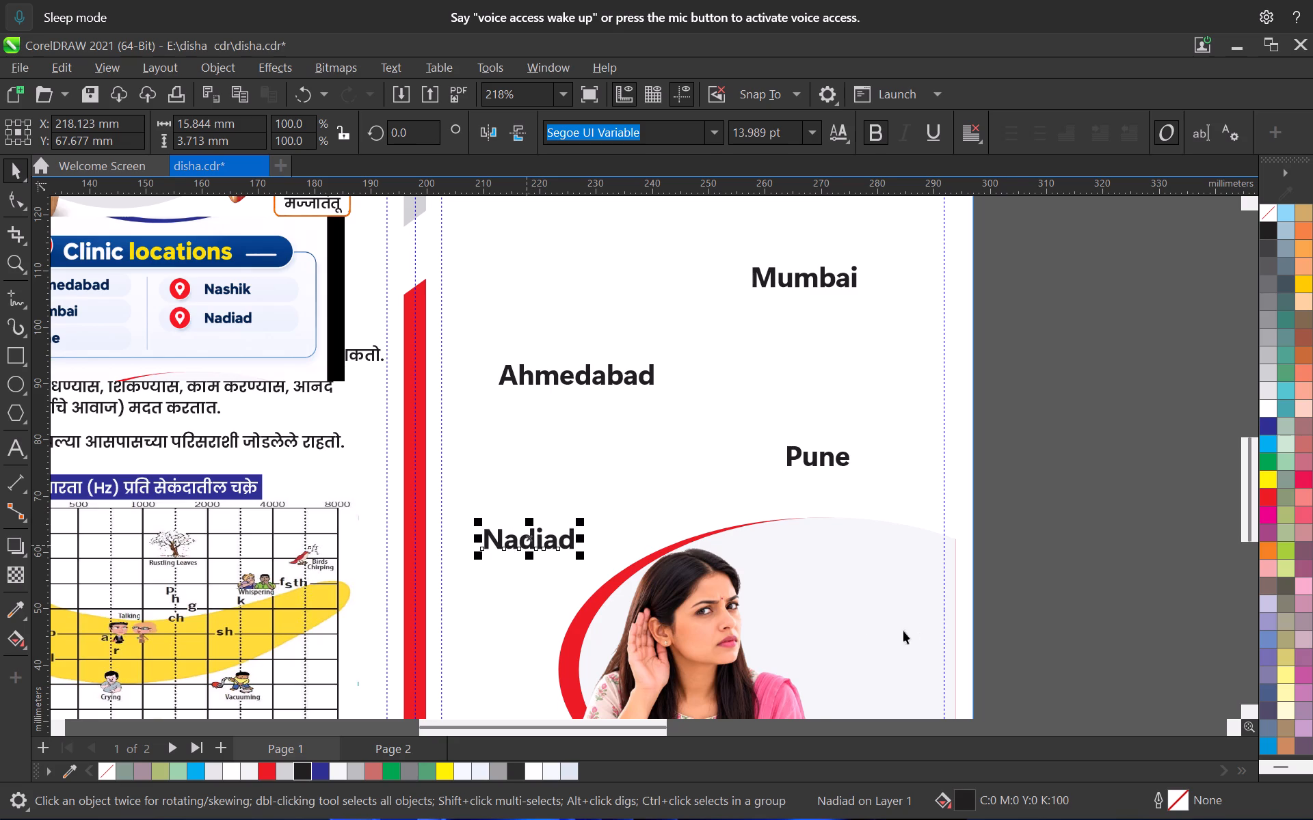
Scale the woman's photo down to about 32.8 × 29.6 mm.
scroll(856, 621, "down", 4)
middle_click_drag(840, 610, 851, 368)
scroll(823, 426, "up", 3)
left_click(769, 440)
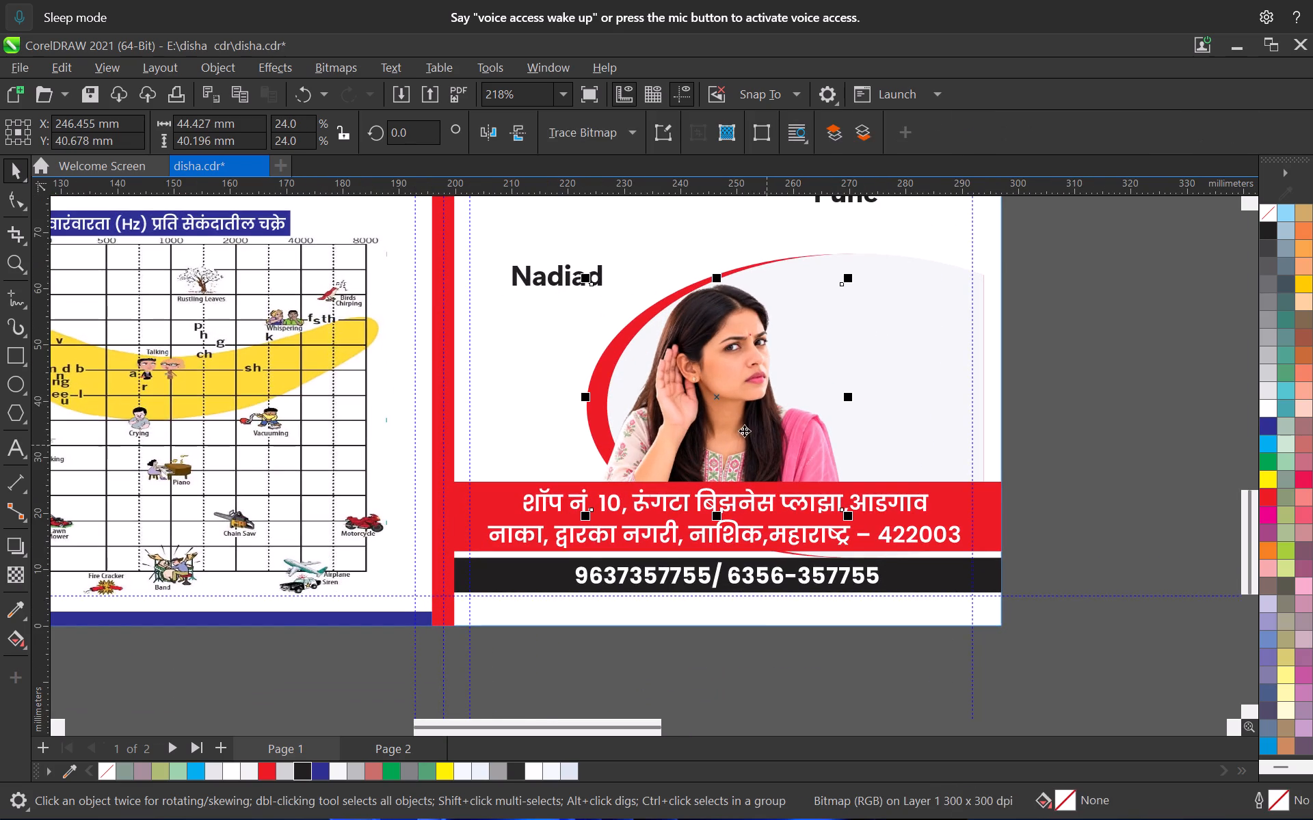
left_click_drag(587, 276, 605, 305)
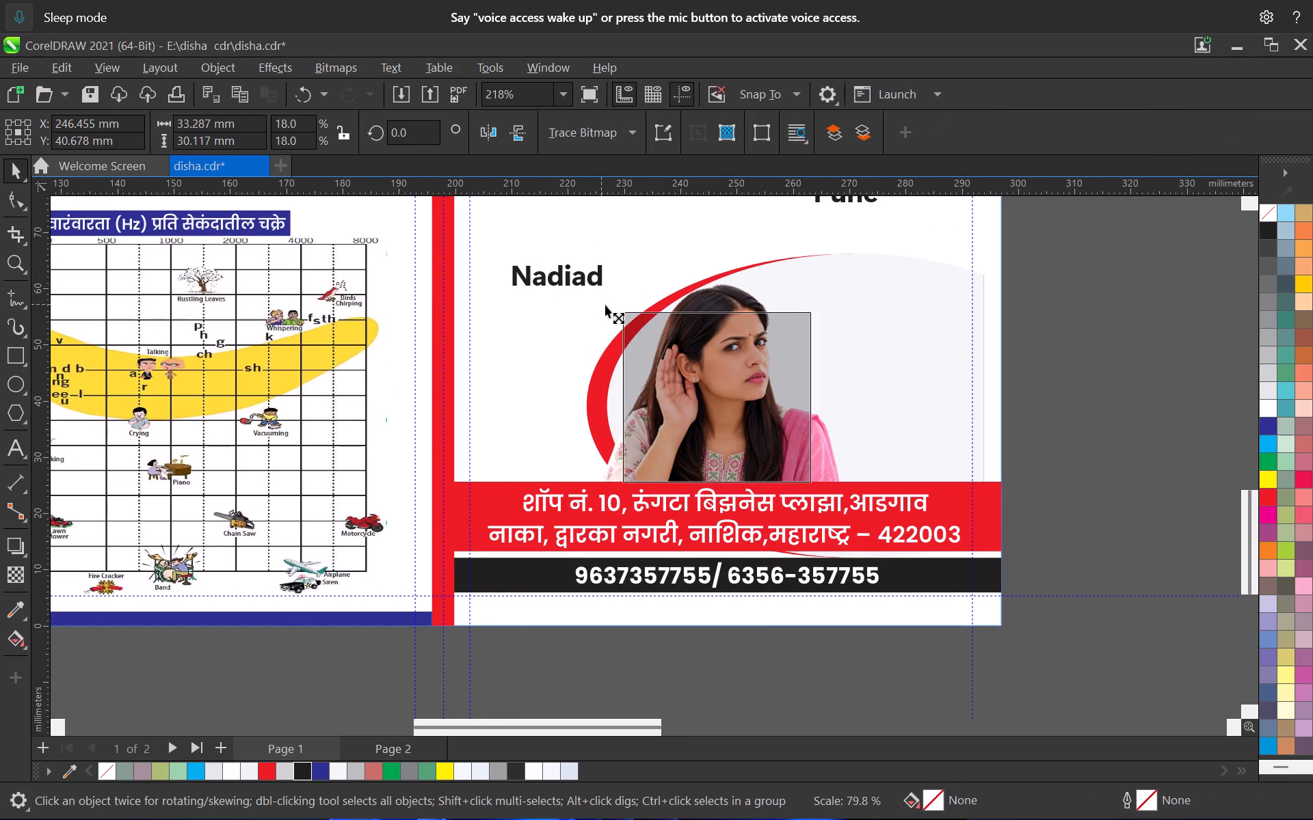
left_click_drag(605, 305, 599, 305)
Lower the woman's photo so its bottom edge tucks behind the red address band.
left_click_drag(715, 404, 715, 435)
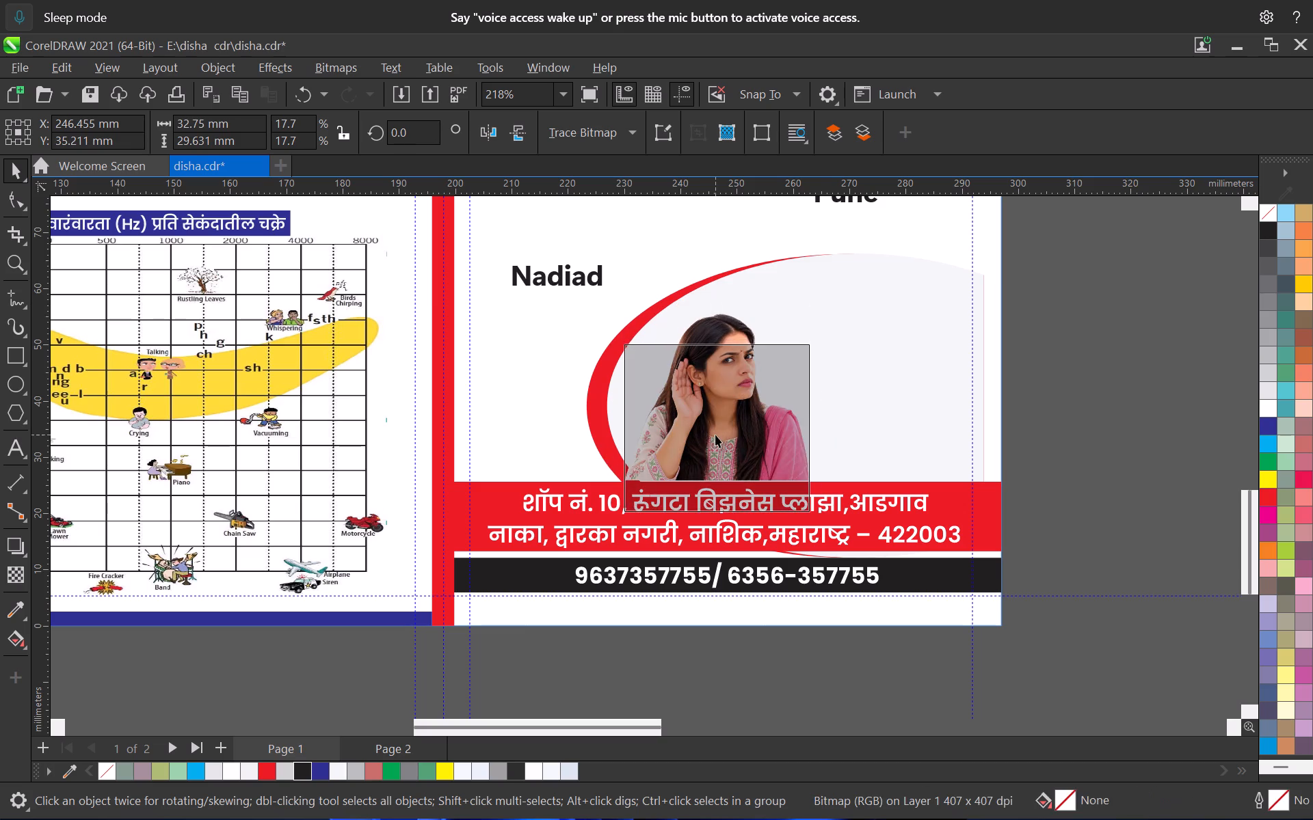
key("Up")
key("Up")
key("Up")
key("Up")
key("Up")
key("Up")
key("Up")
key("Up")
key("Up")
key("Up")
key("Up")
key("Up")
key("Up")
key("Up")
key("Up")
key("Up")
key("Up")
key("Up")
key("Up")
key("Up")
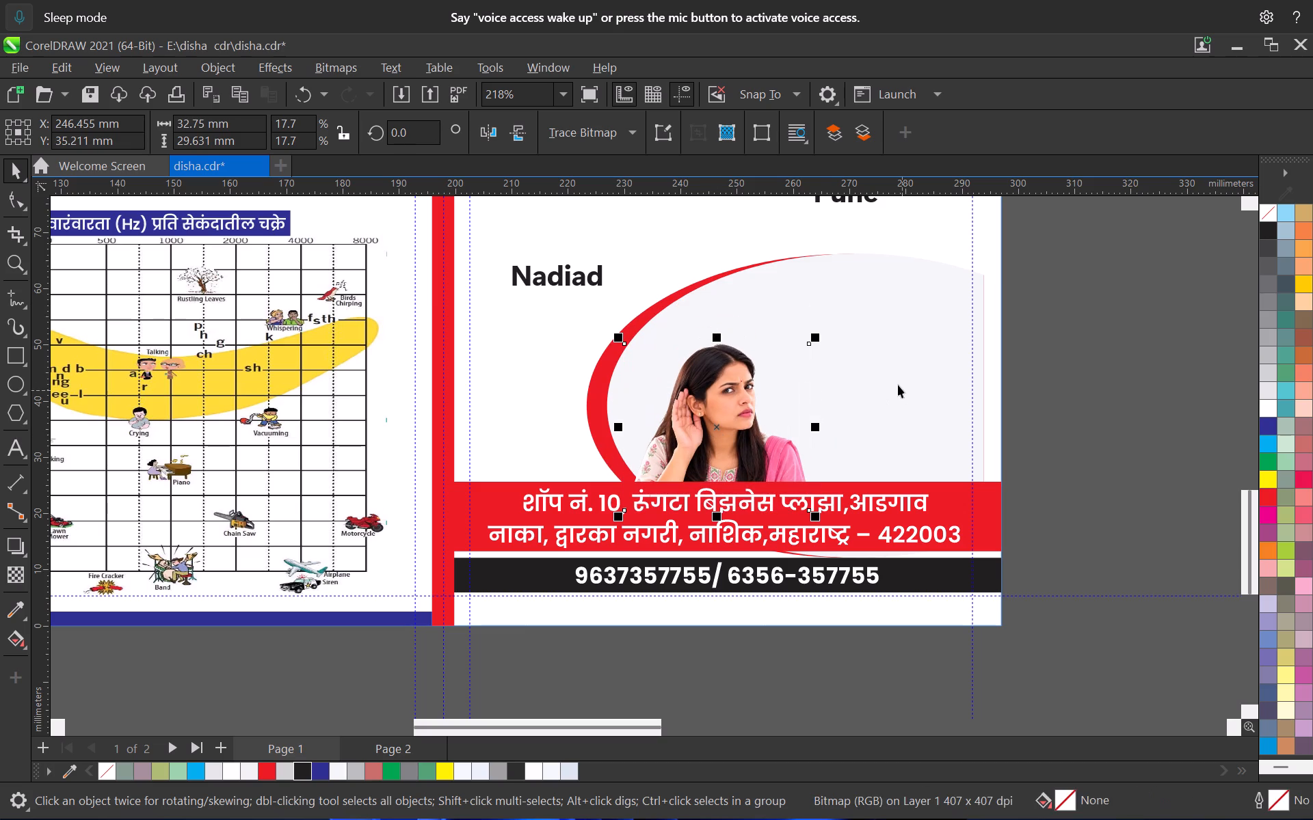
Scale the oval backdrop and its red arc together to about 89.5%, roughly 63.1 × 48.4 mm.
left_click(896, 385)
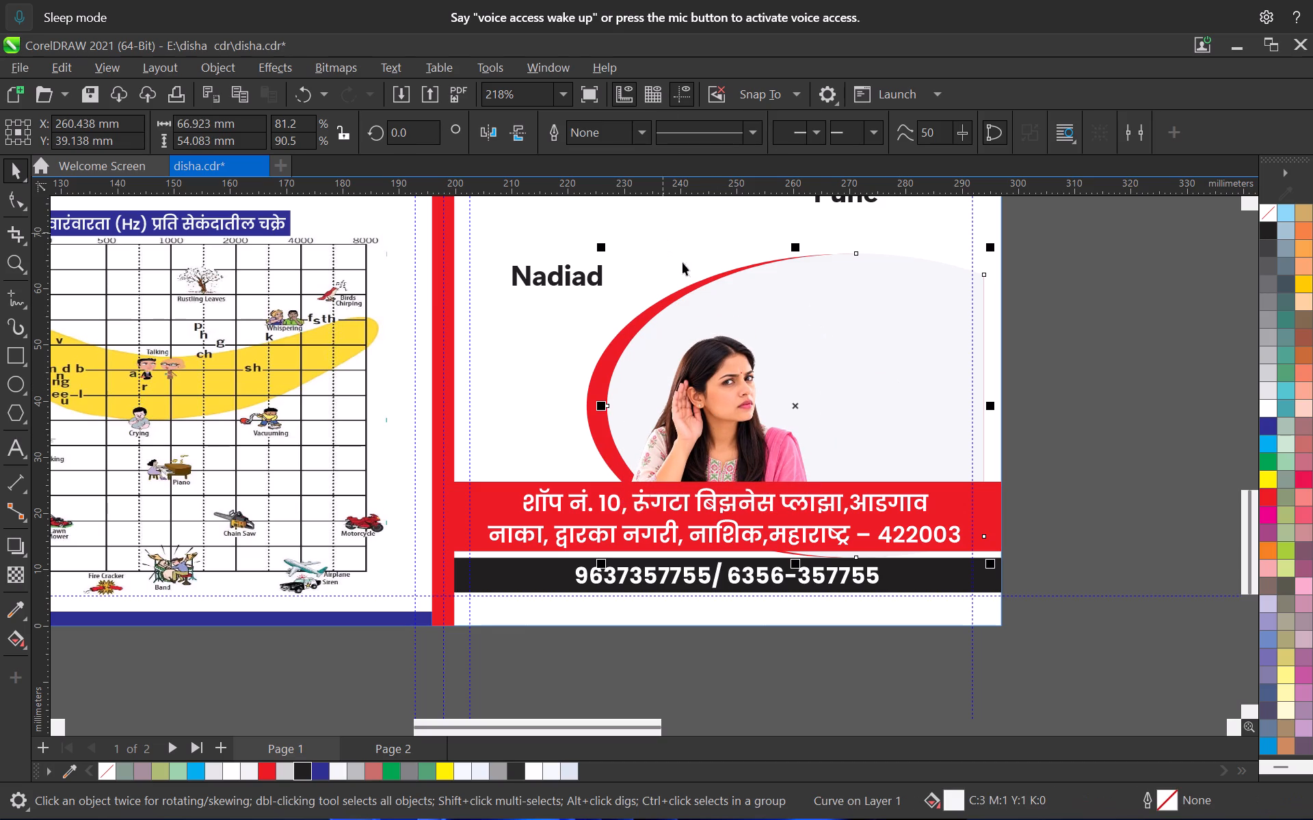
left_click(698, 282, "shift")
left_click(697, 304)
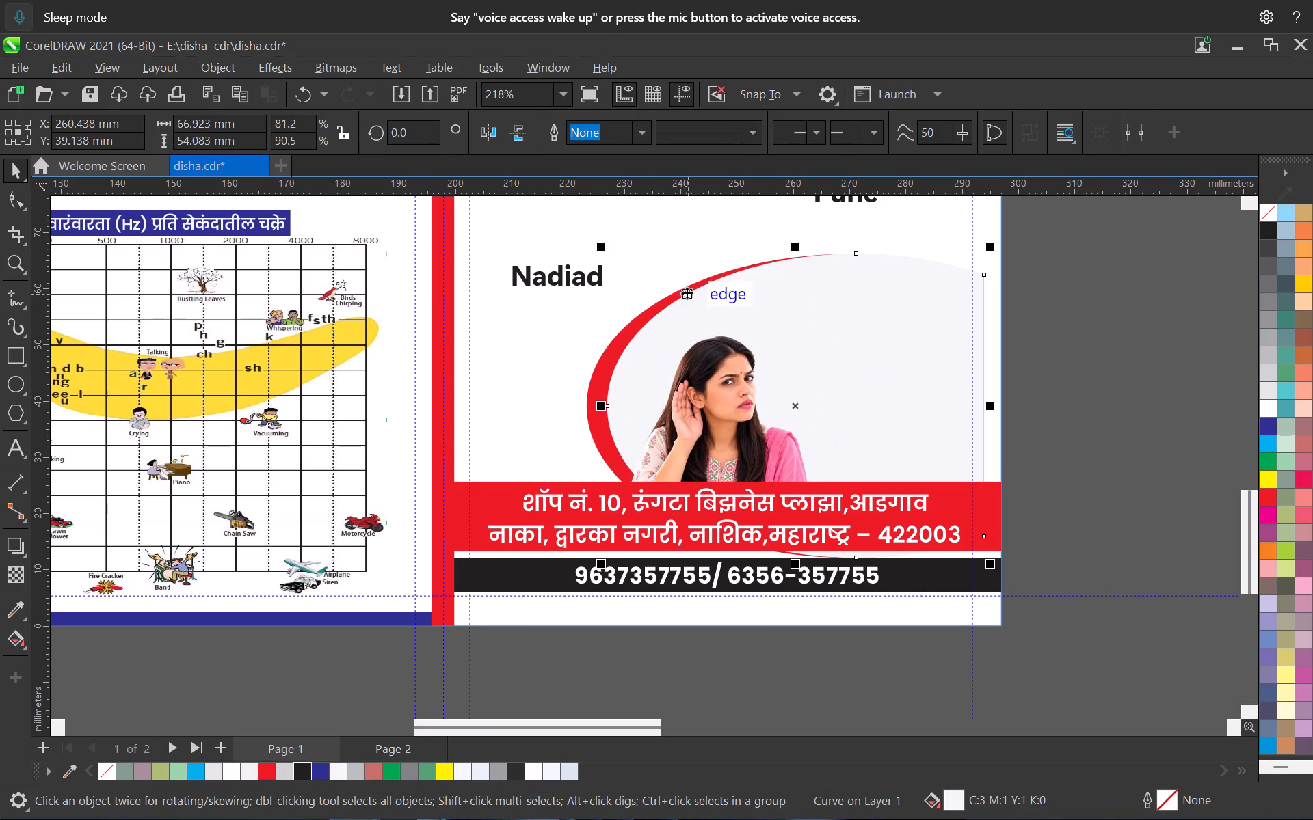
left_click(684, 291, "shift")
left_click_drag(582, 241, 587, 266)
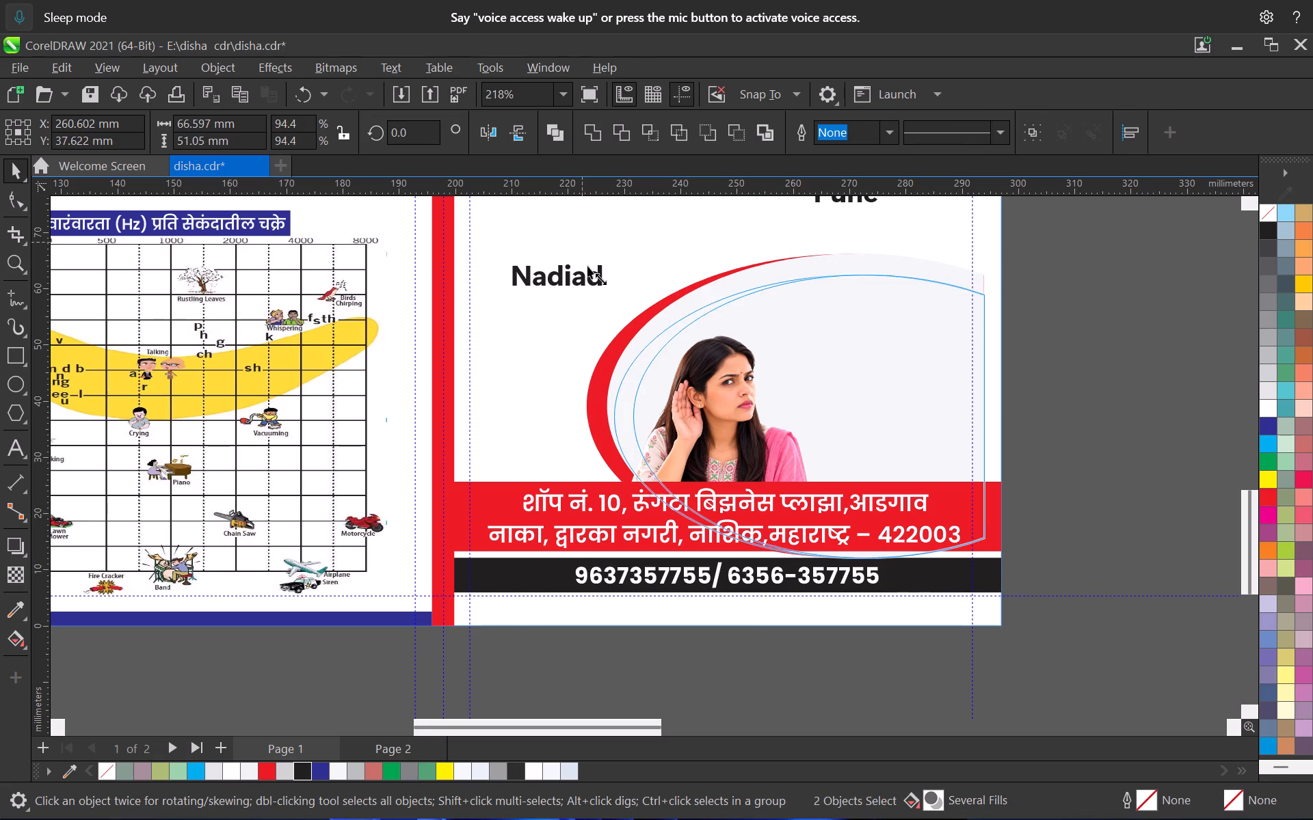
left_click_drag(587, 266, 575, 271)
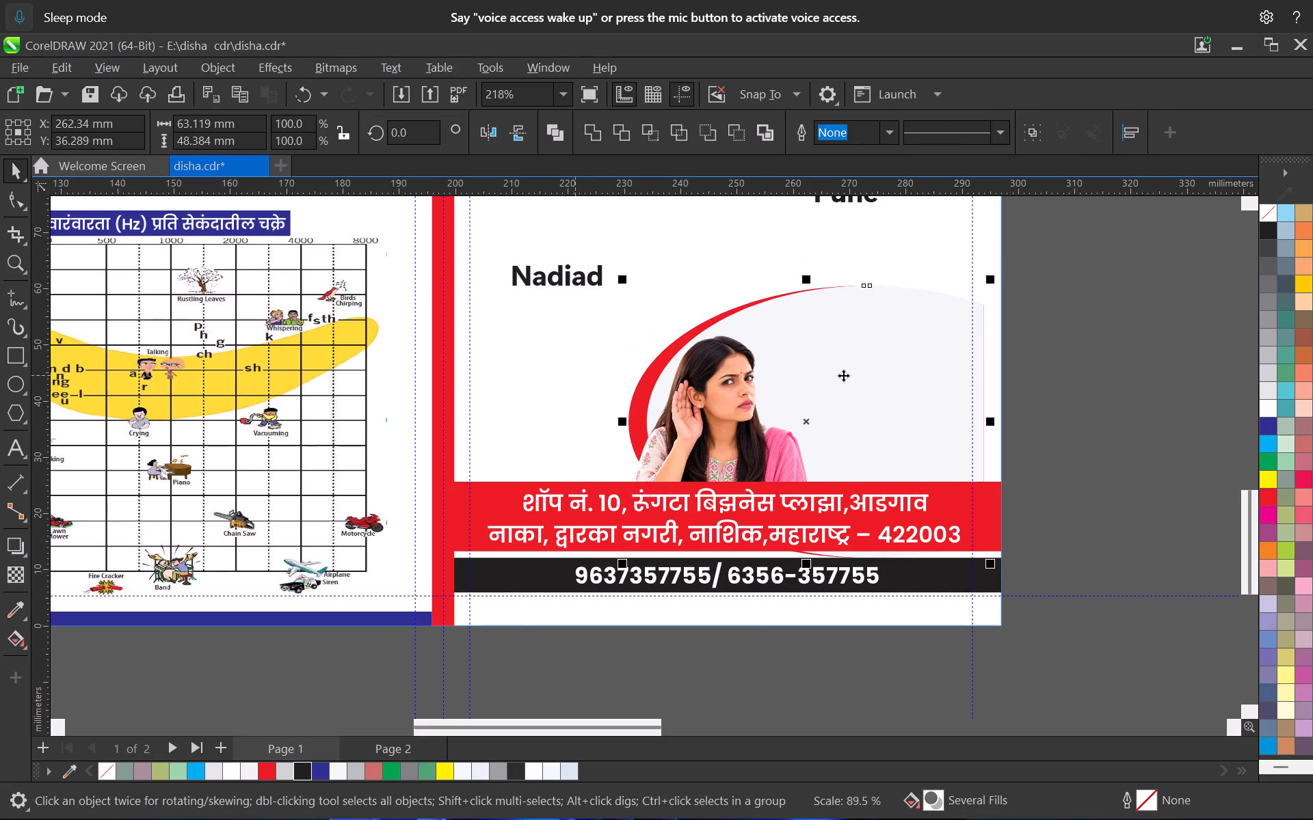
Move the oval backdrop and red arc together down about 3.3 mm and left about 8.4 mm behind the woman.
left_click_drag(844, 375, 844, 394)
left_click_drag(866, 400, 830, 400)
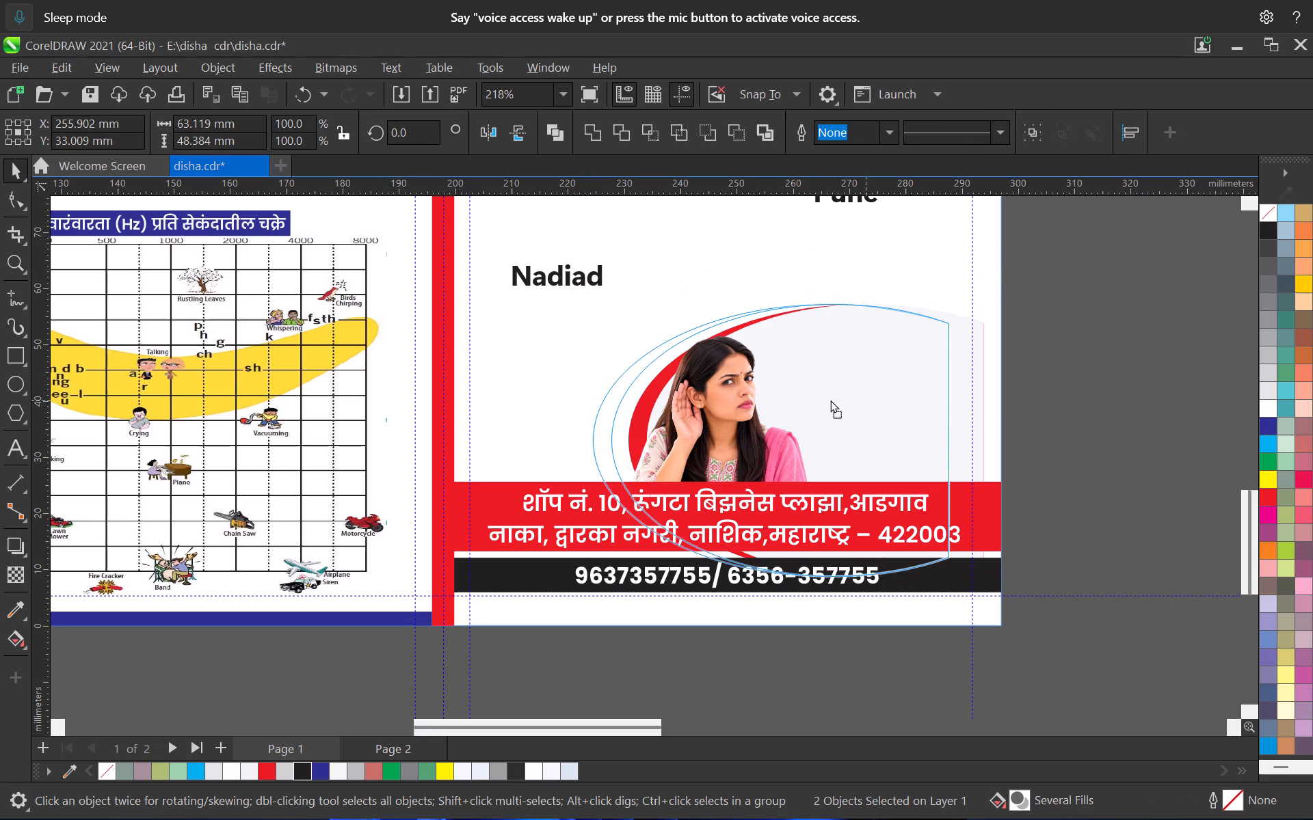
left_click_drag(830, 400, 819, 400)
Stretch the oval backdrop and arc outward past the page's outer edge and slightly downward, to about 74.6 × 49.7 mm.
left_click_drag(944, 438, 995, 467)
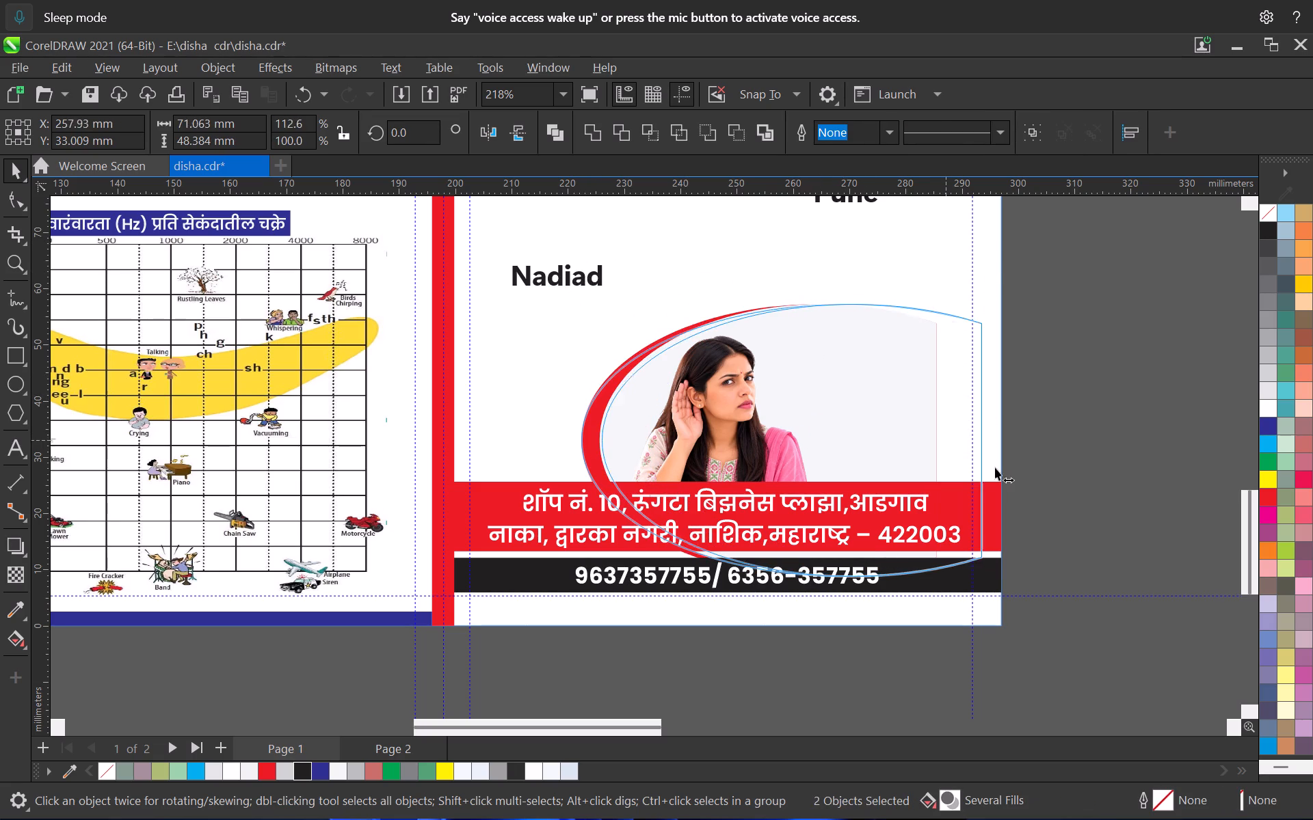
left_click_drag(995, 467, 1006, 482)
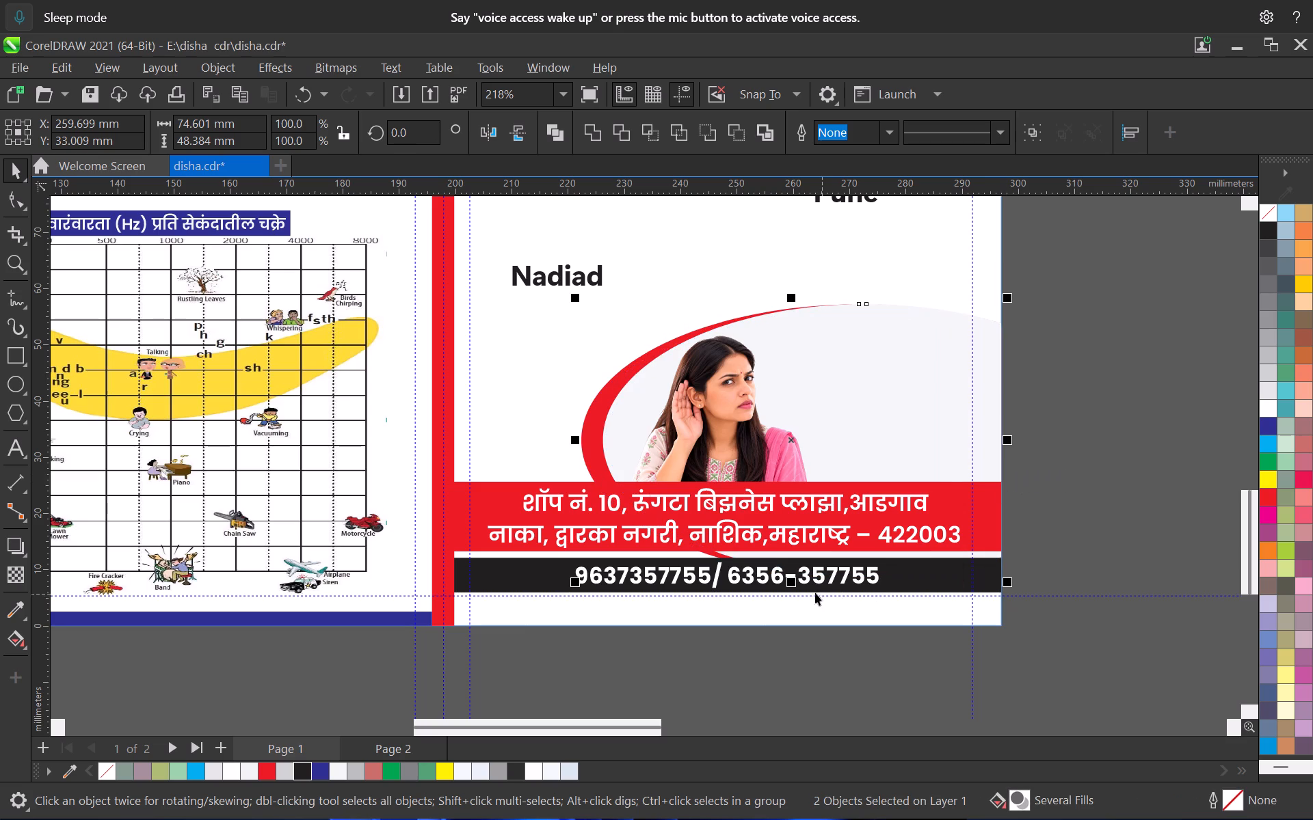
left_click(788, 583)
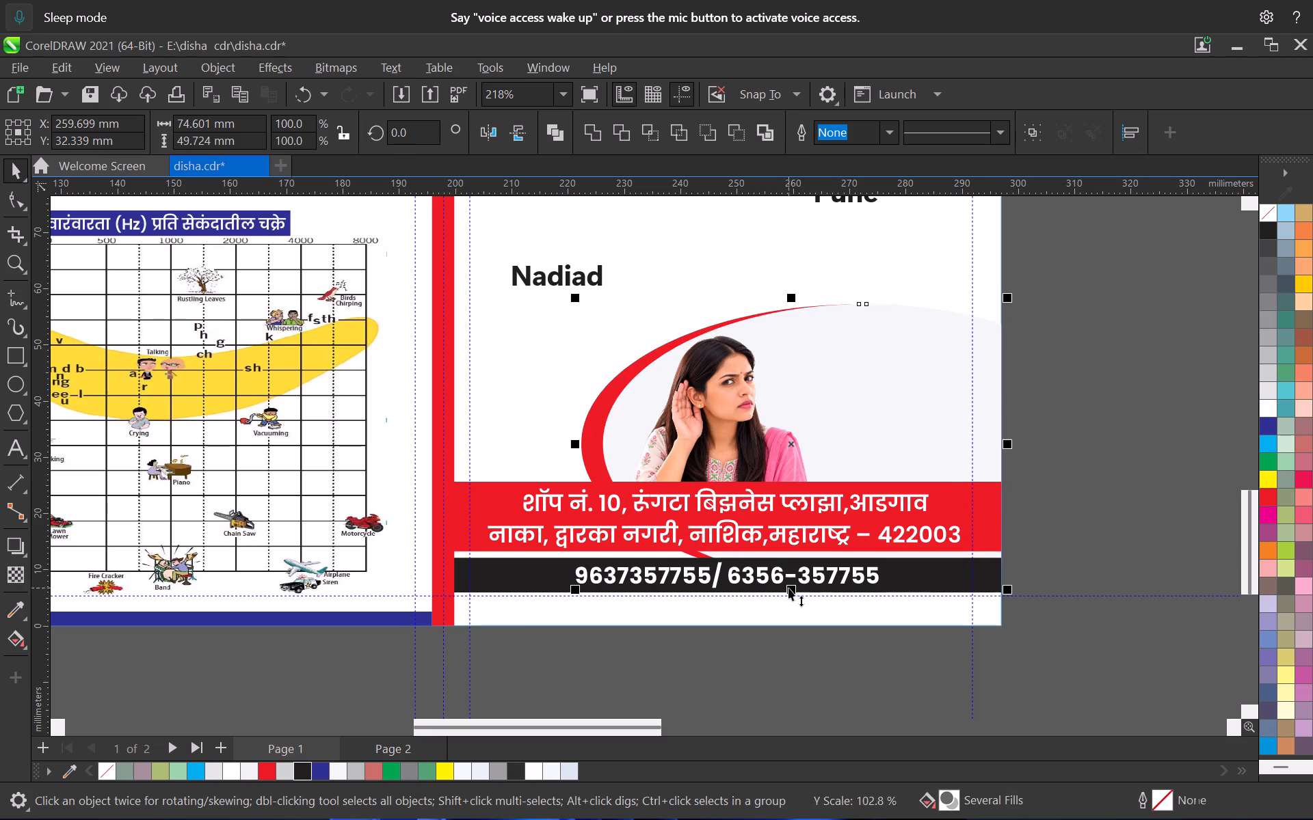
left_click(1099, 486)
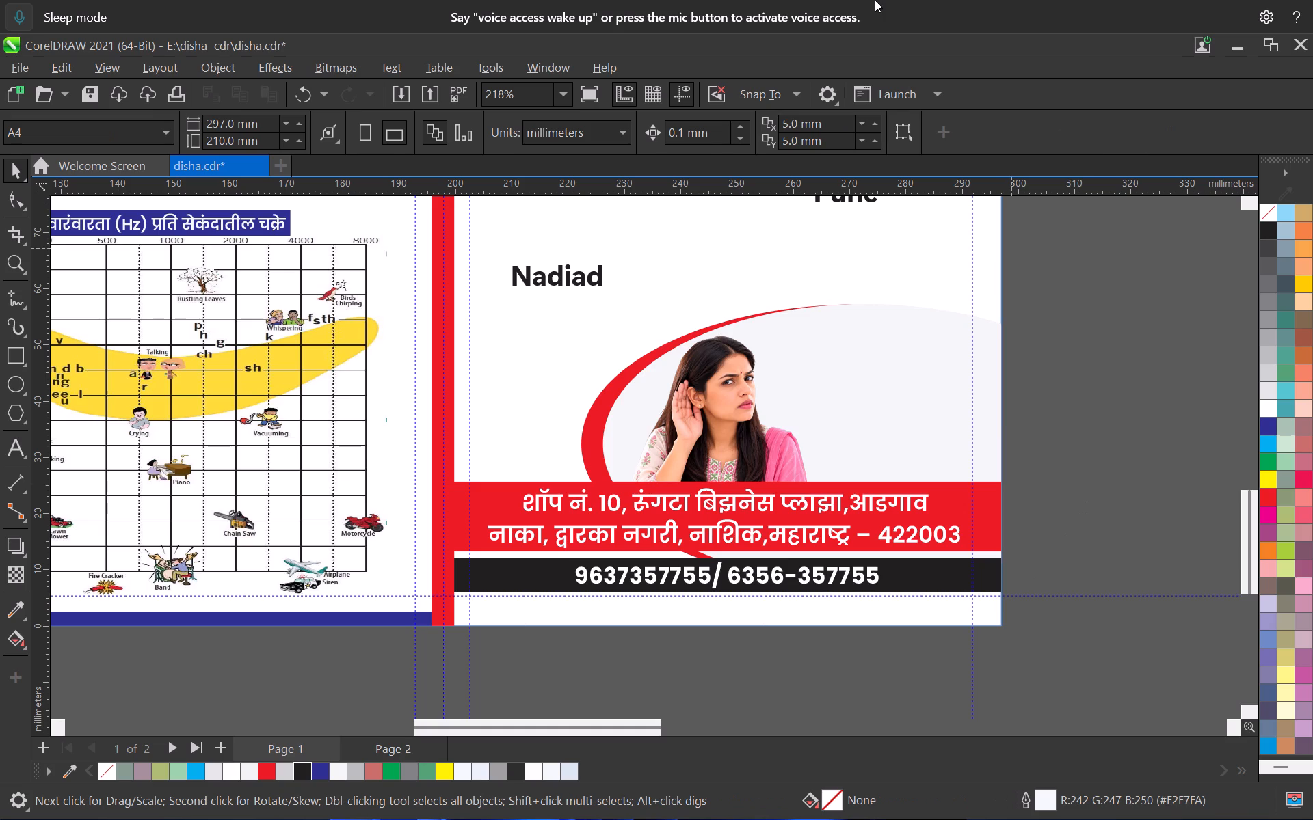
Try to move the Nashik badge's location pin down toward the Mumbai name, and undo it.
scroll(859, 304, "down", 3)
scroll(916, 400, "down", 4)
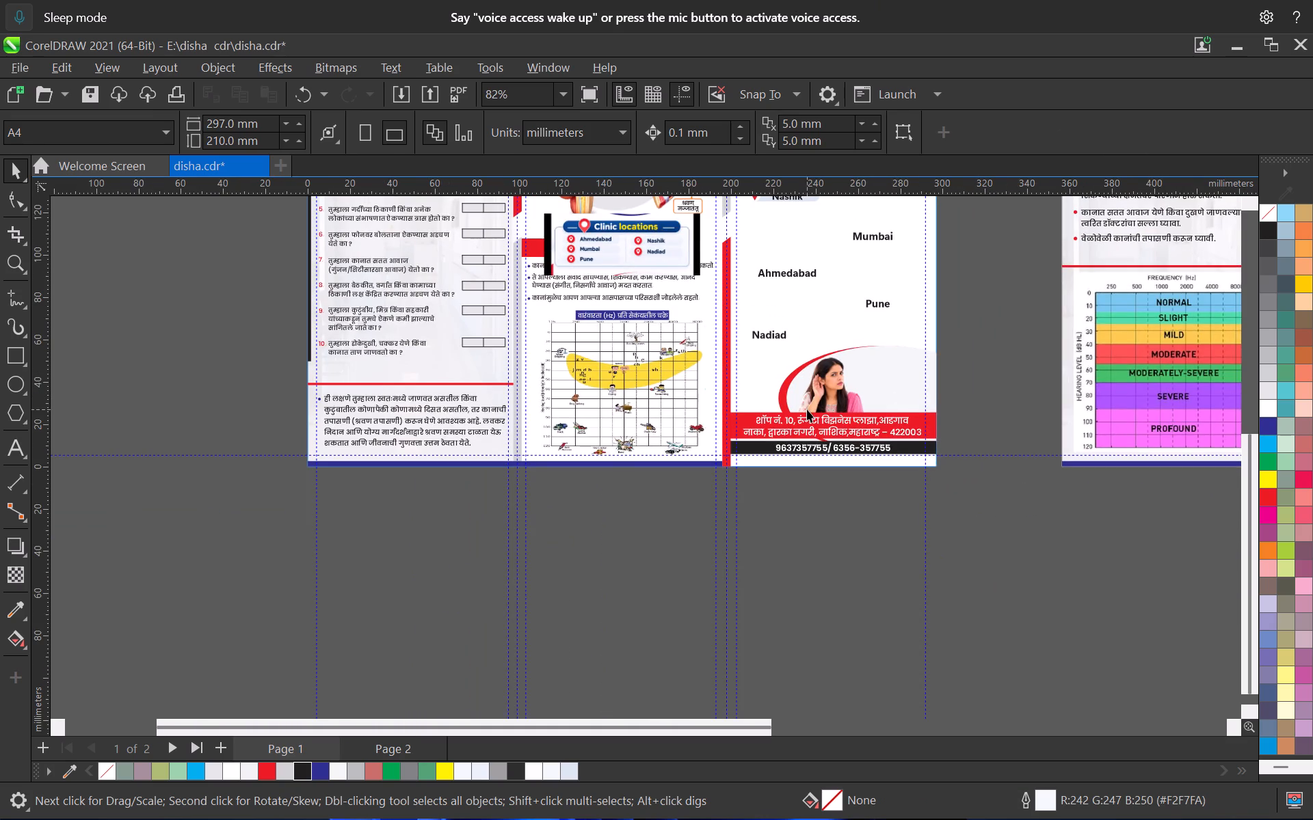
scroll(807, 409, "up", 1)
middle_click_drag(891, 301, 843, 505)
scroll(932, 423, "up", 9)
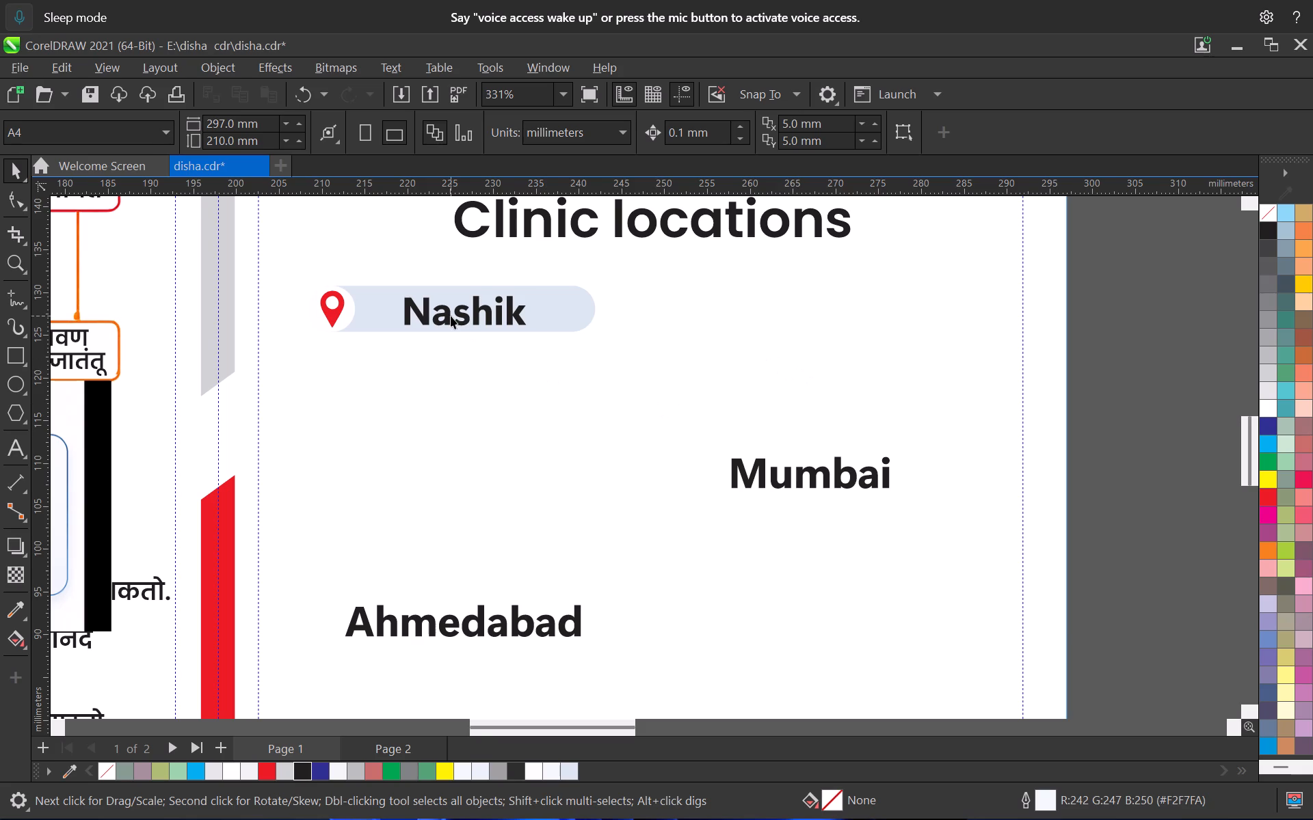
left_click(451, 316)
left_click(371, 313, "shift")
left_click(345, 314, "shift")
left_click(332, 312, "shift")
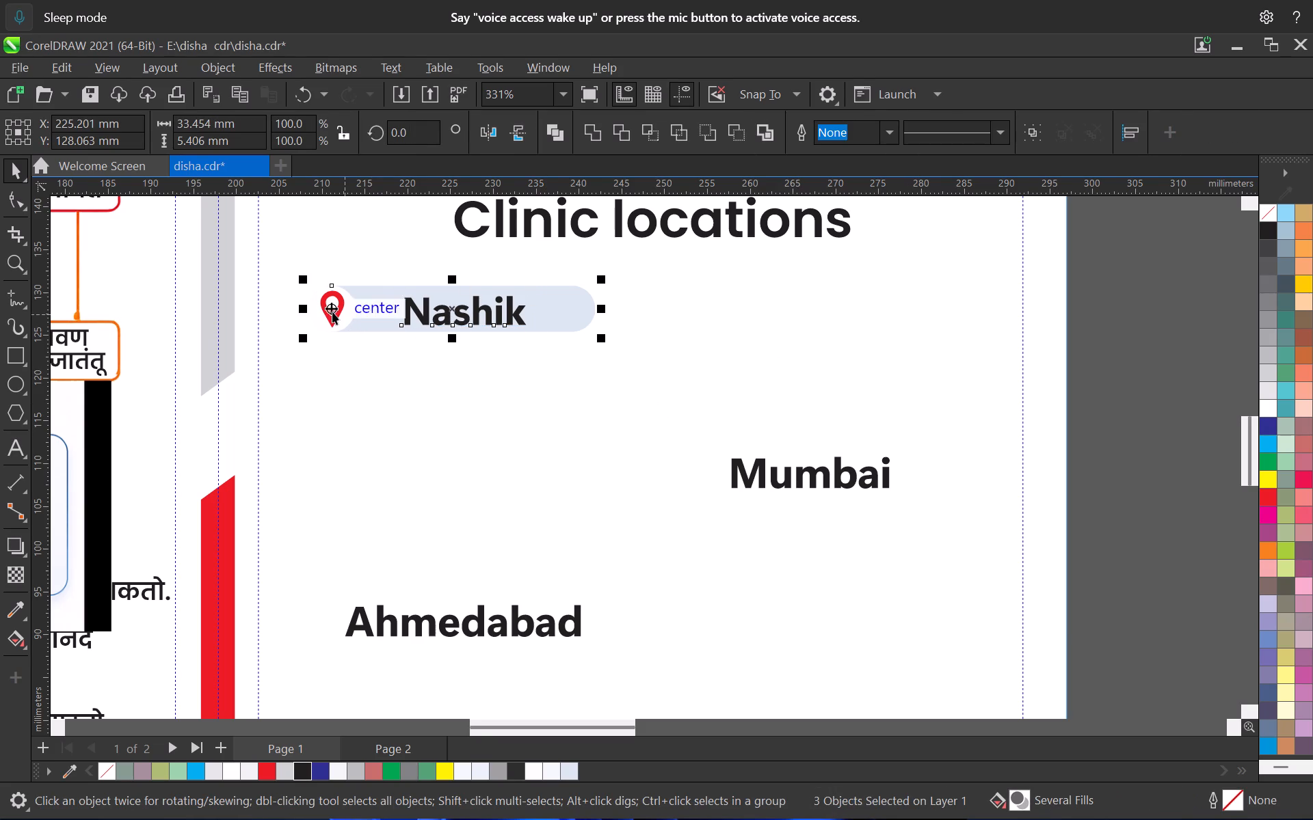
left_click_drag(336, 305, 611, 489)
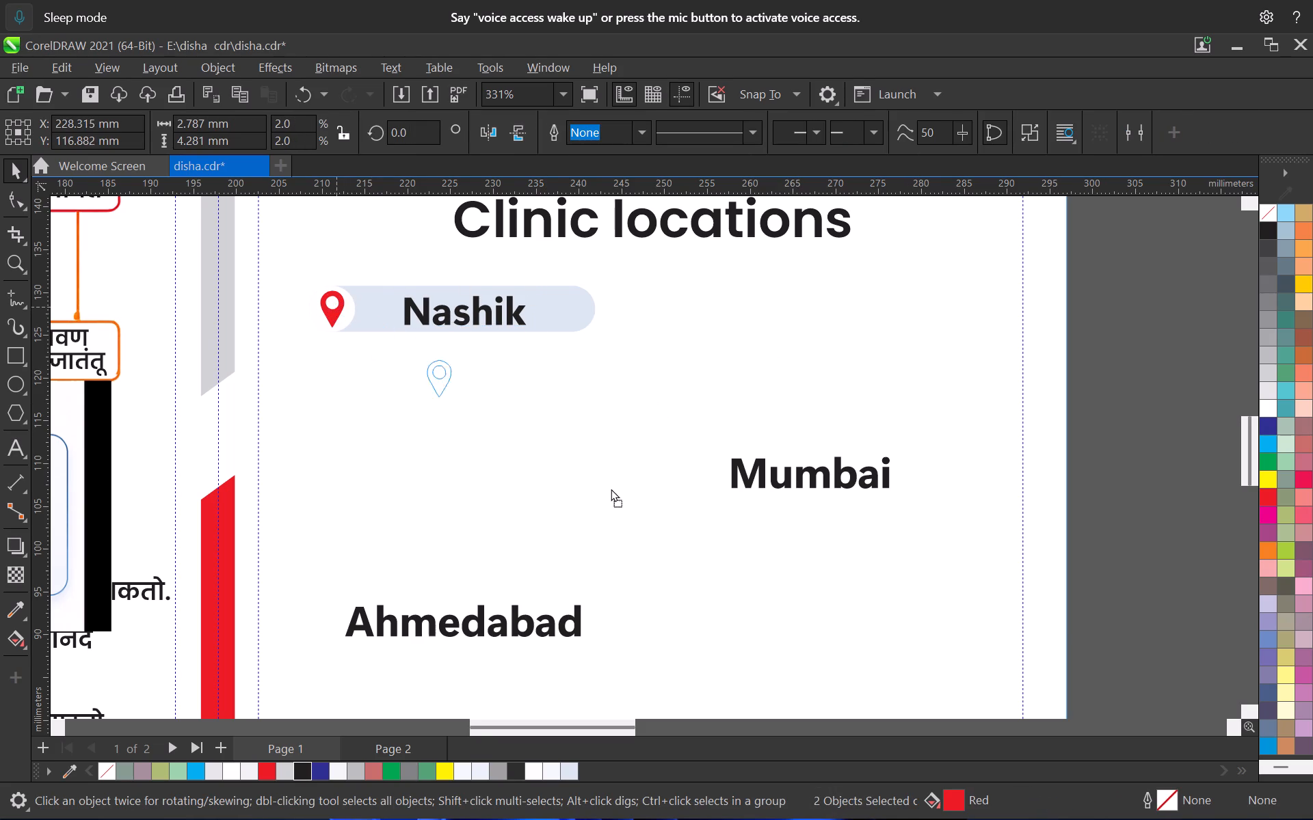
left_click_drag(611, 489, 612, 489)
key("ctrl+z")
Copy the text of the standalone Mumbai name and delete that text object.
left_click(782, 464)
double_click(782, 482)
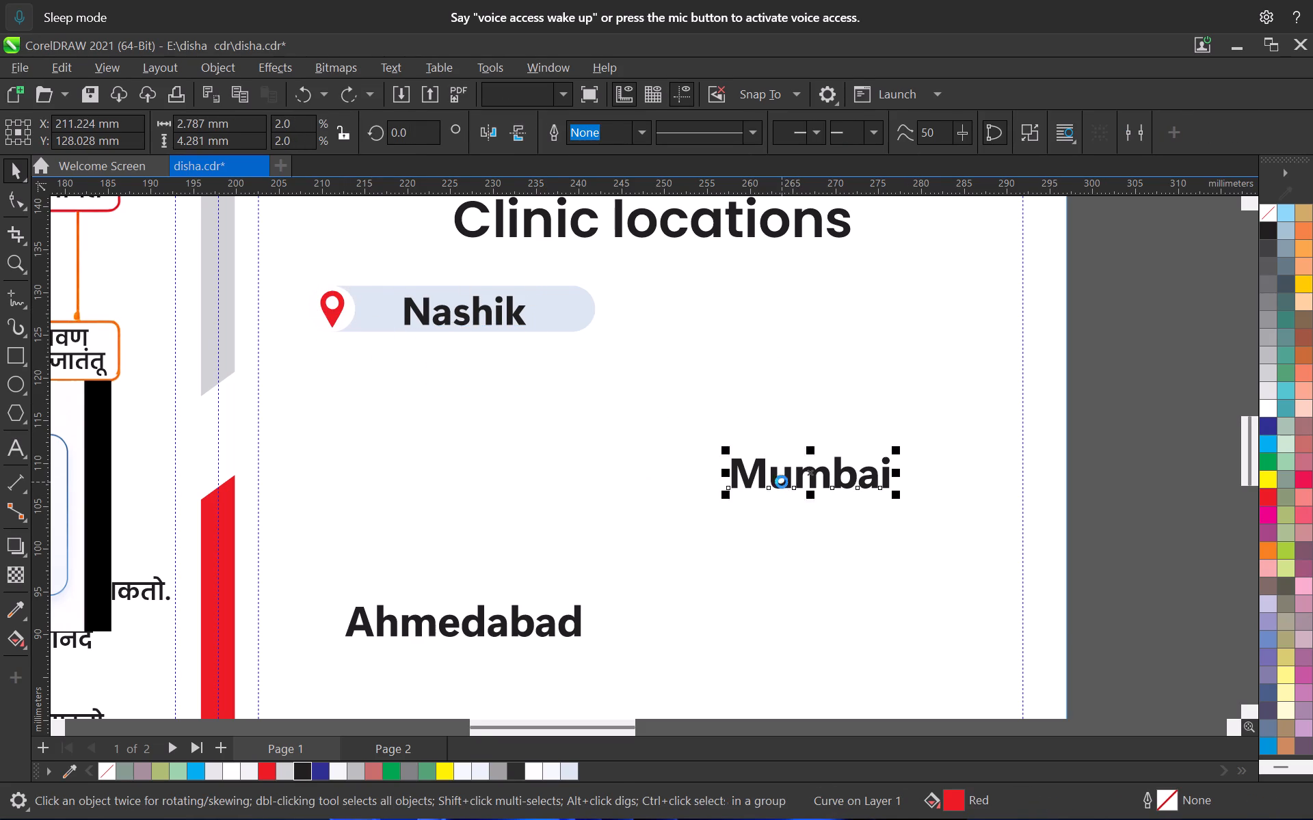
key("ctrl+a")
key("ctrl+c")
key("ctrl+c")
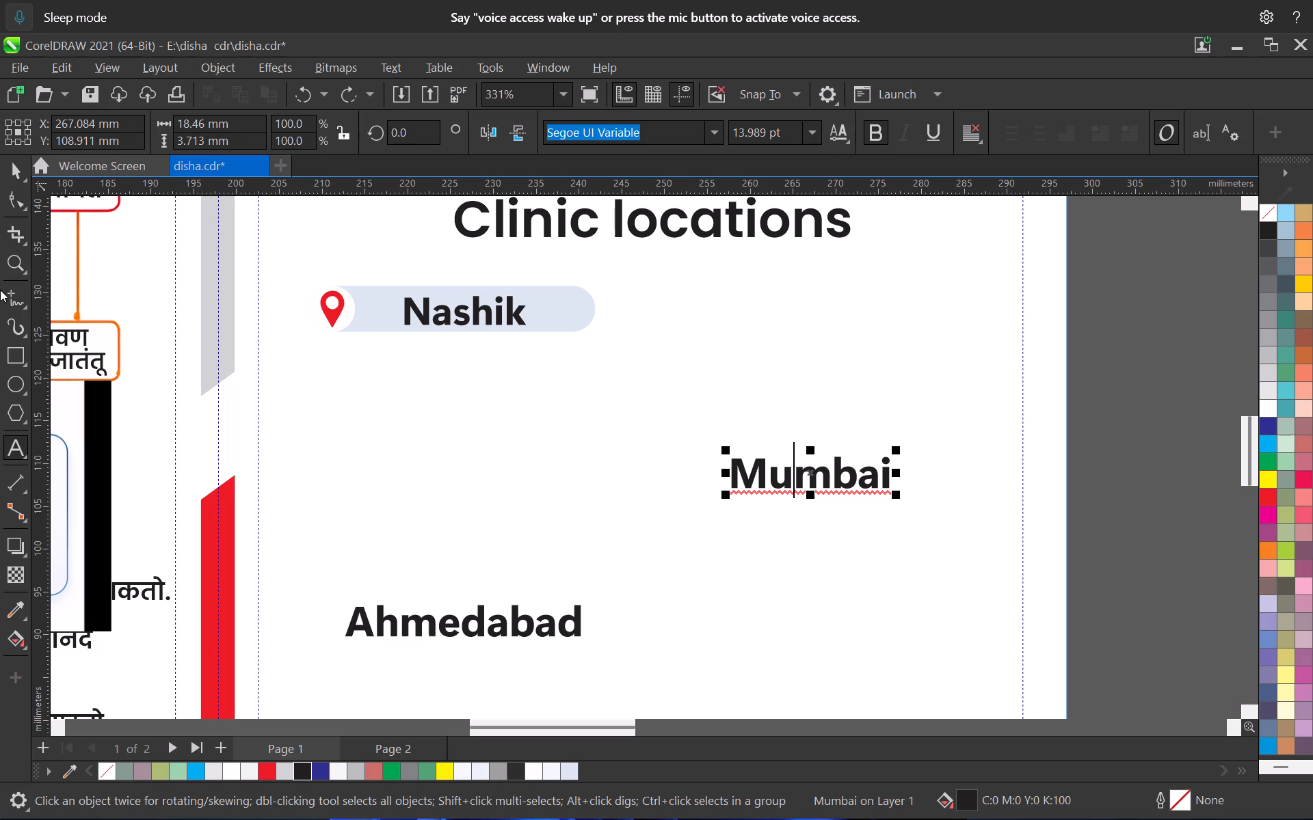
key("ctrl+a")
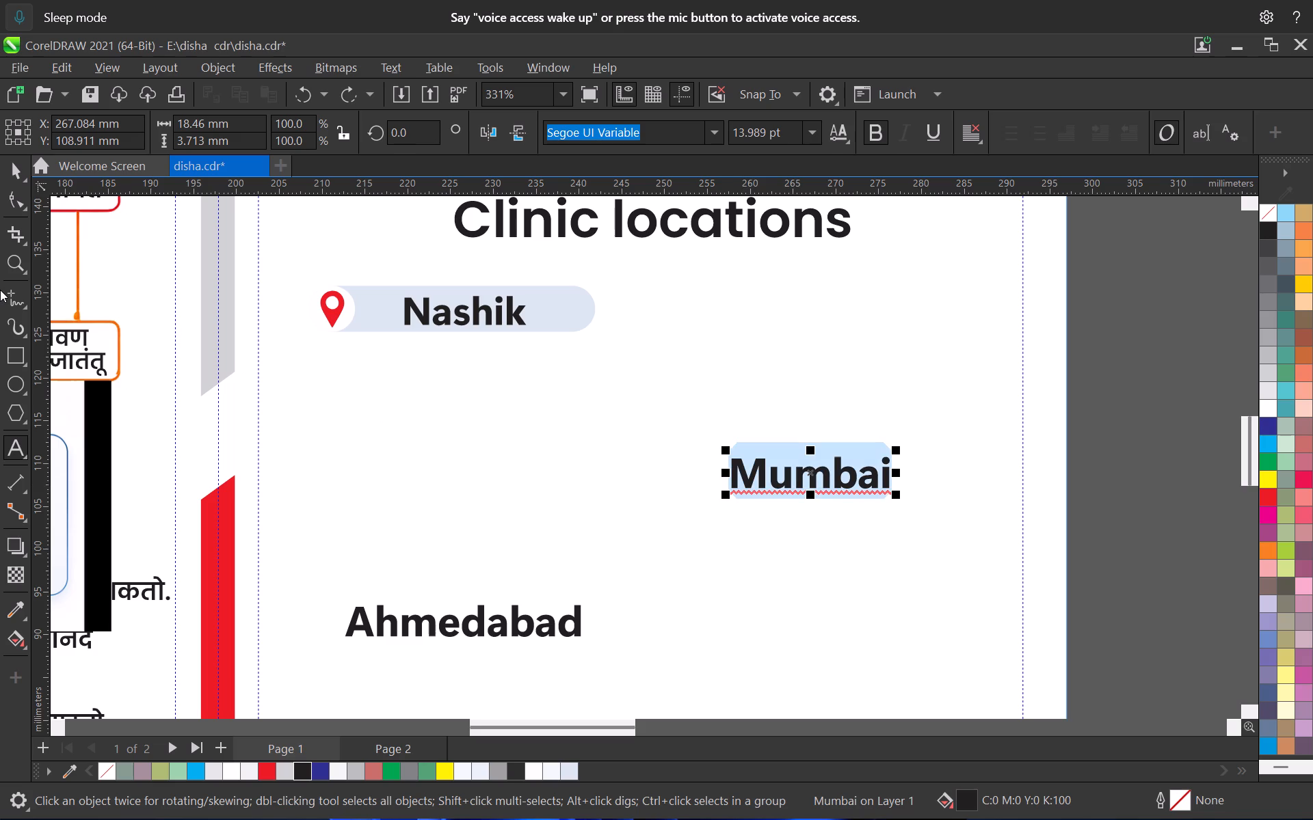
key("ctrl+c")
key("ctrl+c")
left_click(6, 177)
key("Delete")
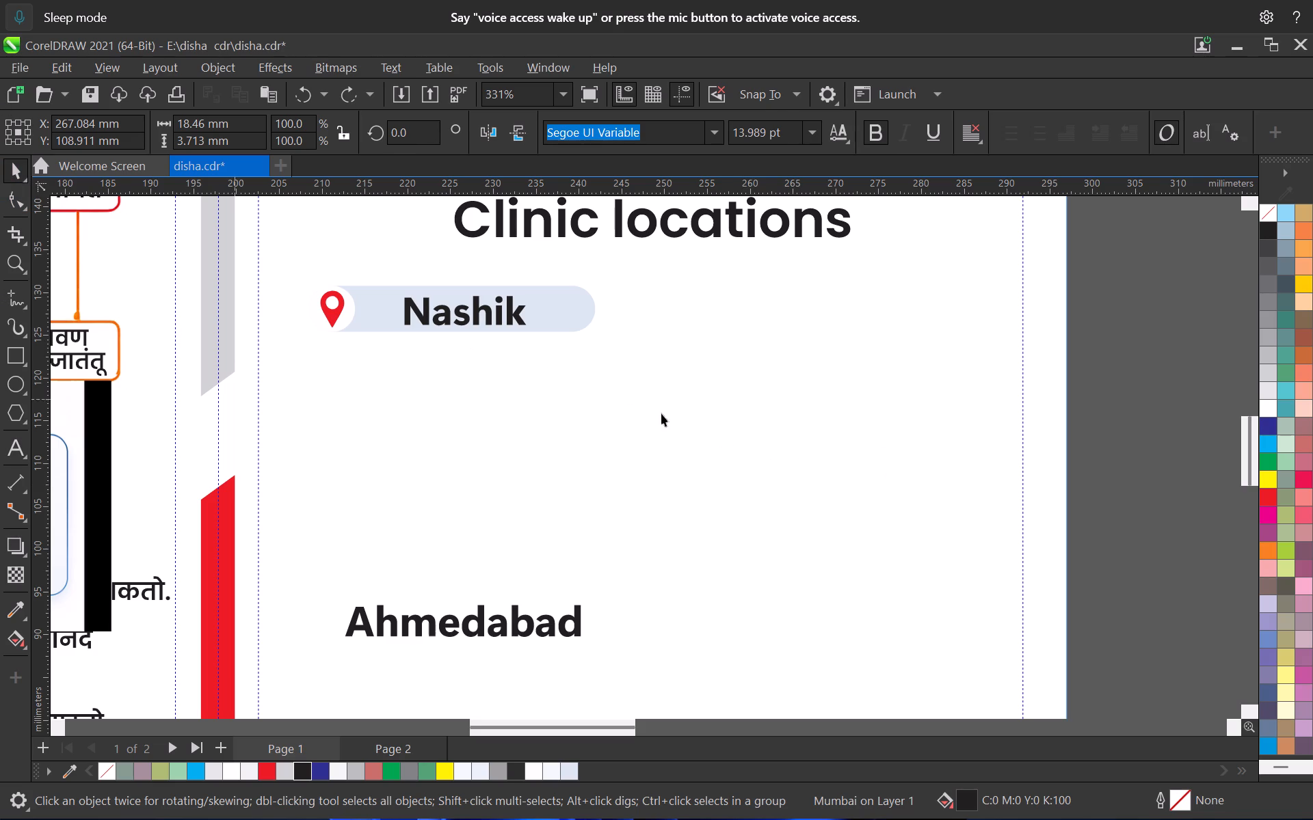
Duplicate the Nashik pin badge down to Mumbai's former spot and replace the copy's text with Mumbai.
left_click_drag(711, 284, 236, 394)
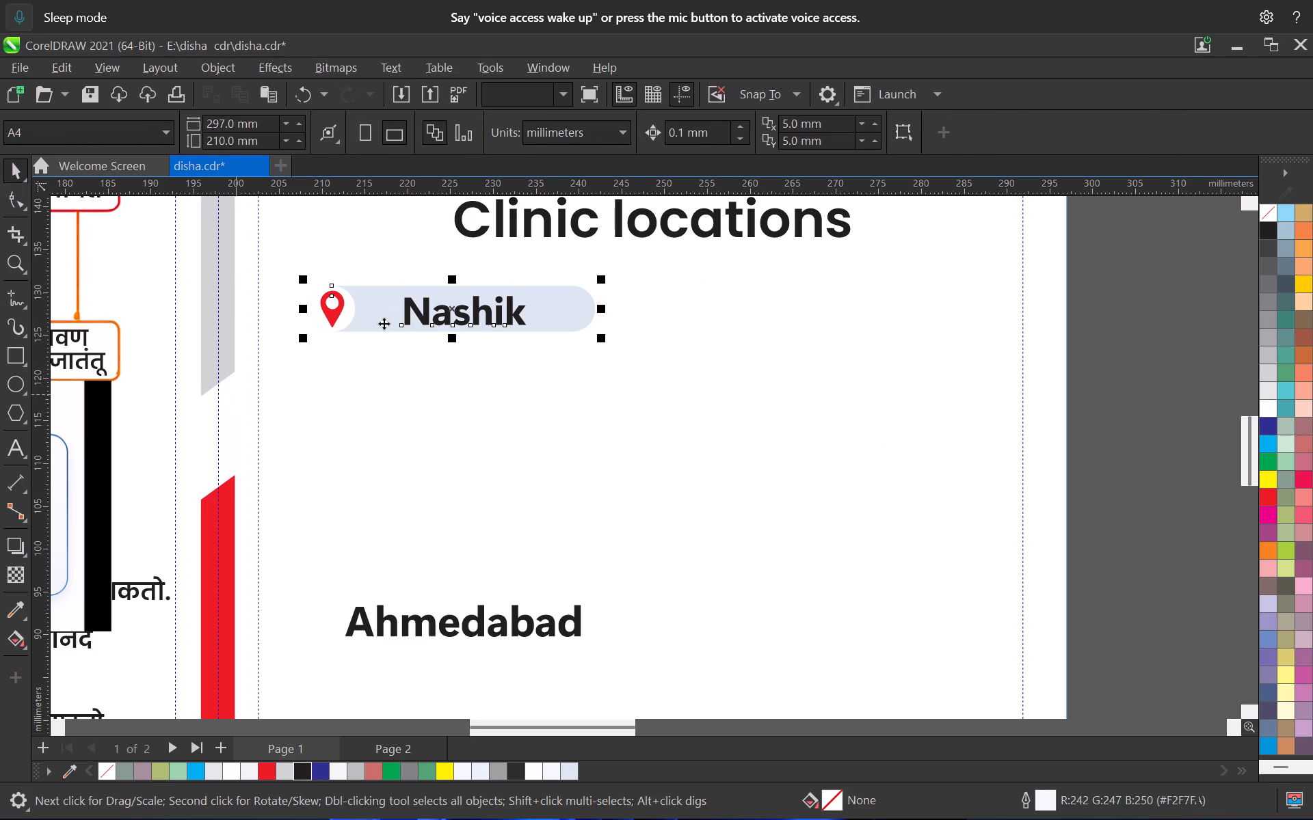
left_click_drag(381, 319, 775, 521)
right_click(775, 521, "shift")
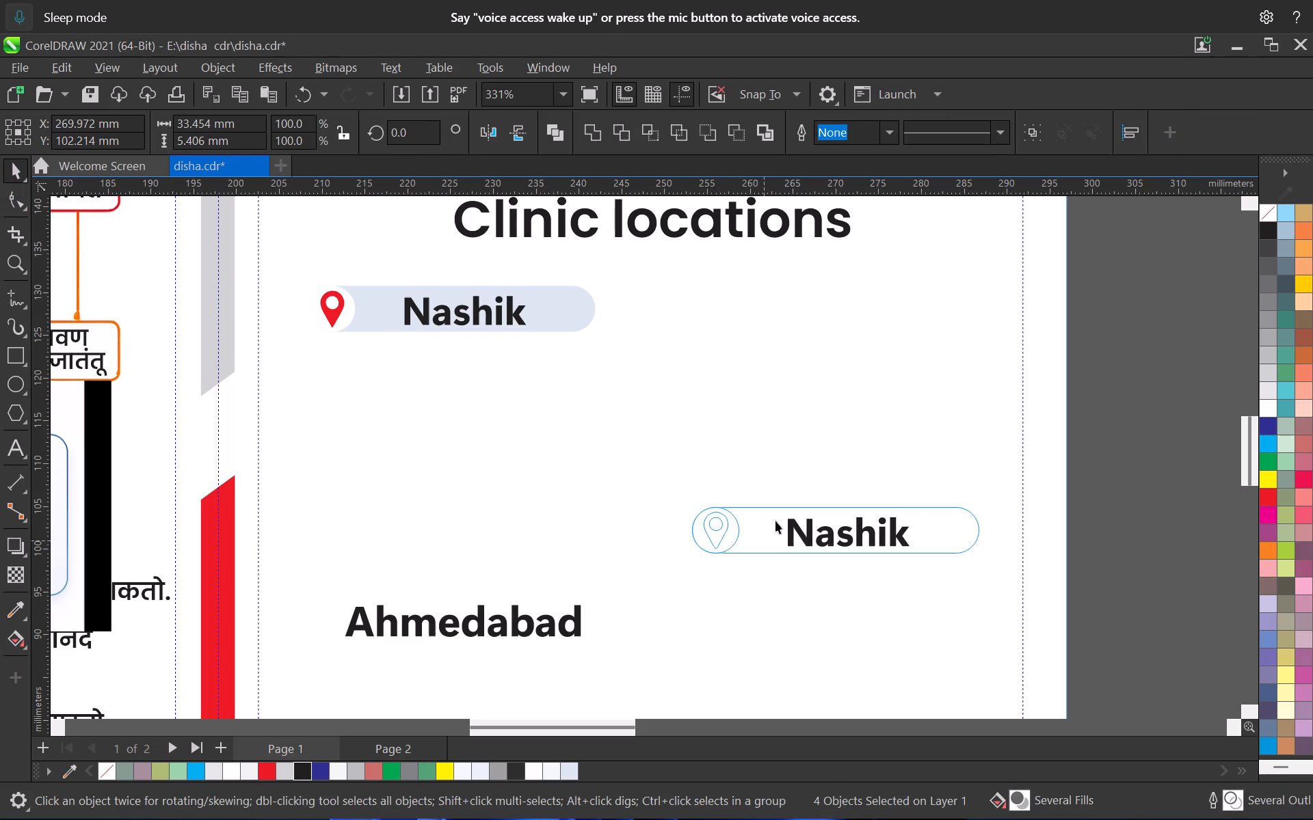
left_click(897, 372)
double_click(860, 540)
key("ctrl+a")
key("ctrl+v")
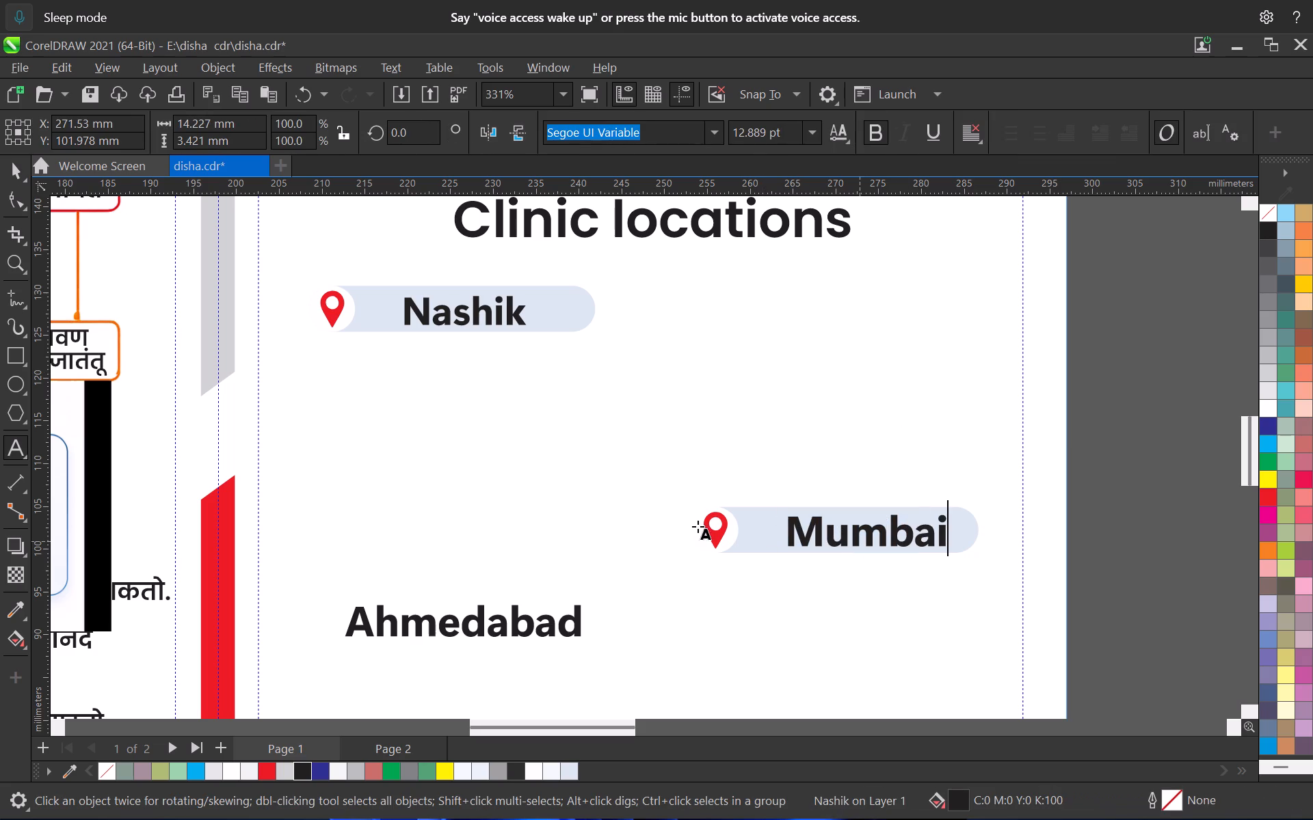
left_click(9, 162)
Duplicate the whole Mumbai badge, placing the copy just above the standalone Ahmedabad name.
scroll(897, 502, "down", 4)
middle_click_drag(885, 501, 981, 255)
scroll(745, 434, "up", 2)
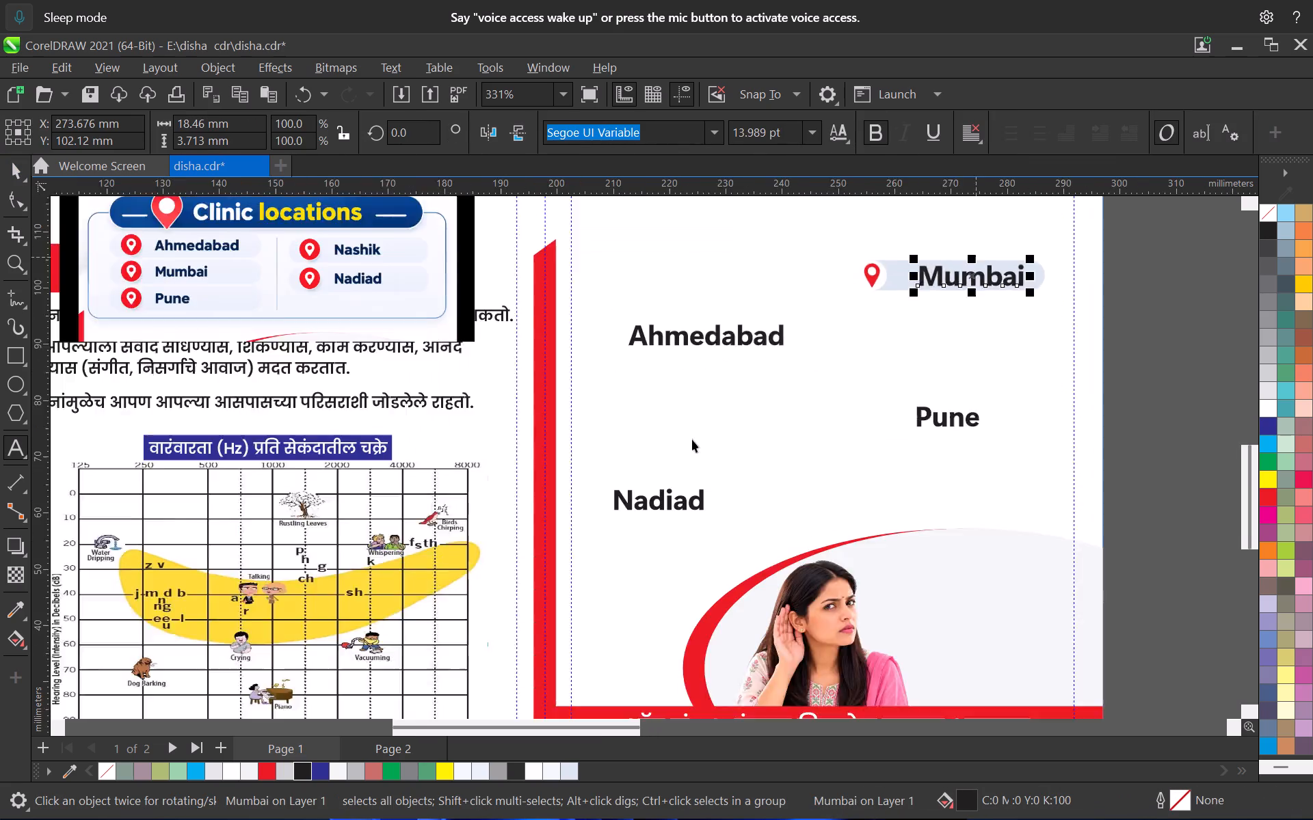
middle_click_drag(777, 331, 667, 482)
left_click(656, 464)
left_click_drag(706, 342, 1065, 443)
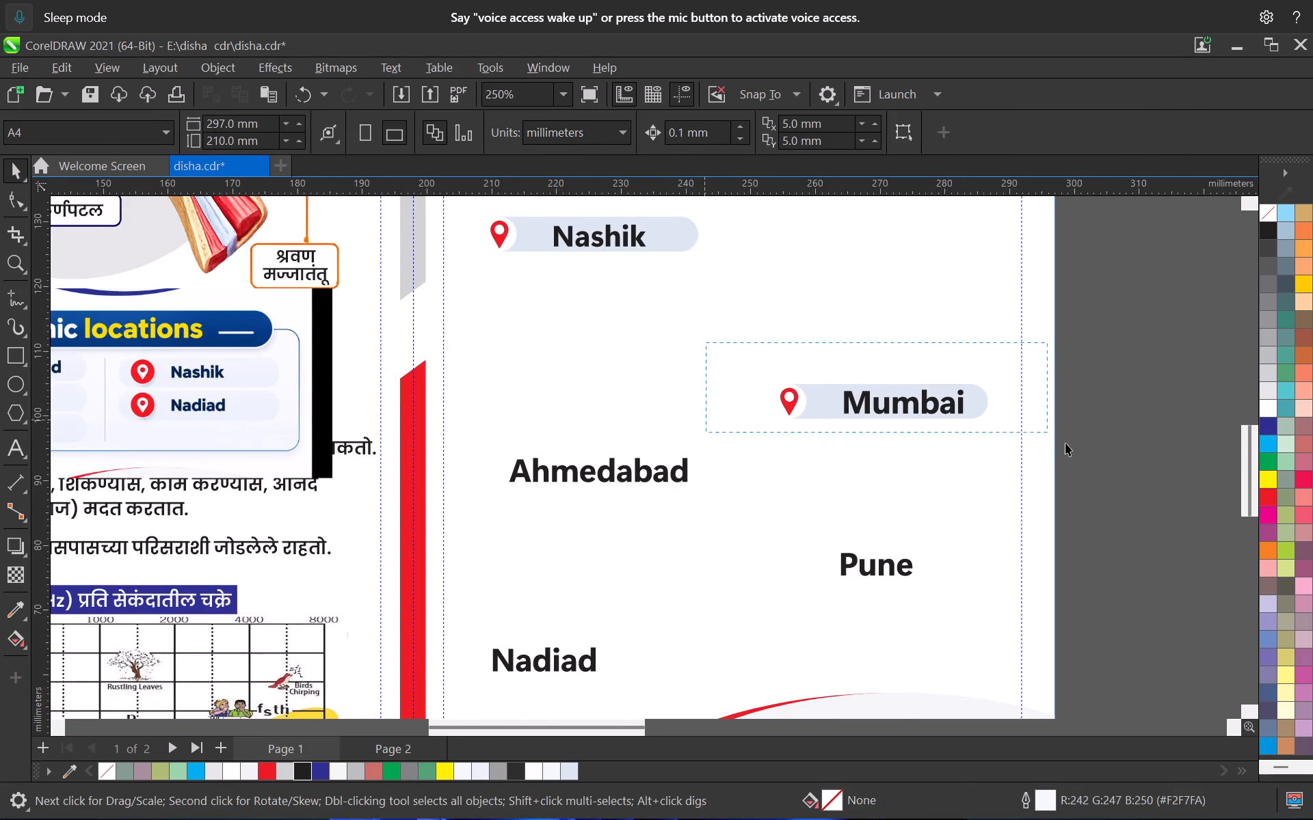
left_click_drag(1065, 443, 1073, 449)
left_click_drag(910, 407, 632, 476)
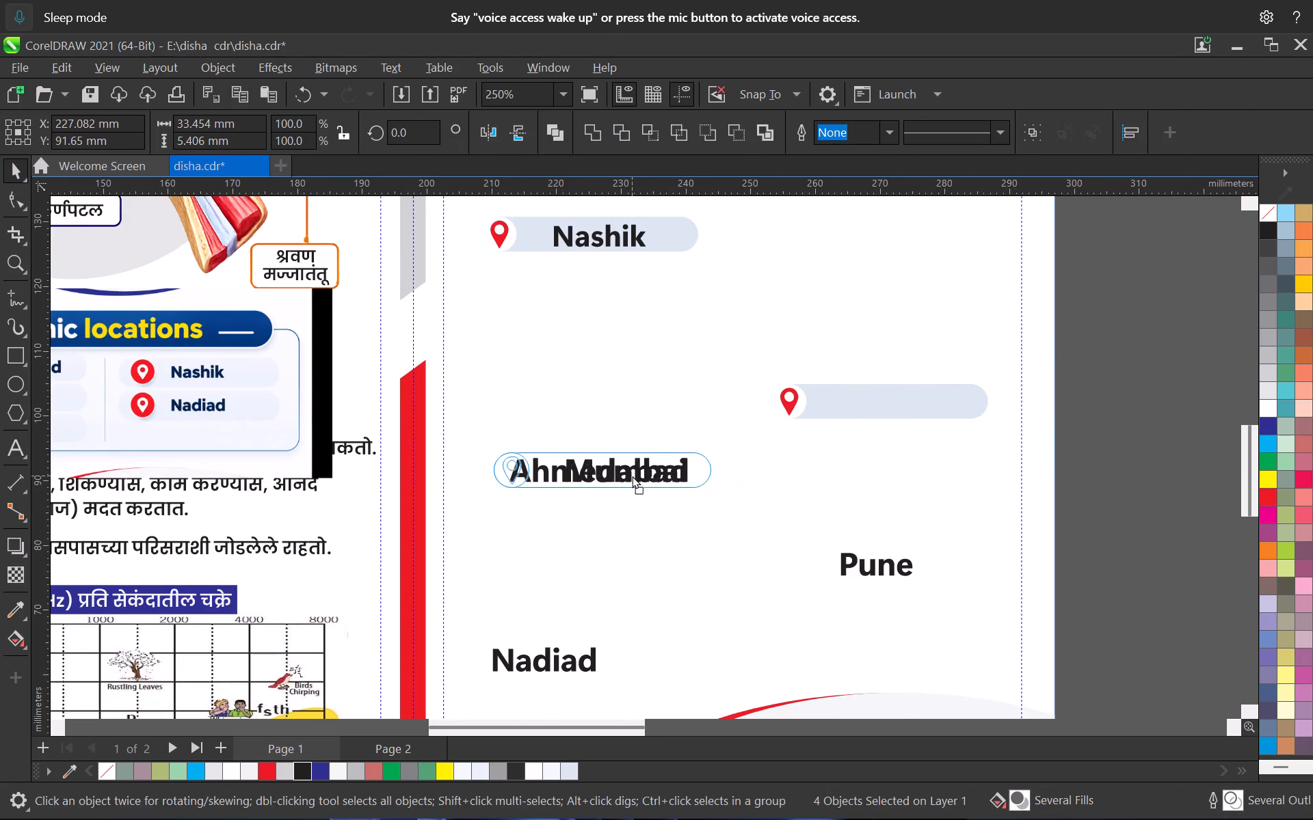
left_click_drag(632, 476, 634, 445)
right_click(634, 445)
Copy the text of the standalone Ahmedabad name and delete that text object.
double_click(628, 468)
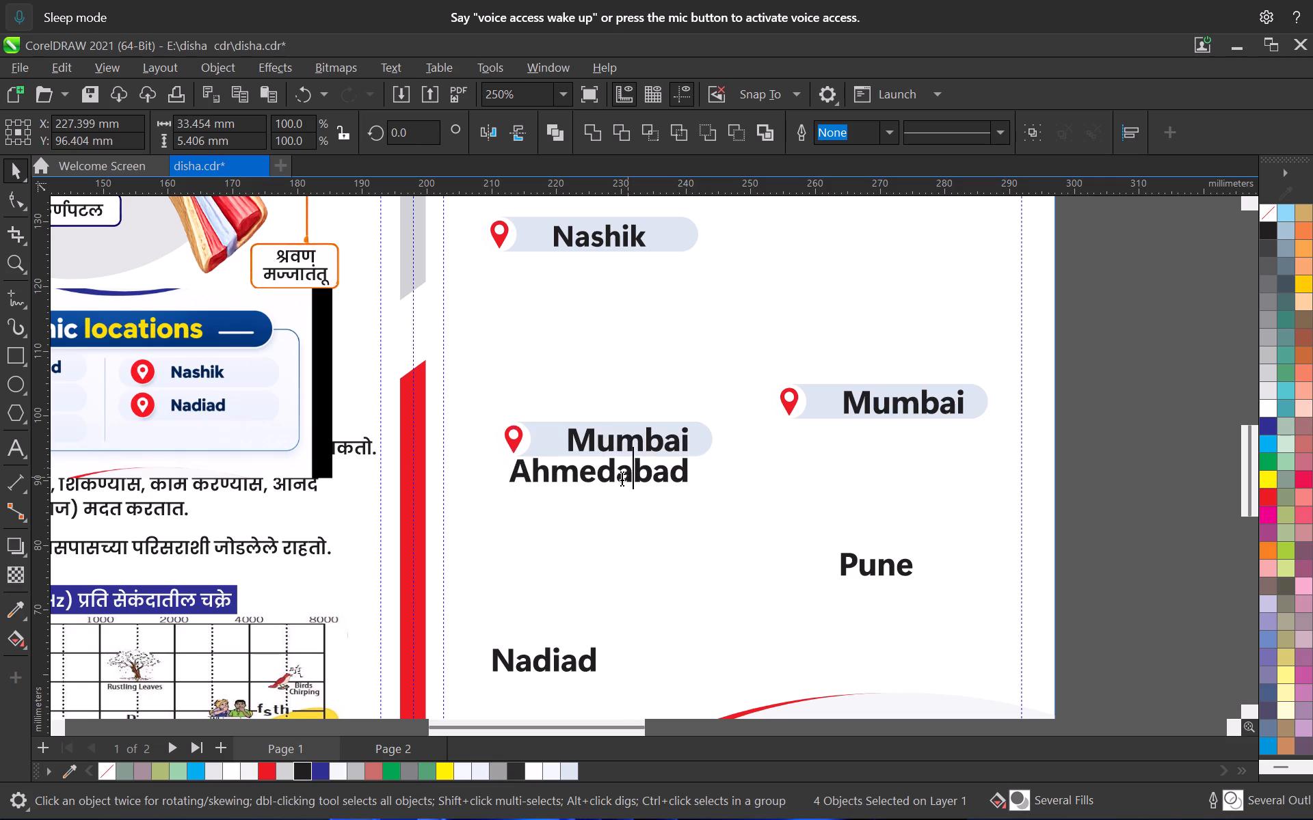
key("ctrl+a")
key("ctrl+c")
key("ctrl+c")
left_click(8, 167)
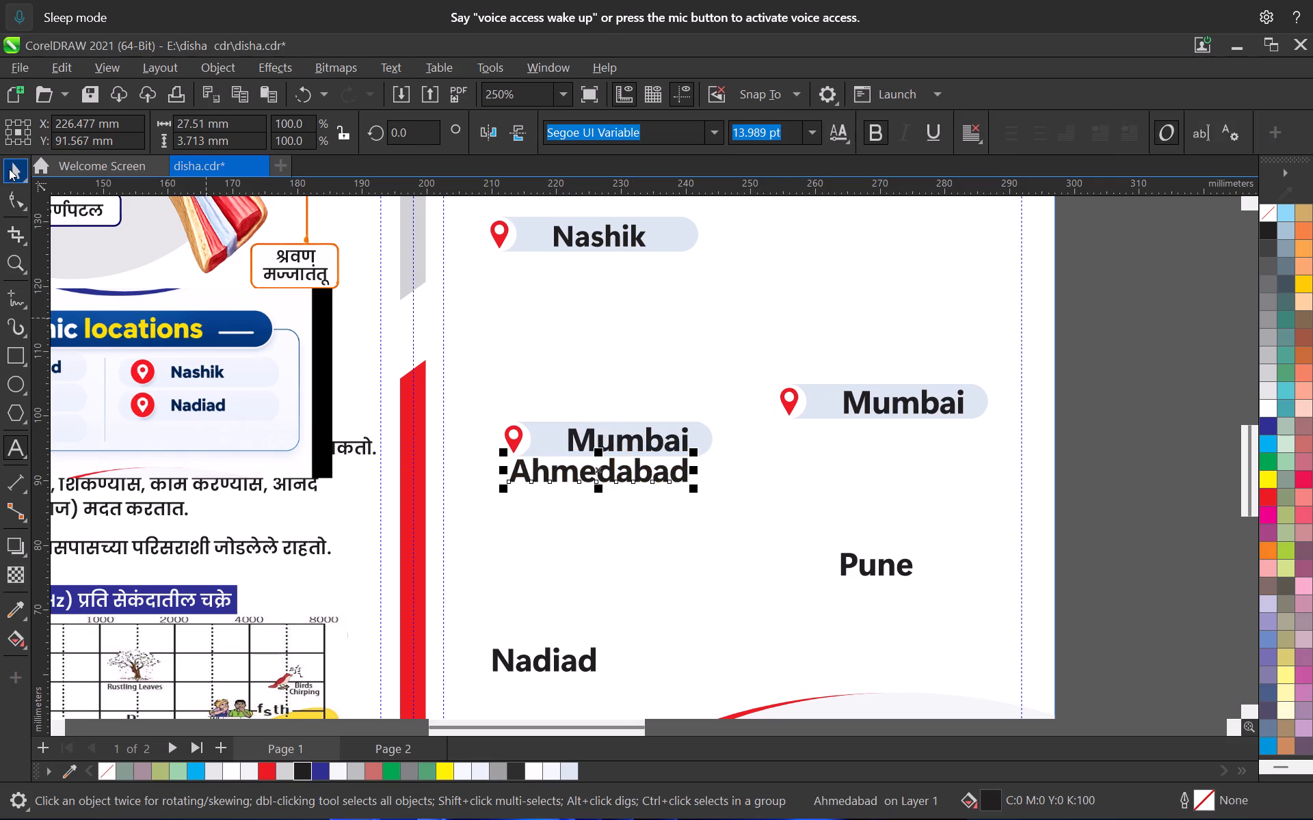
key("Delete")
Replace the Mumbai text in the new badge beside the red strip with the copied Ahmedabad.
double_click(571, 442)
key("ctrl+a")
key("ctrl+v")
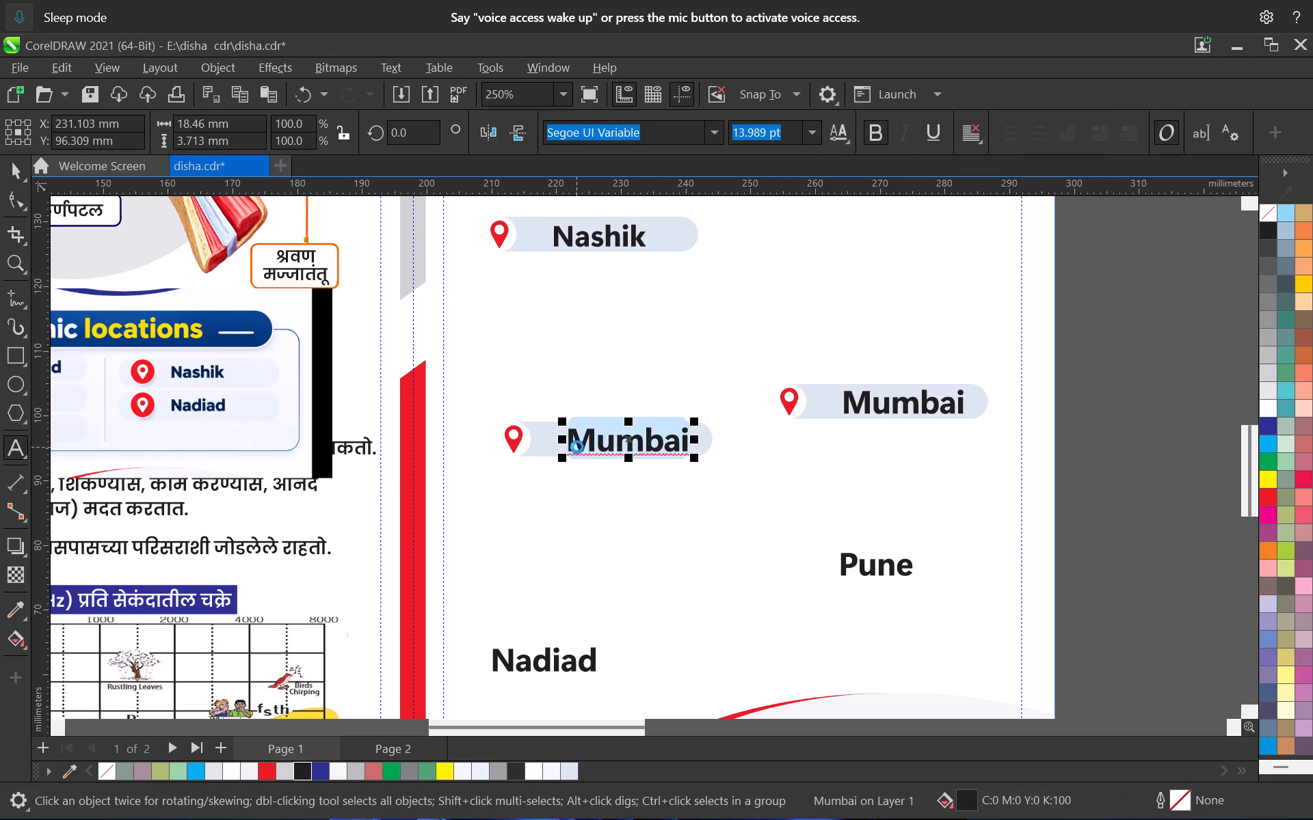
left_click(9, 167)
Fit Ahmedabad in its badge by shifting the text toward the pin and widening the pill to about 36.9 mm.
scroll(620, 443, "up", 8)
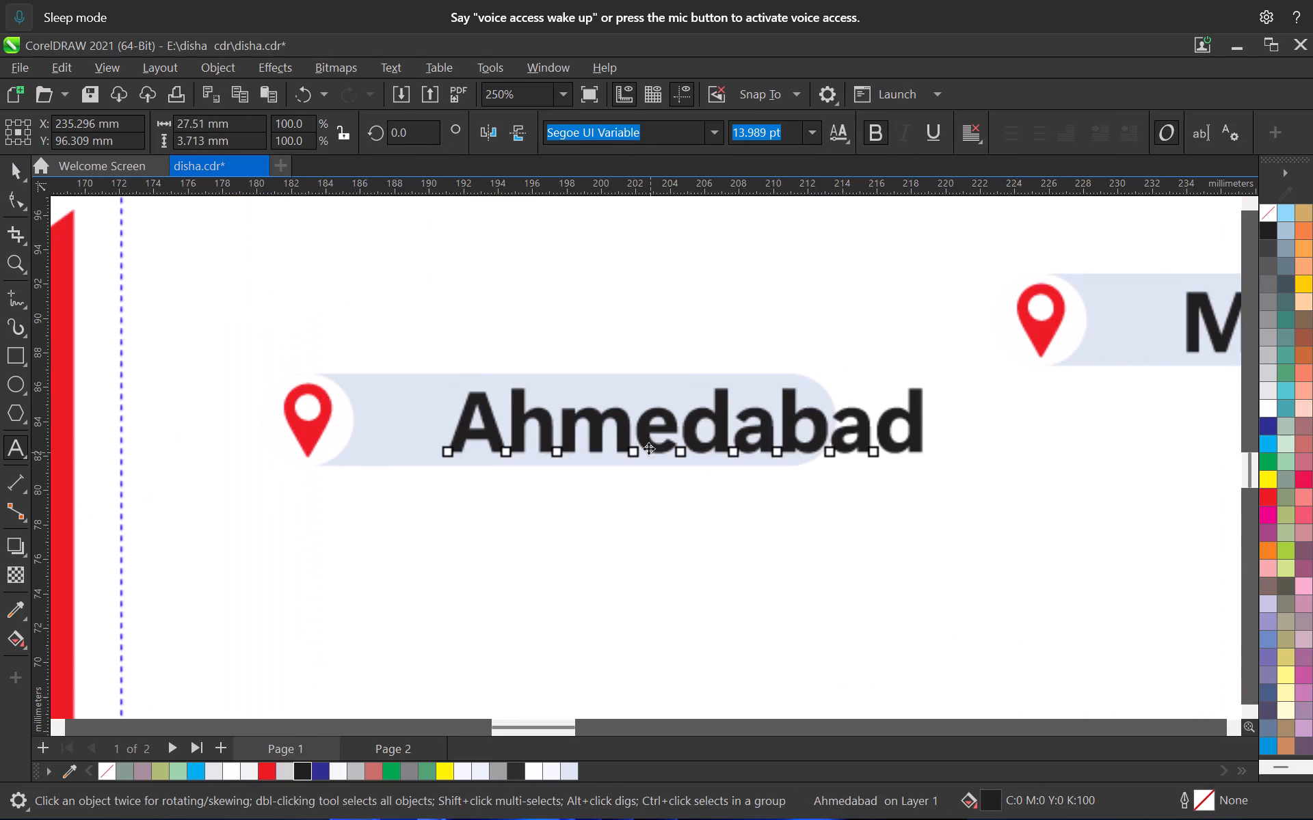
left_click_drag(644, 435, 579, 432)
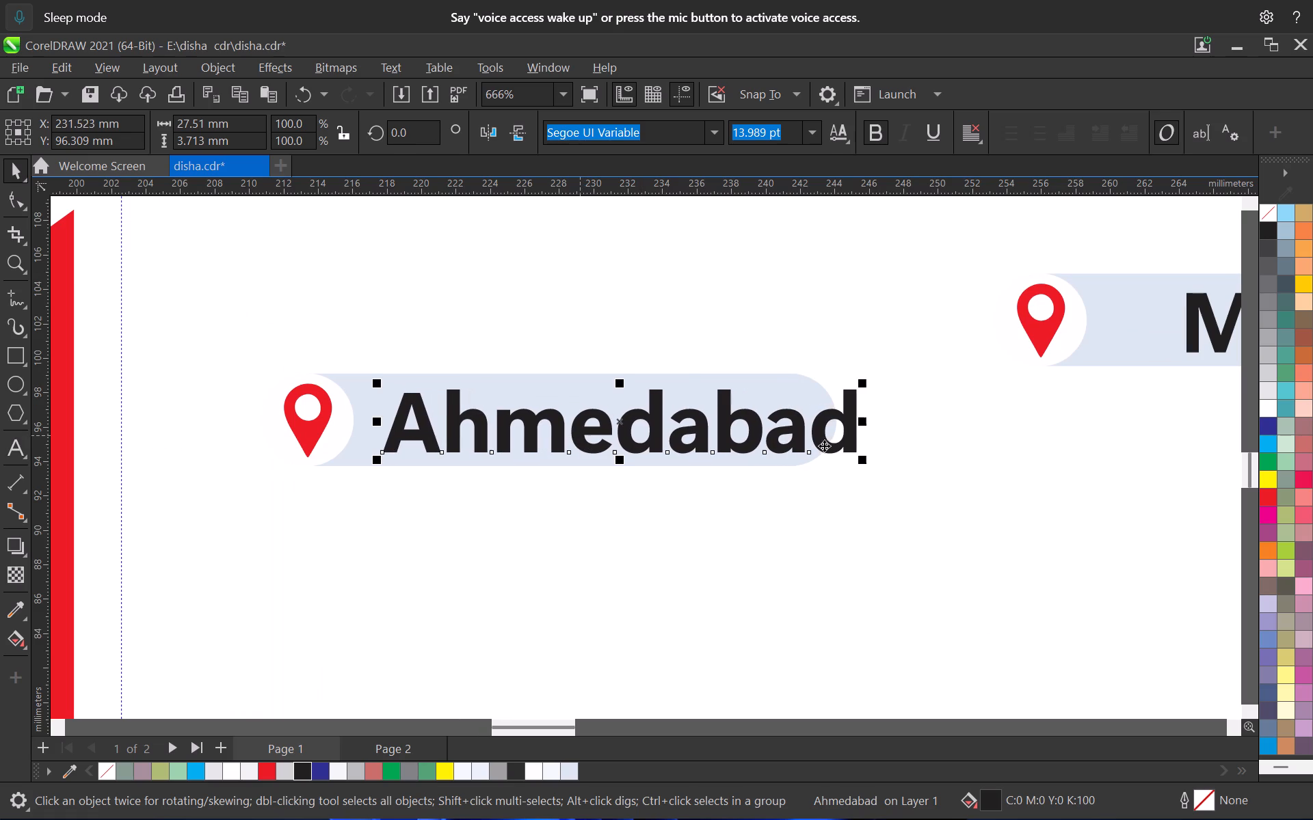
left_click(774, 466)
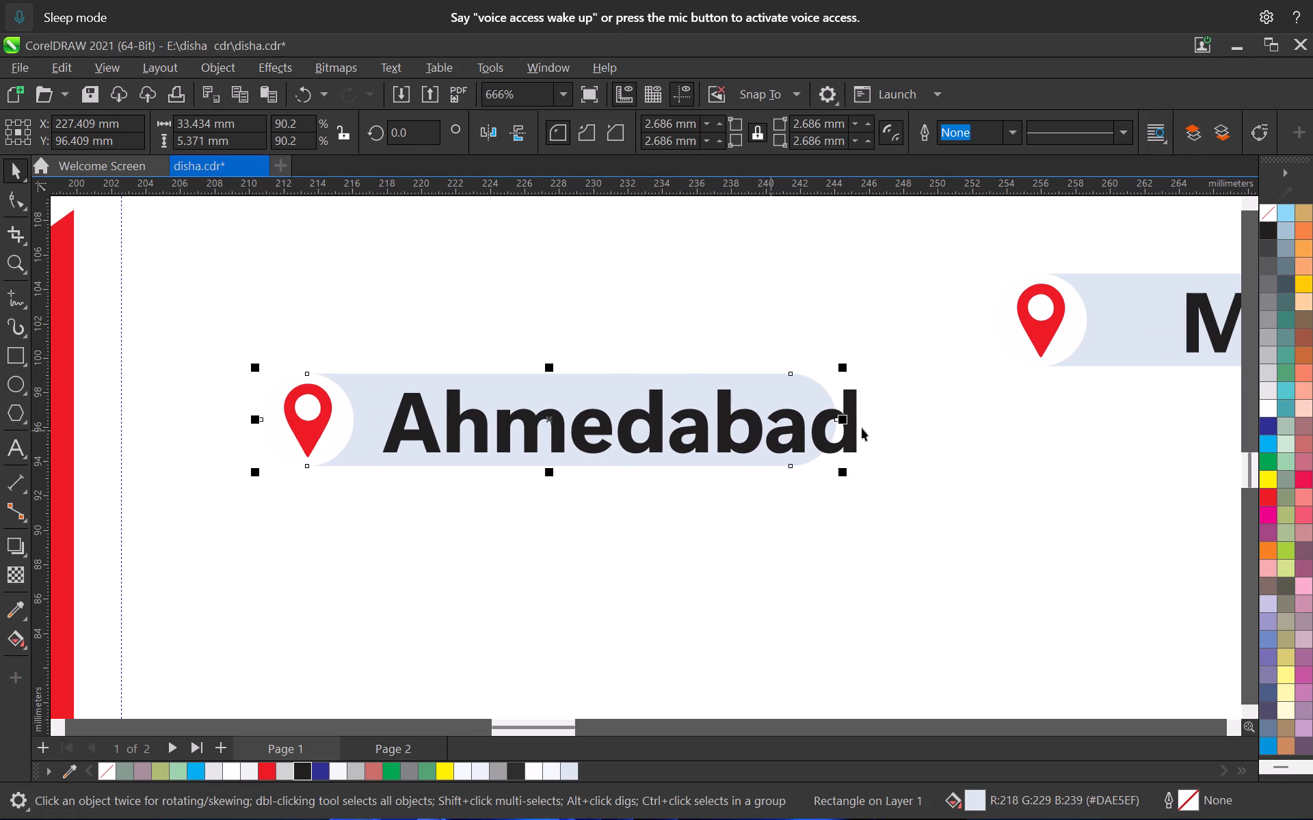
left_click_drag(850, 418, 910, 453)
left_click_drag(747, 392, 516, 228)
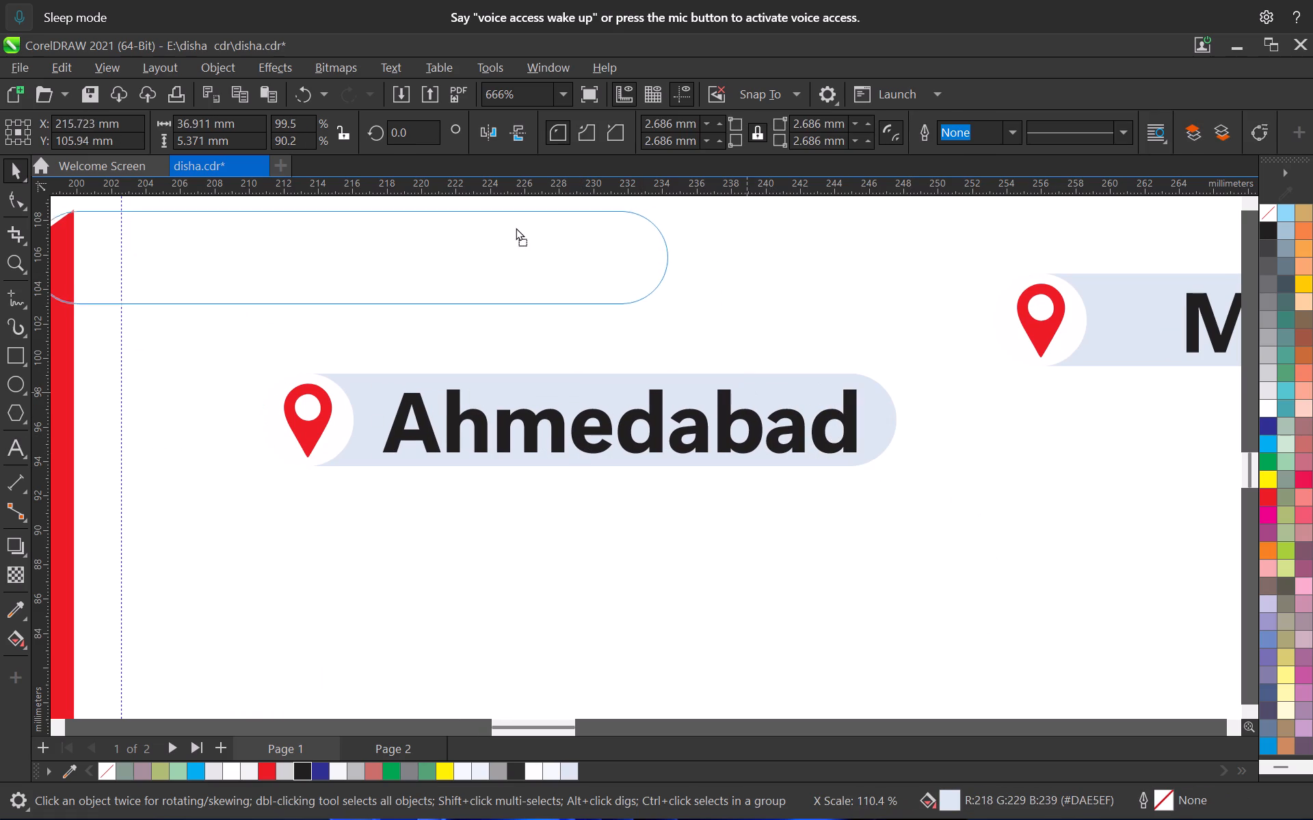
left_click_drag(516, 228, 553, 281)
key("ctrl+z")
Lower the complete Ahmedabad badge straight down by about 9.6 mm.
left_click_drag(191, 280, 918, 623)
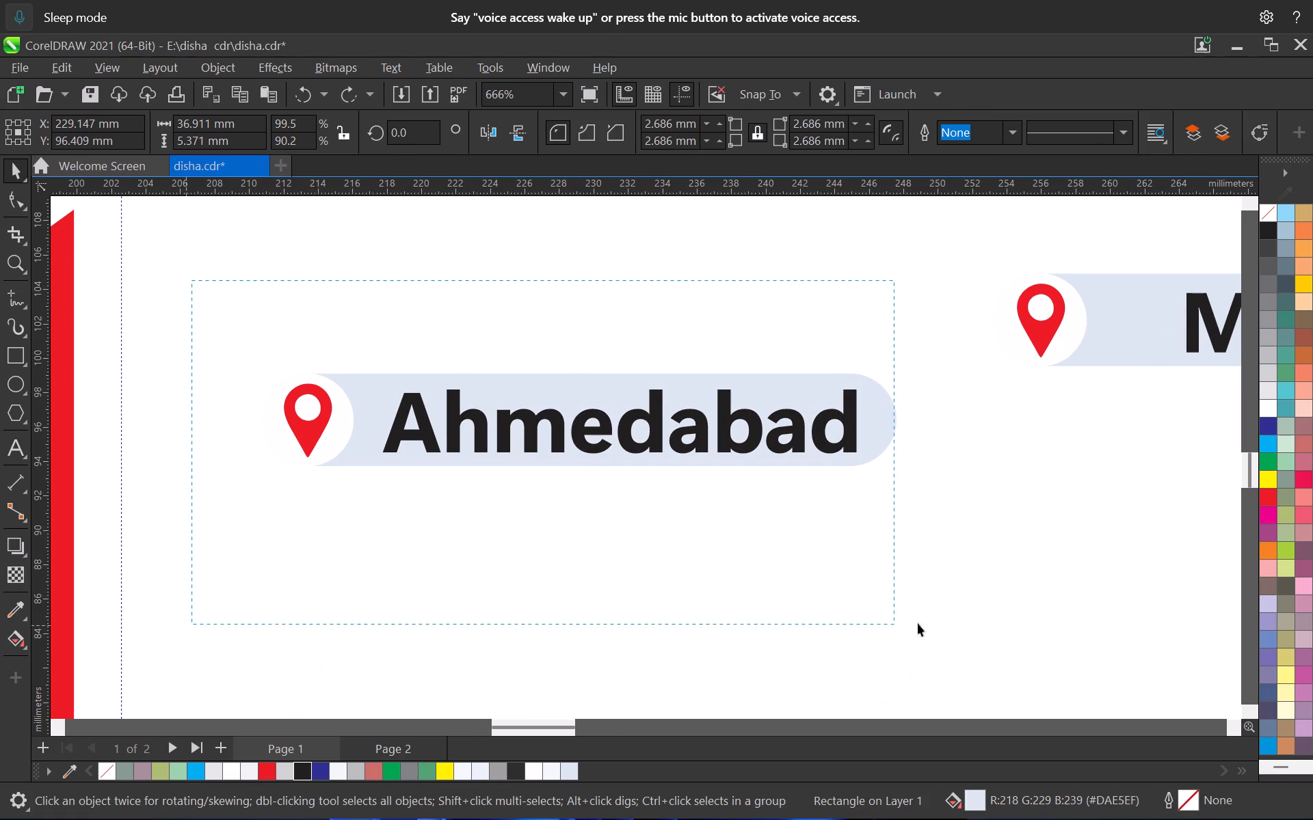
left_click_drag(918, 623, 932, 622)
scroll(707, 506, "down", 6)
scroll(670, 453, "down", 6)
left_click_drag(694, 459, 693, 473)
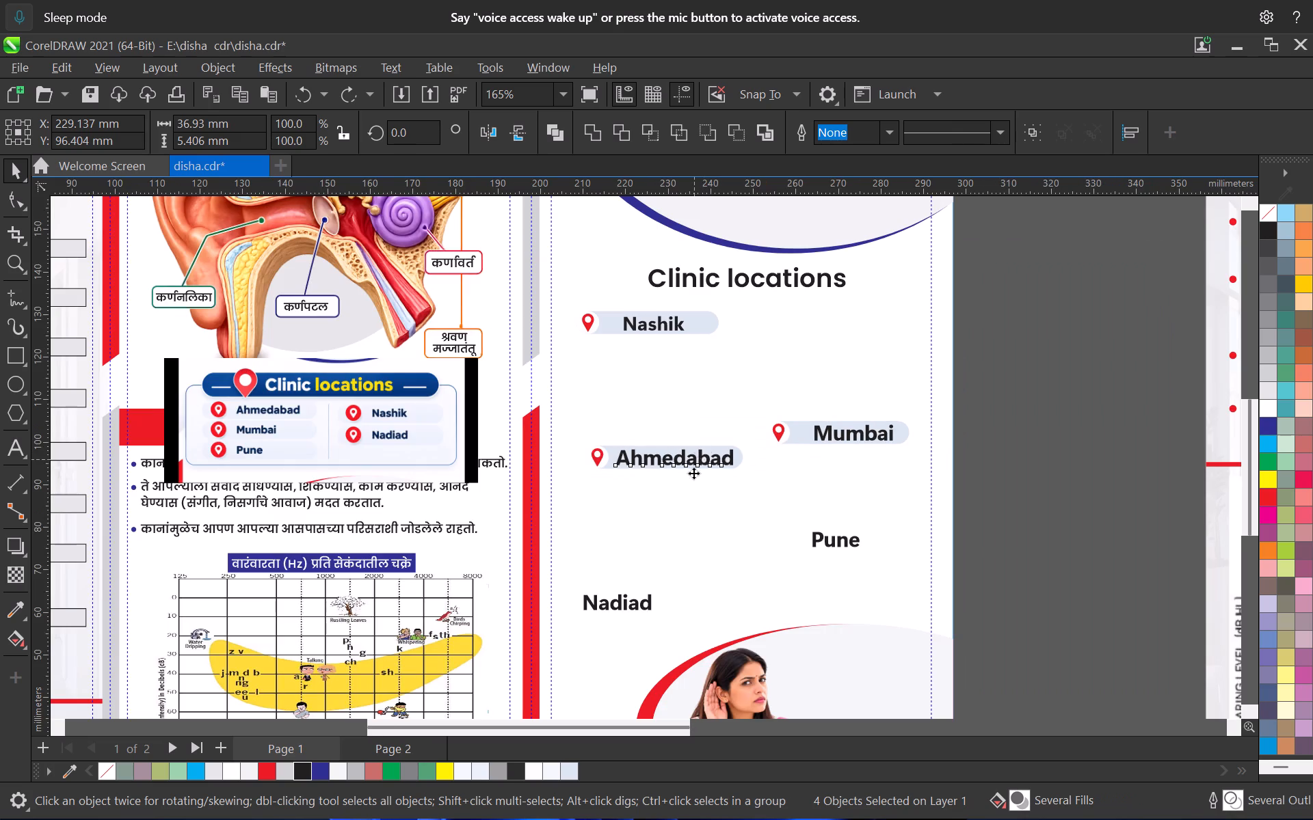
left_click_drag(693, 473, 691, 500)
Raise the complete Mumbai badge straight up by about 5 mm.
middle_click_drag(724, 556, 706, 530)
scroll(706, 509, "up", 2)
middle_click_drag(791, 488, 717, 511)
scroll(719, 509, "up", 2)
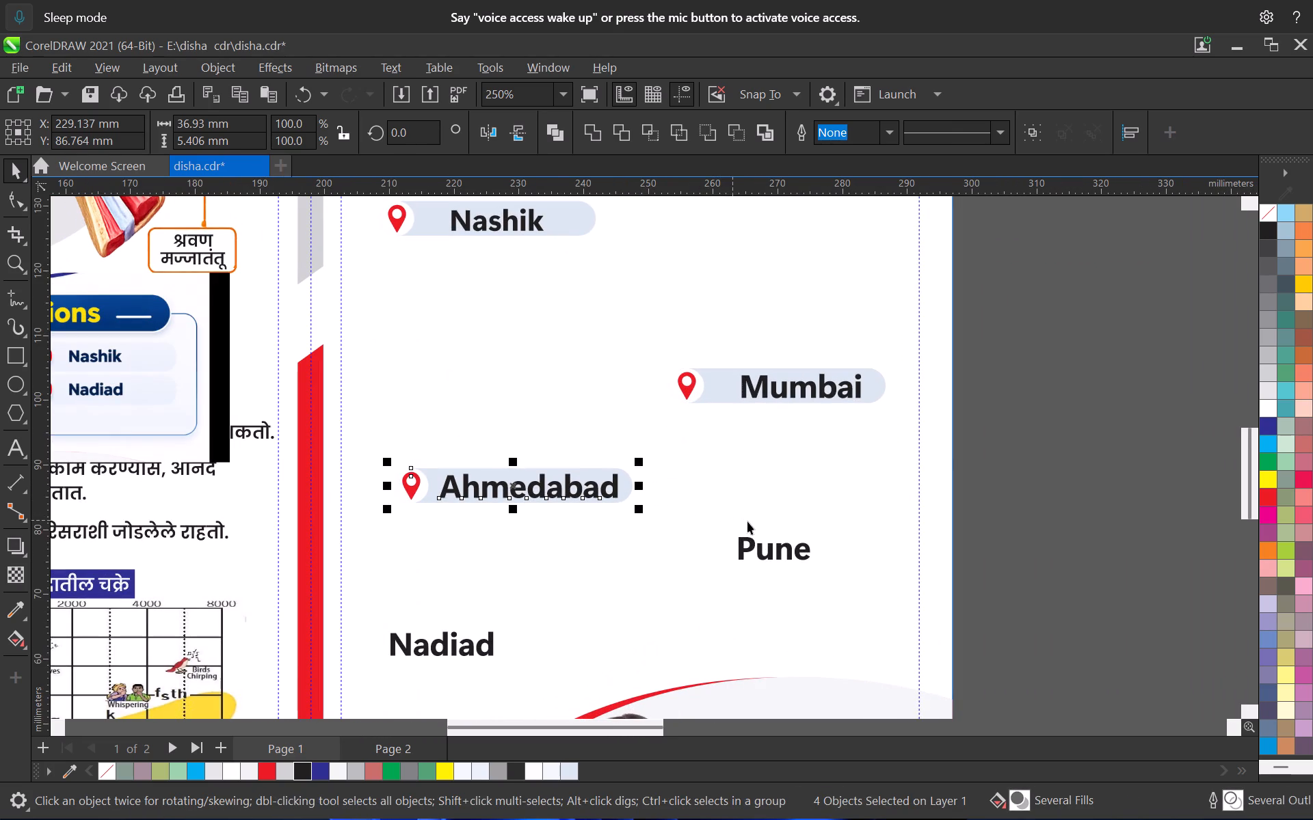
left_click(763, 454)
left_click_drag(624, 327, 941, 474)
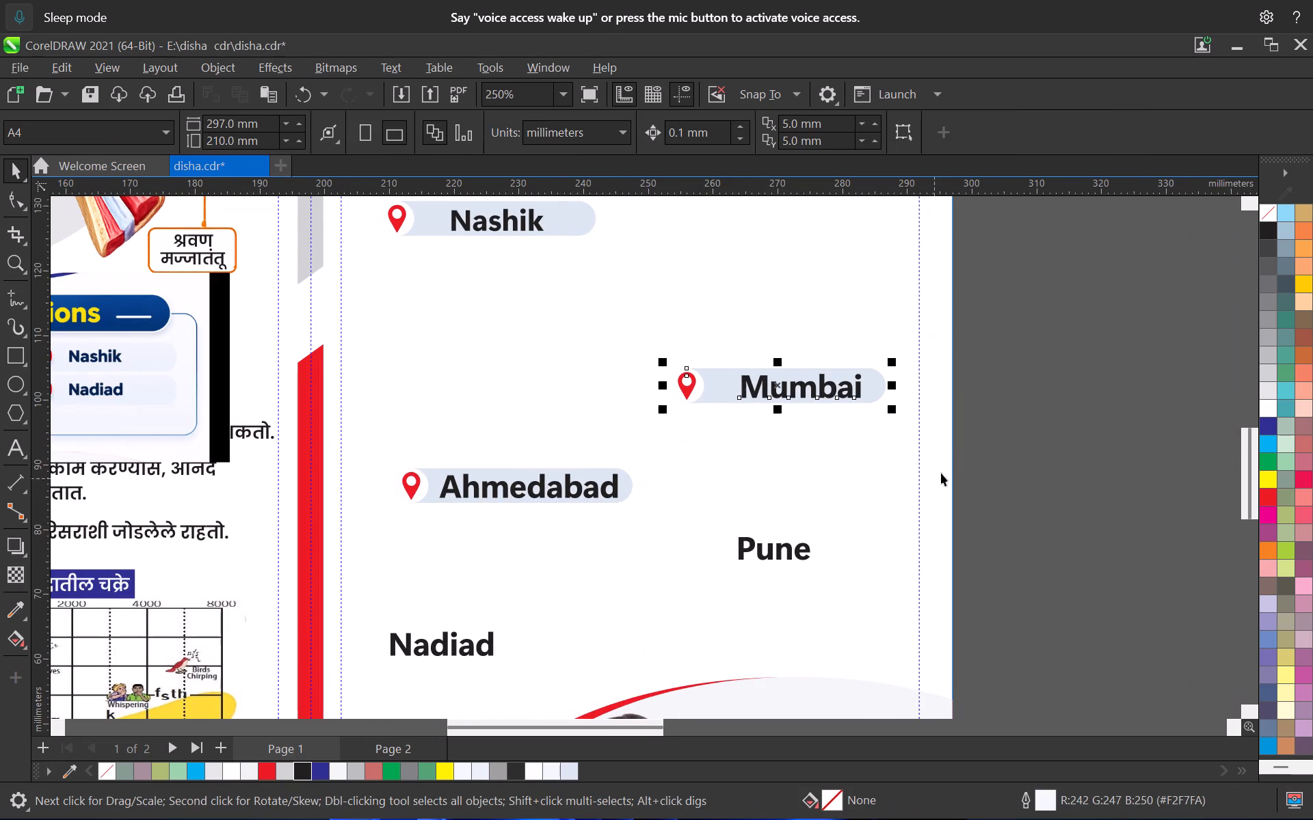
left_click_drag(782, 384, 777, 354)
Duplicate the Mumbai badge straight down, placing the copy just below the standalone Pune name.
middle_click_drag(772, 515, 785, 396)
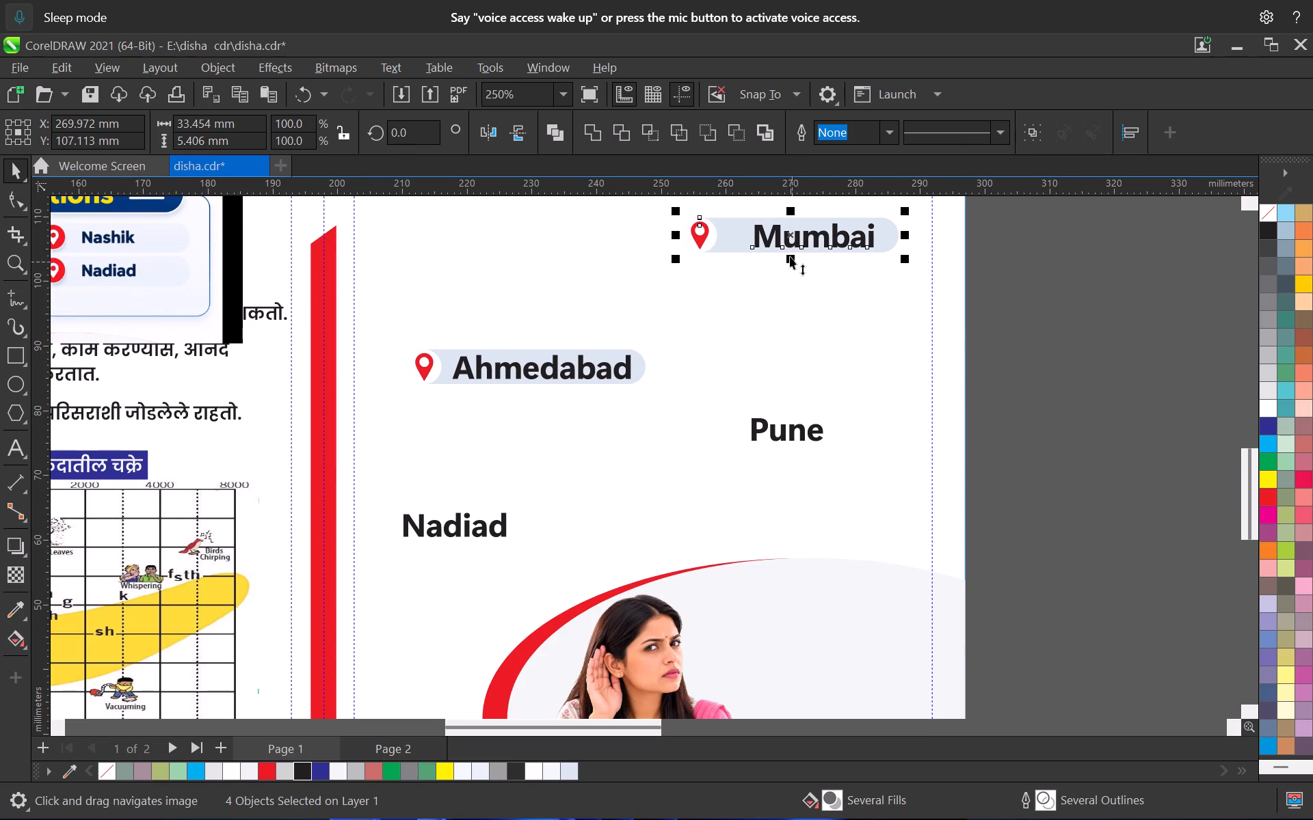
left_click_drag(784, 242, 802, 469)
right_click(802, 469, "shift")
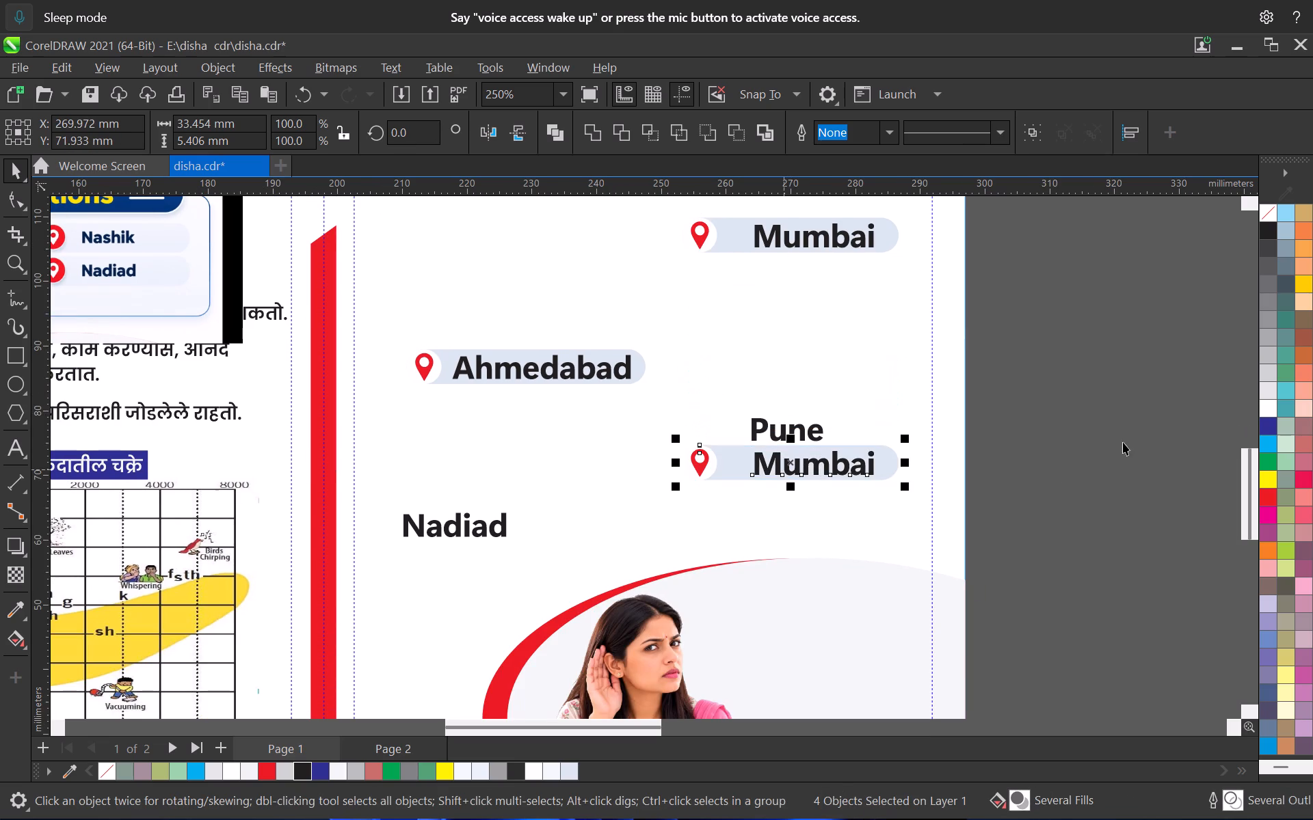
left_click(1042, 441)
Copy the text of the standalone Pune name and delete that text object.
double_click(820, 437)
key("ctrl+a")
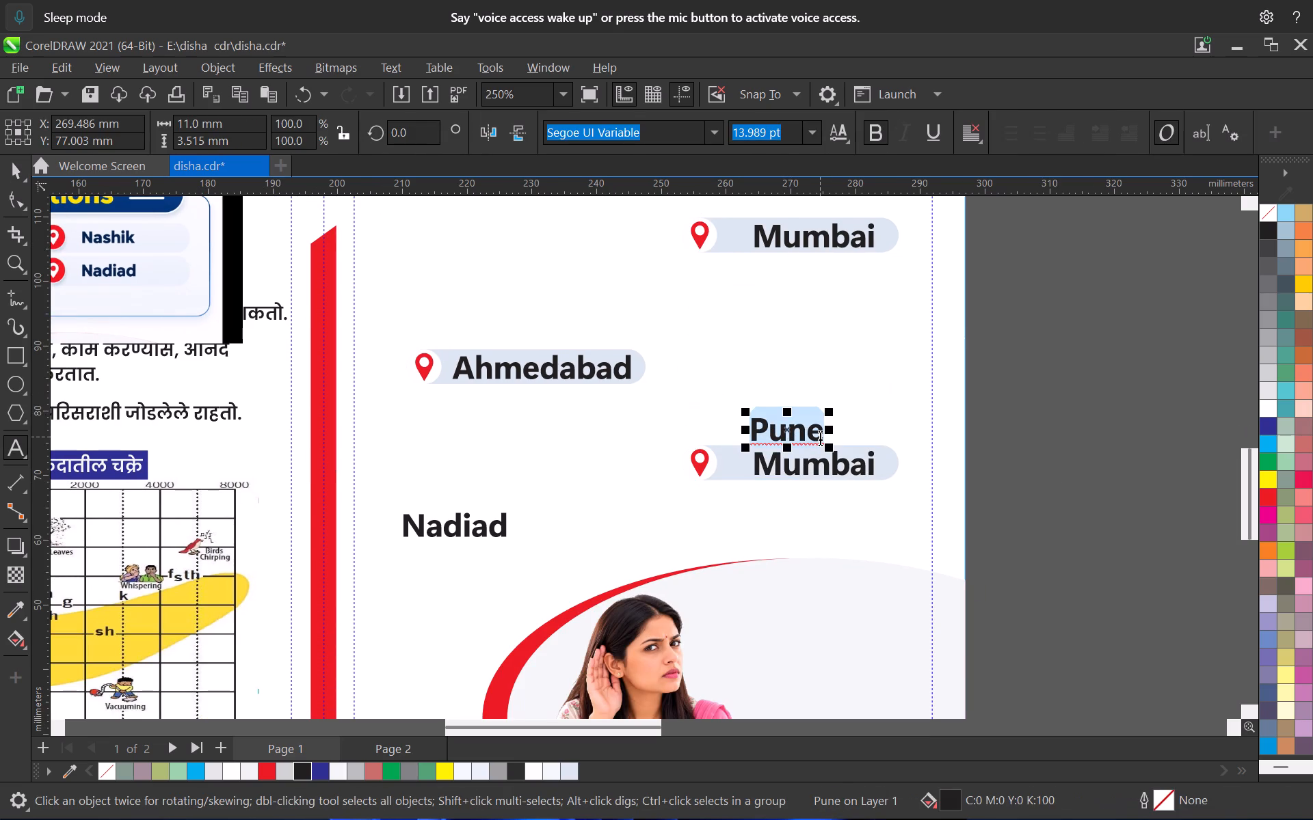
key("ctrl+c")
key("ctrl+c")
left_click(8, 172)
key("Delete")
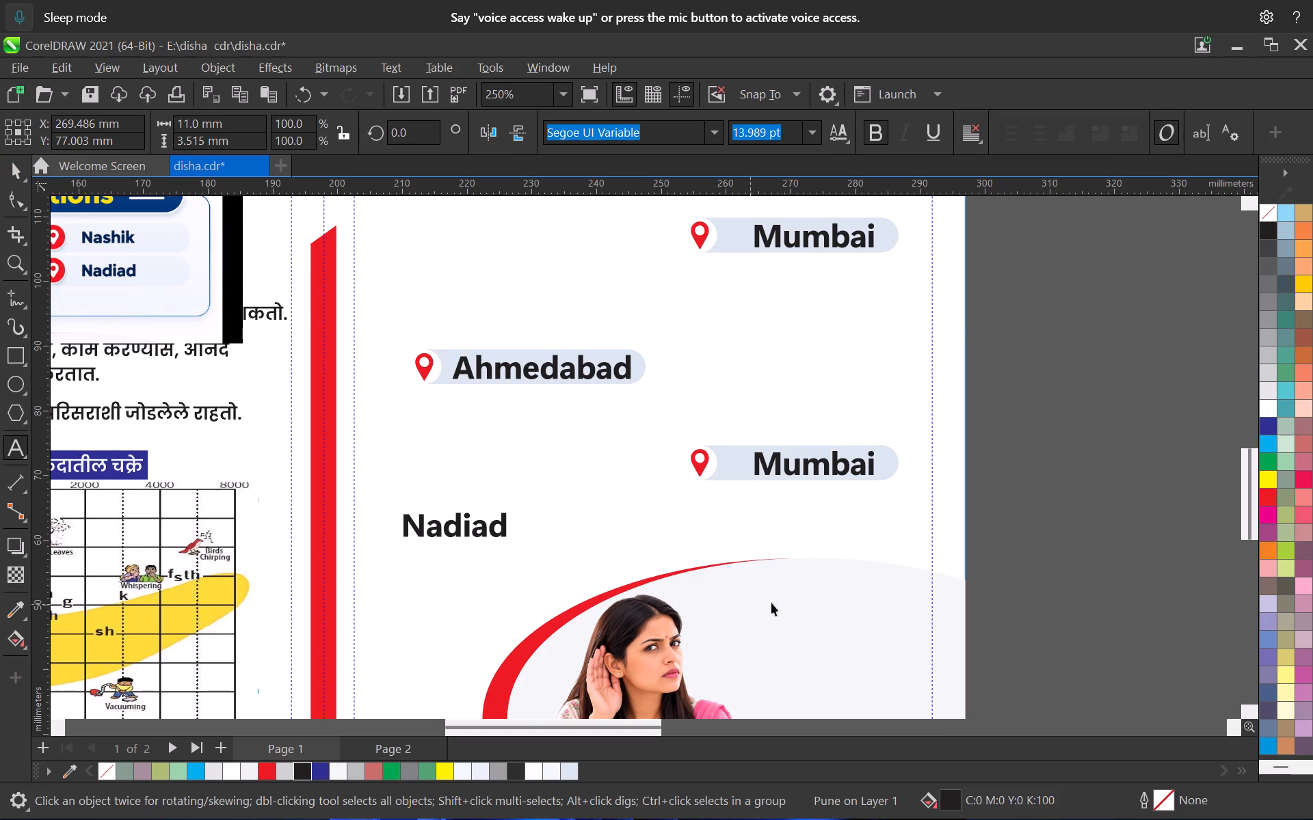
Replace the city name in the lower duplicated Mumbai badge with the copied text Pune.
double_click(795, 459)
key("ctrl+a")
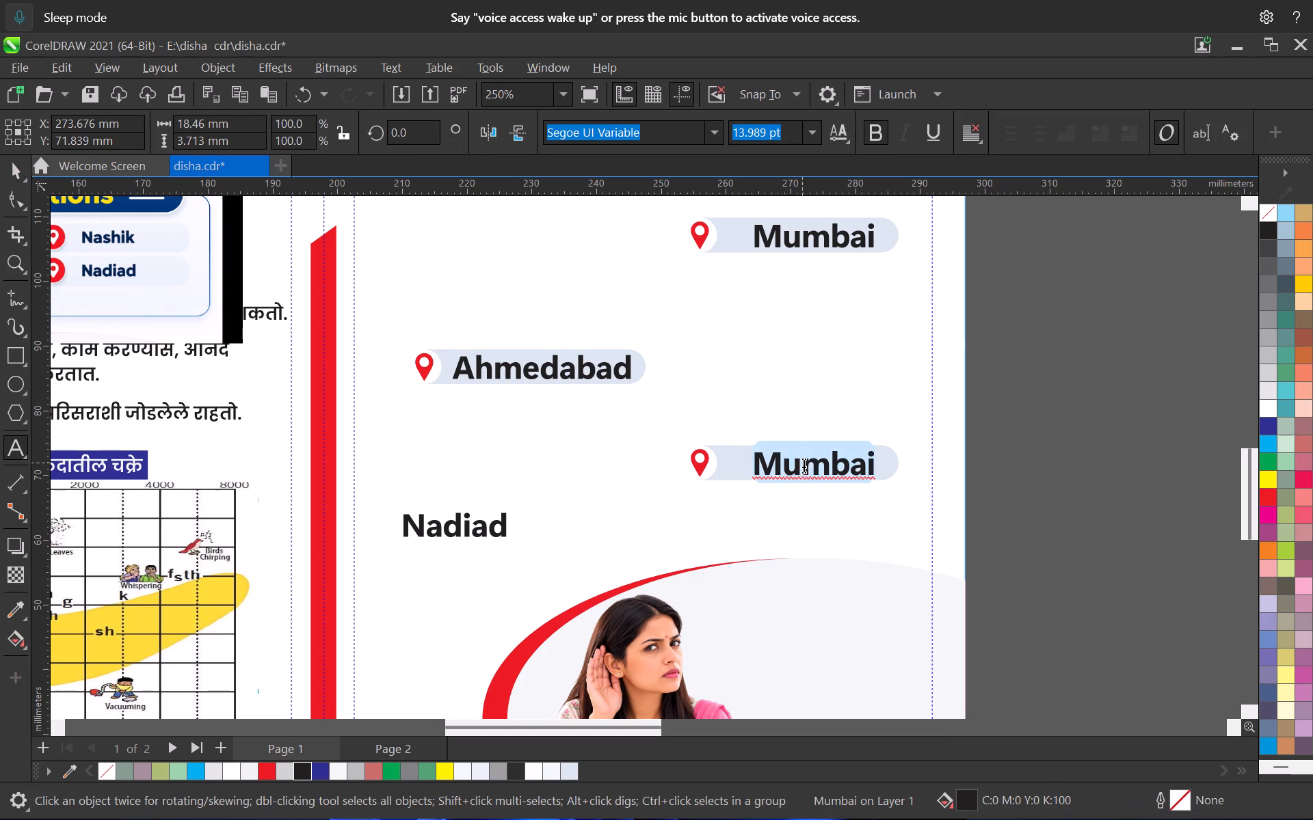
key("ctrl+v")
left_click(10, 174)
Shorten the Pune badge's pale blue pill to about 29.6 mm wide, keeping its pin end fixed.
scroll(706, 474, "up", 3)
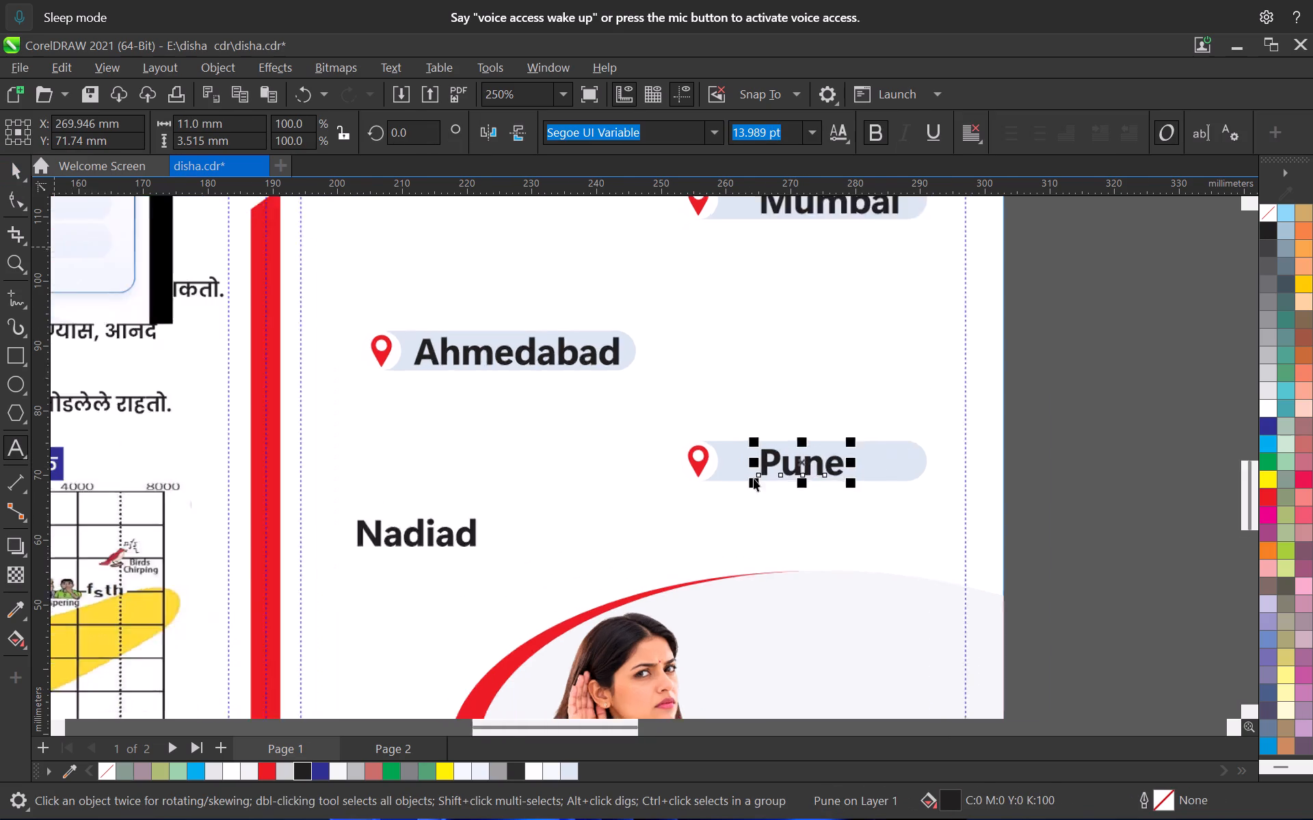
scroll(754, 478, "up", 4)
left_click(983, 465)
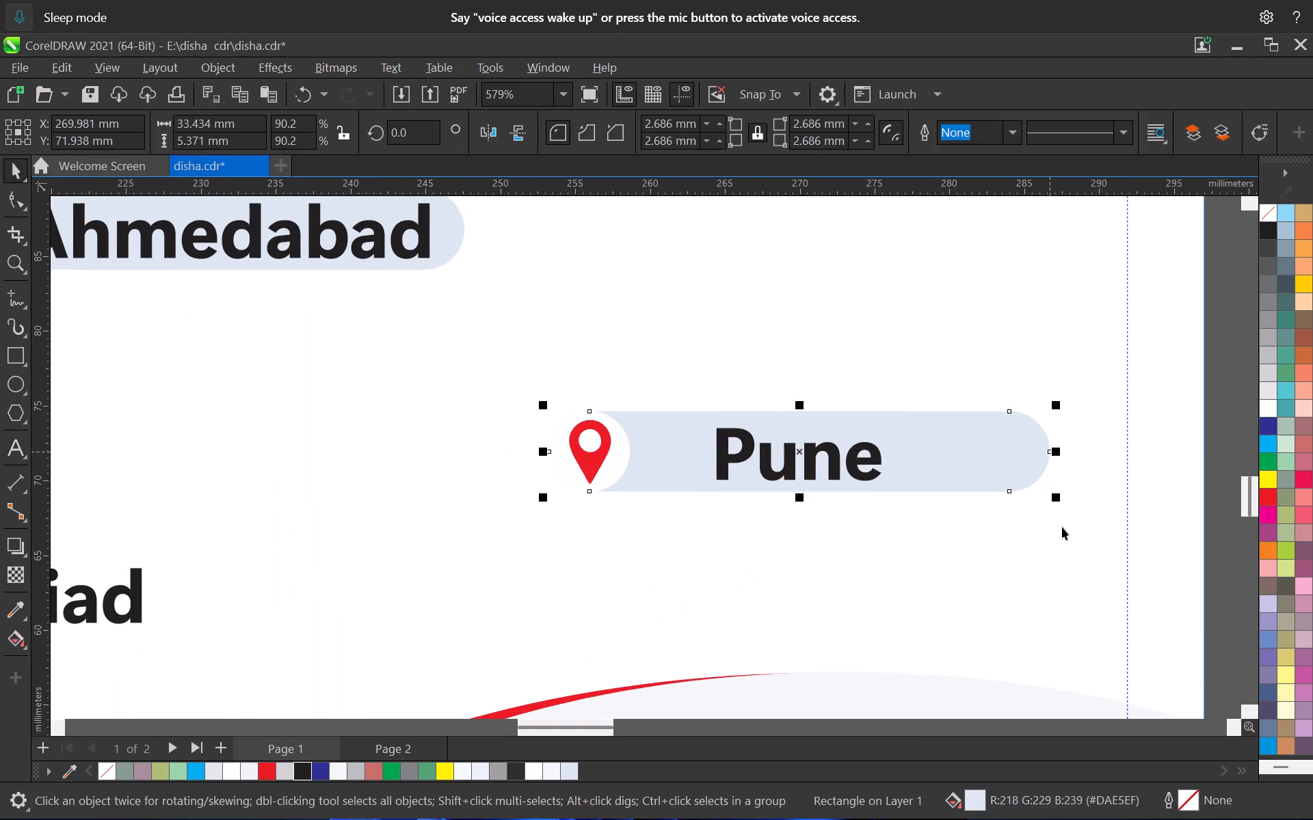
left_click(1064, 527)
left_click(1028, 474)
left_click_drag(1056, 450, 999, 468)
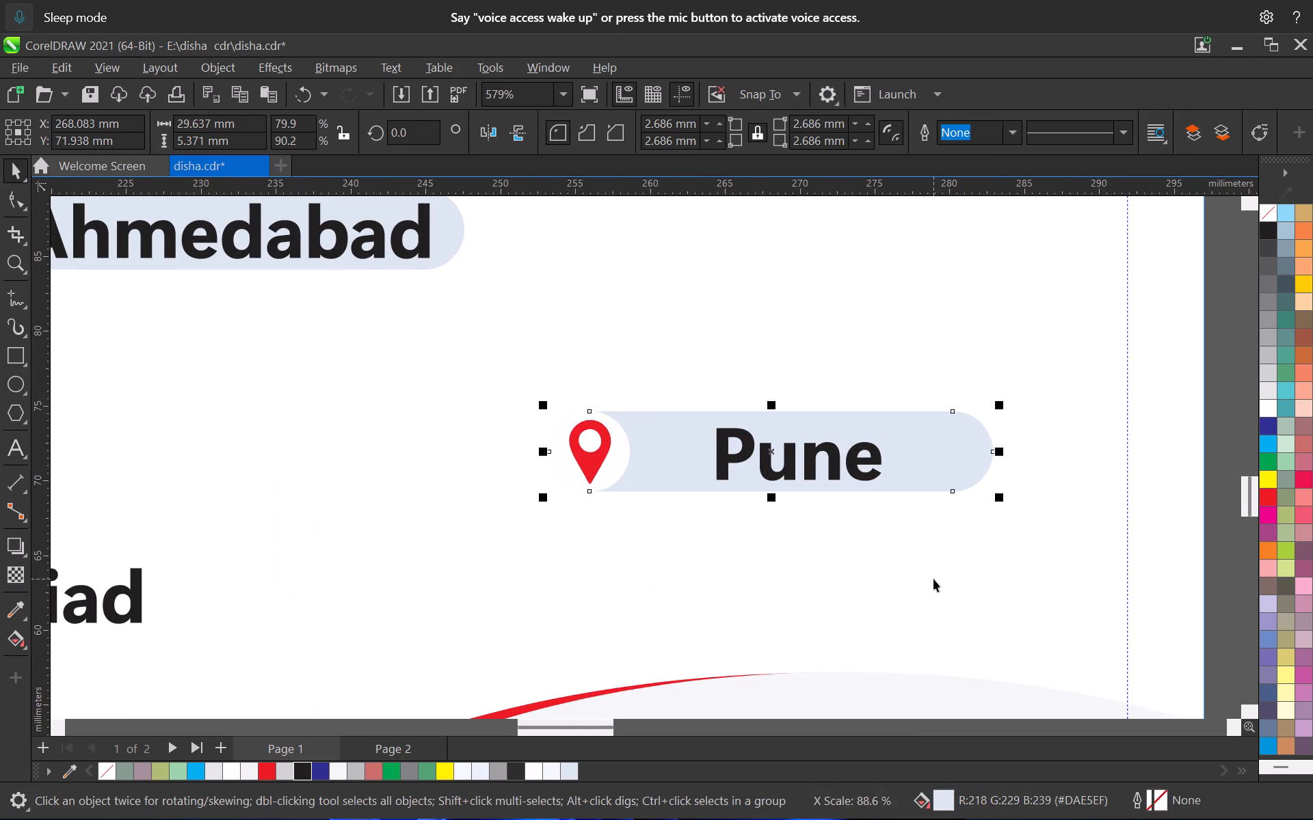
left_click(933, 579)
Duplicate the complete Pune badge, placing the copy just below the standalone Nadiad name.
scroll(916, 569, "down", 7)
middle_click_drag(836, 544, 925, 487)
scroll(876, 487, "up", 2)
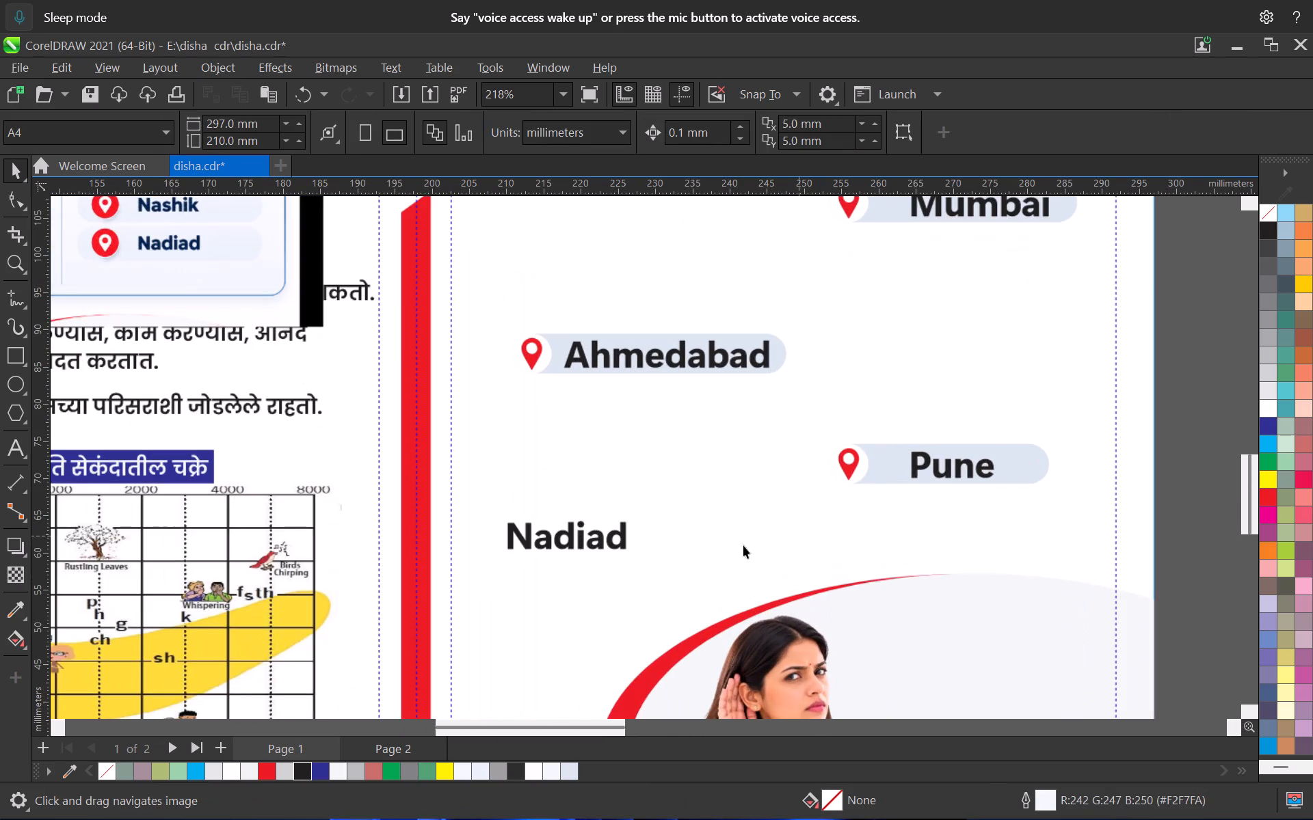
middle_click_drag(689, 548, 764, 508)
scroll(711, 508, "up", 3)
scroll(931, 341, "down", 3)
middle_click_drag(941, 349, 840, 371)
scroll(844, 370, "up", 1)
left_click_drag(857, 339, 1202, 455)
left_click_drag(1087, 390, 708, 493)
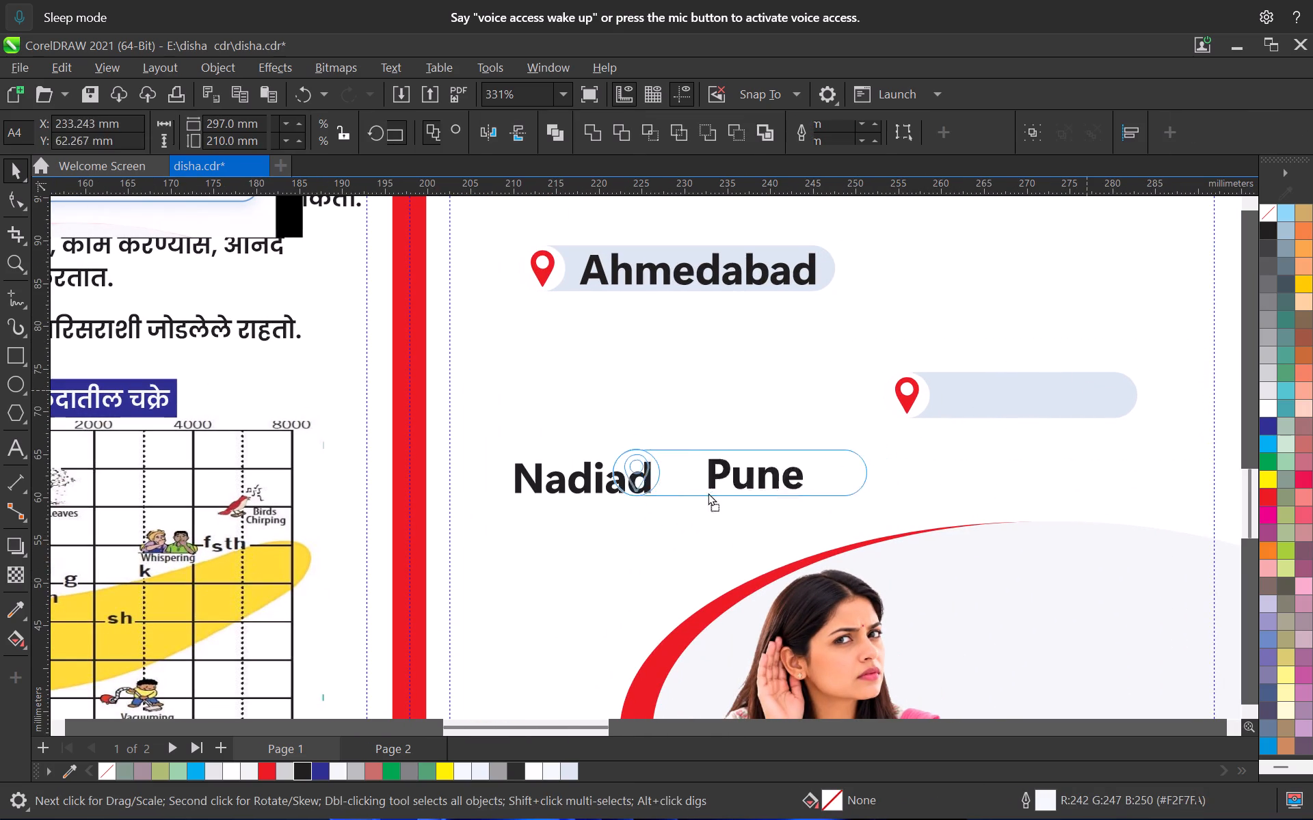
left_click_drag(708, 493, 697, 515)
right_click(697, 515)
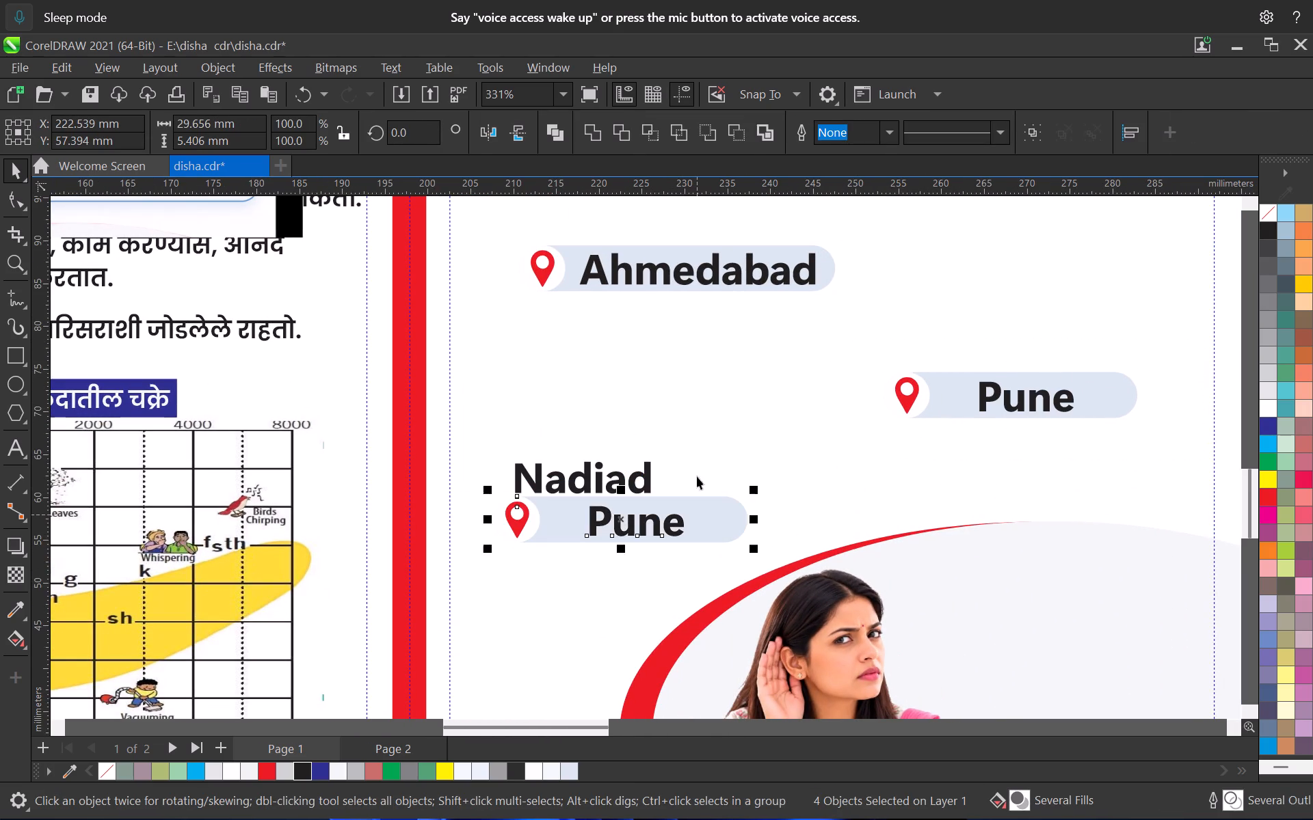
left_click(697, 450)
Copy the text of the standalone Nadiad name and delete that text object.
double_click(607, 479)
key("ctrl+a")
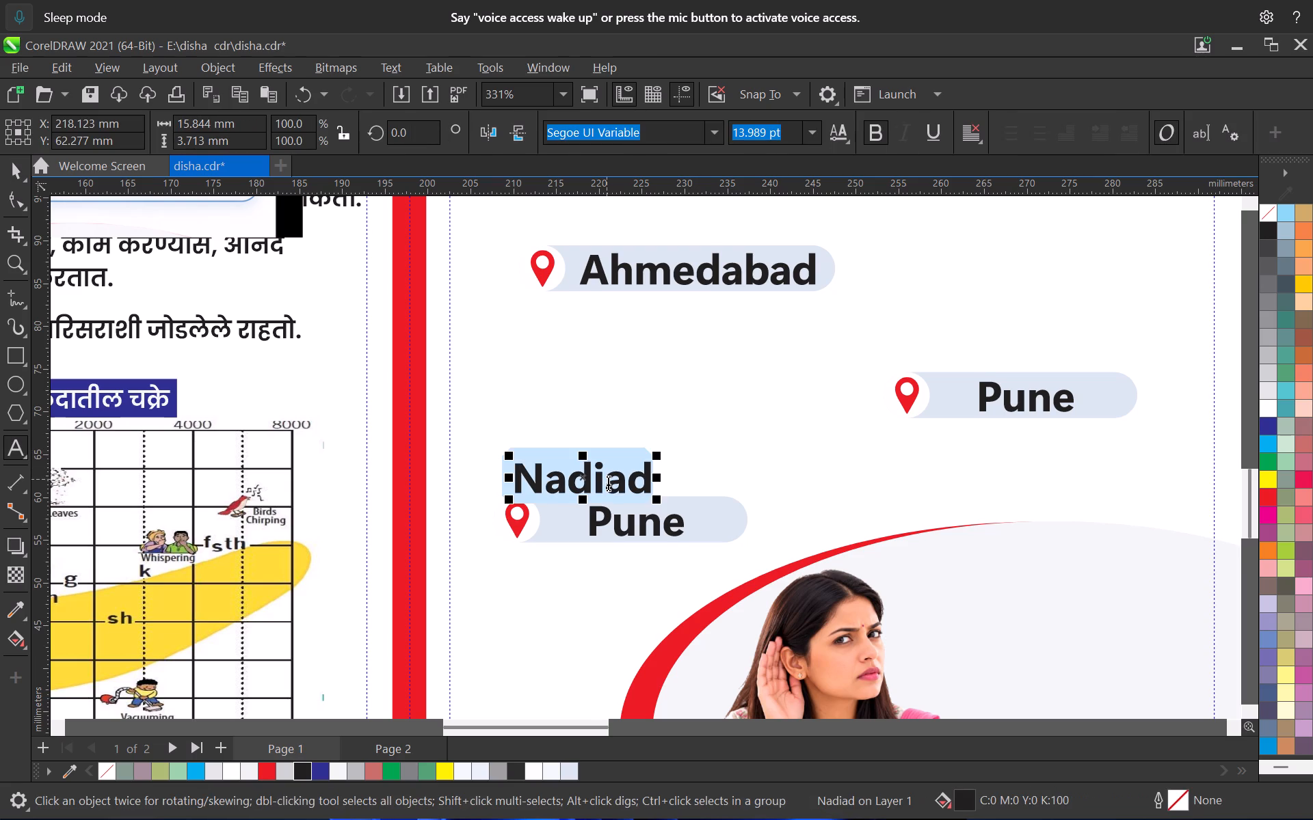
key("ctrl+c")
key("ctrl+c")
left_click(18, 174)
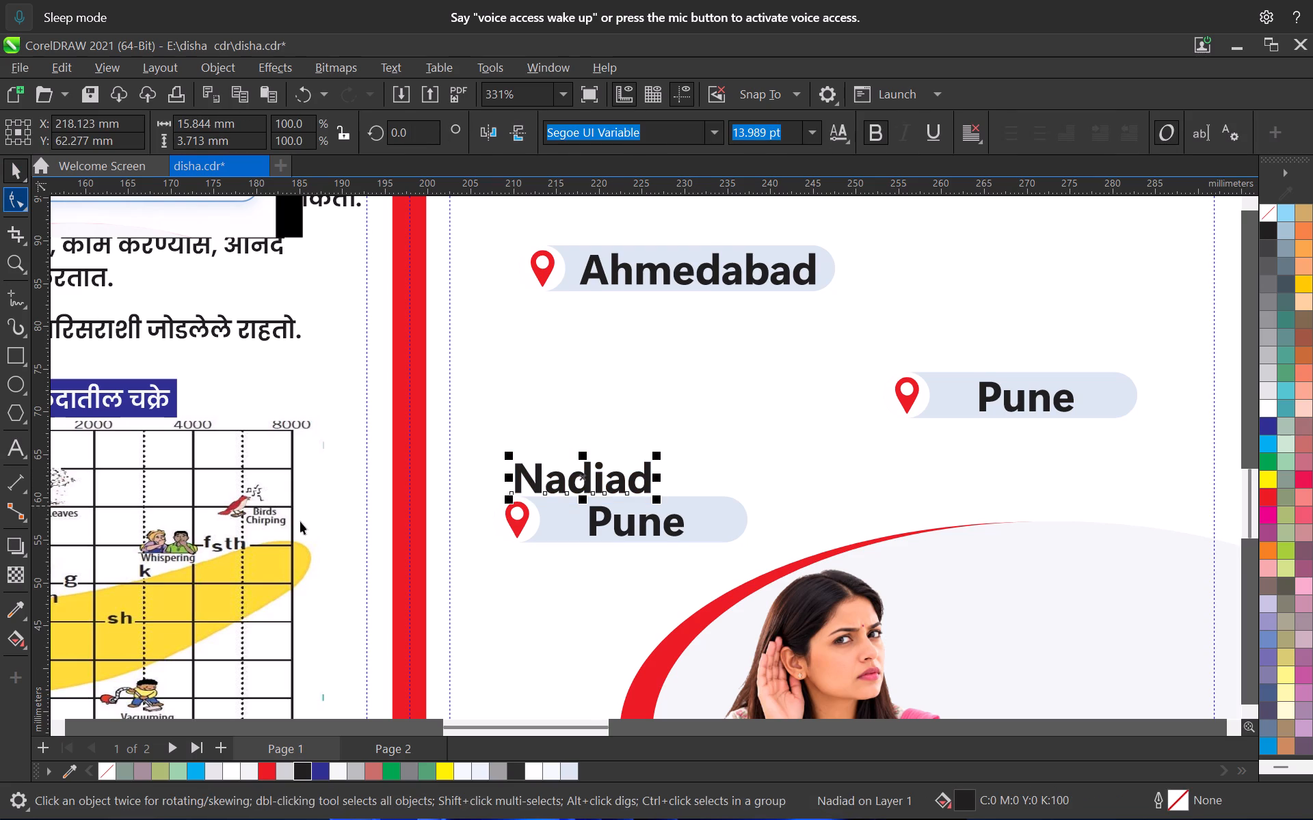
key("Delete")
Replace the city name in the lowest Pune badge copy with the copied text Nadiad.
left_click(606, 525)
double_click(606, 523)
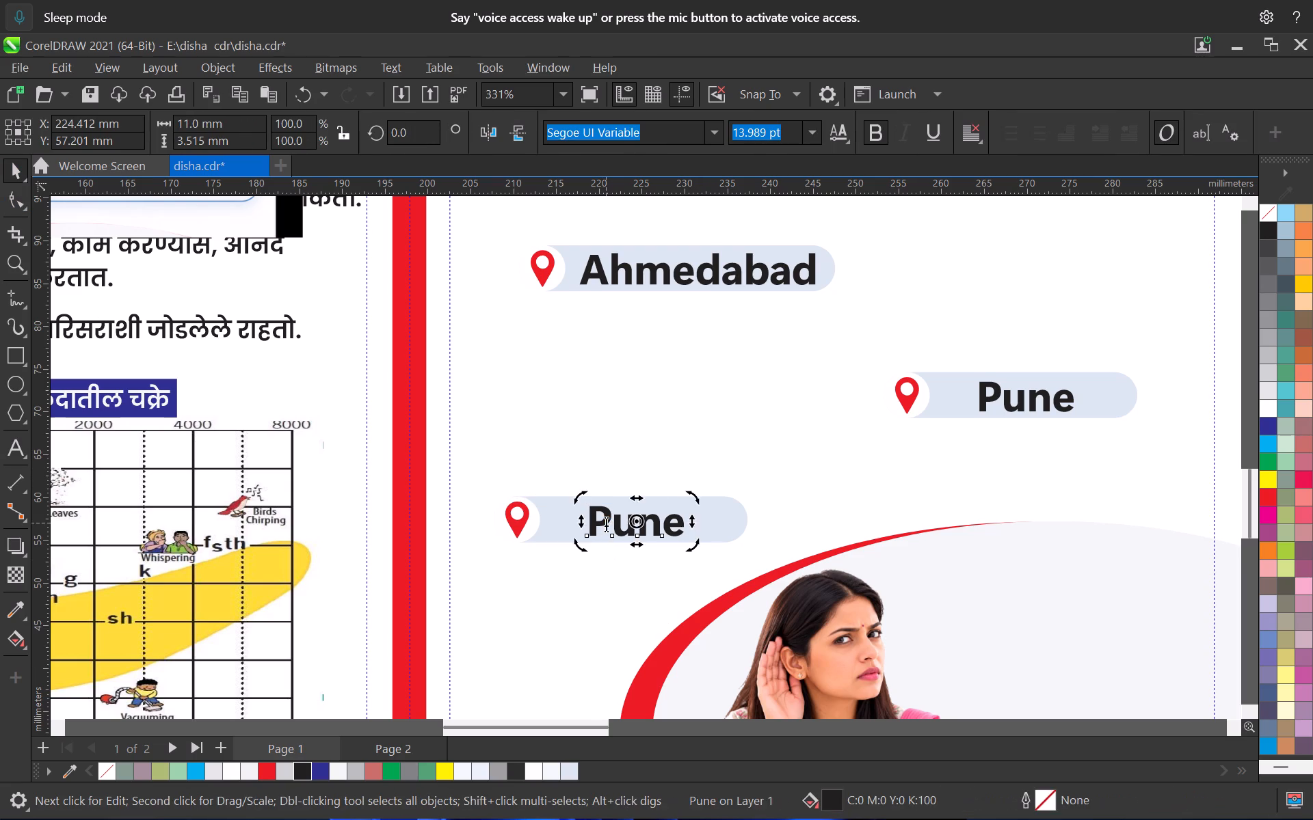
key("ctrl+a")
key("ctrl+v")
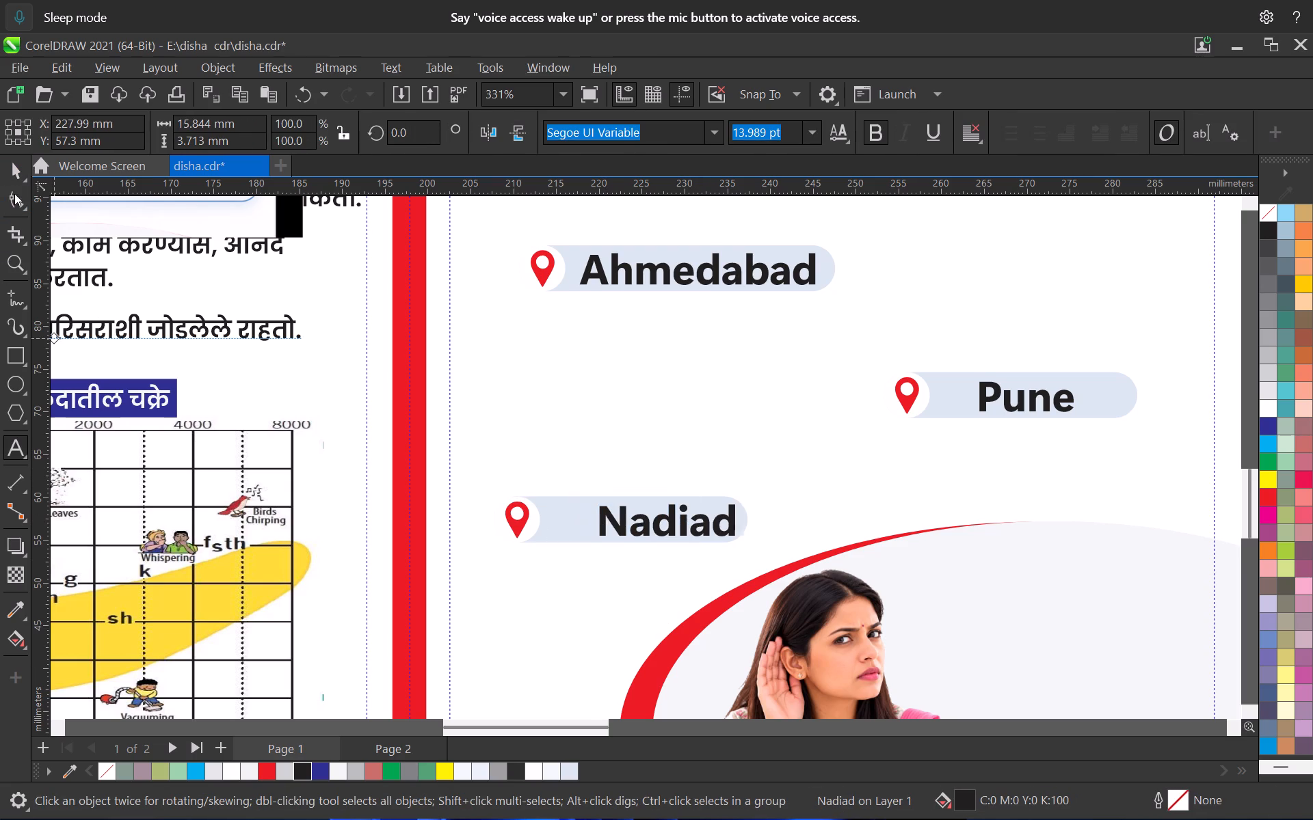
left_click(14, 182)
Shift the Nadiad text about 3.8 mm horizontally toward its pin to centre it in the pill.
scroll(533, 633, "up", 7)
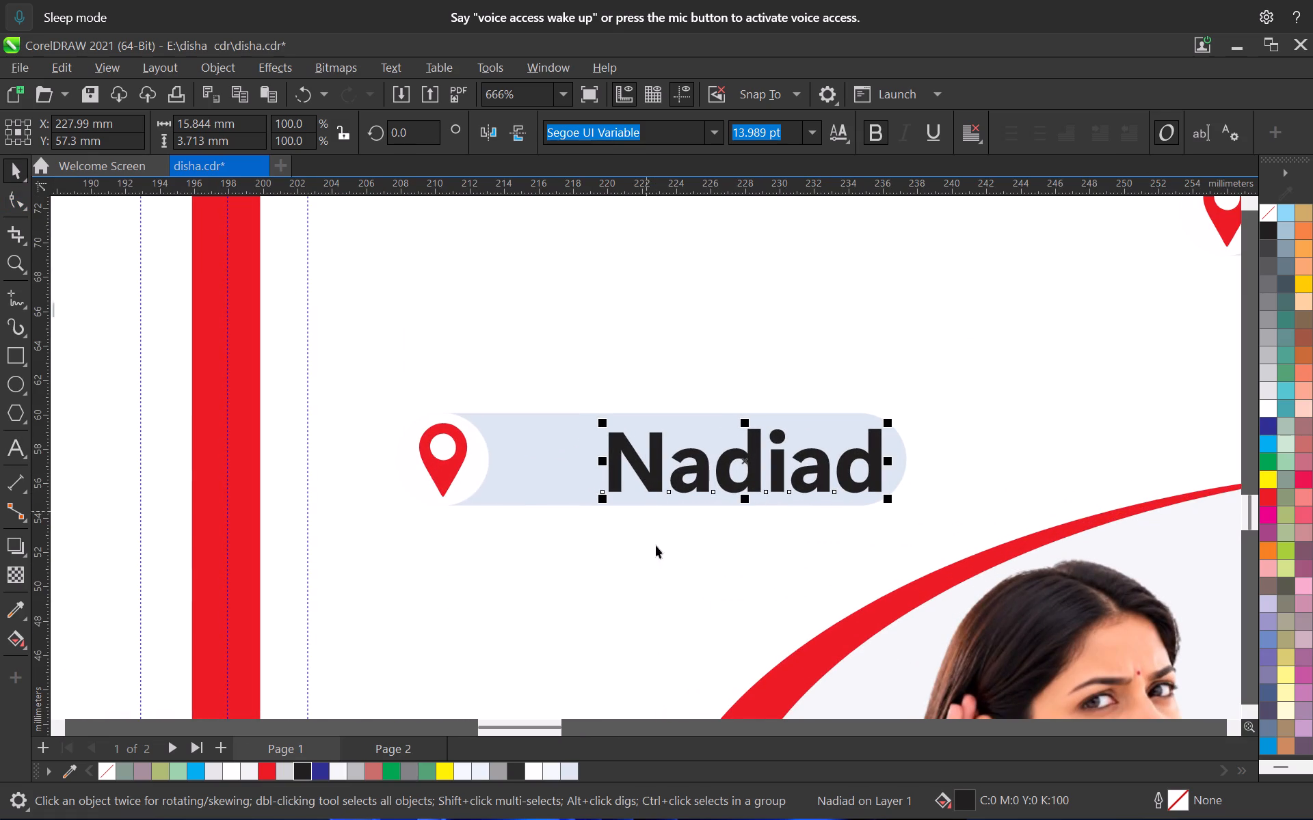
left_click_drag(654, 473, 589, 478)
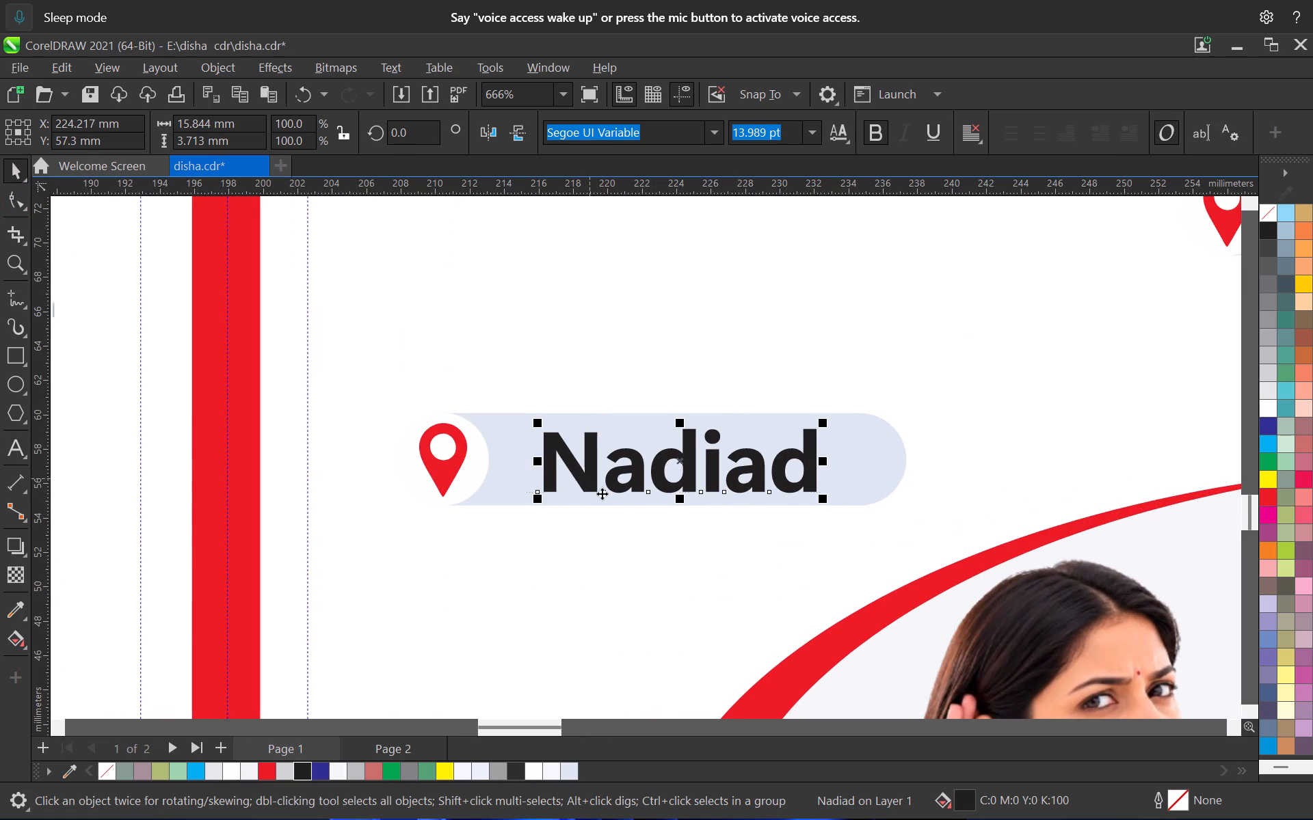
scroll(602, 494, "down", 18)
middle_click_drag(735, 478, 802, 571)
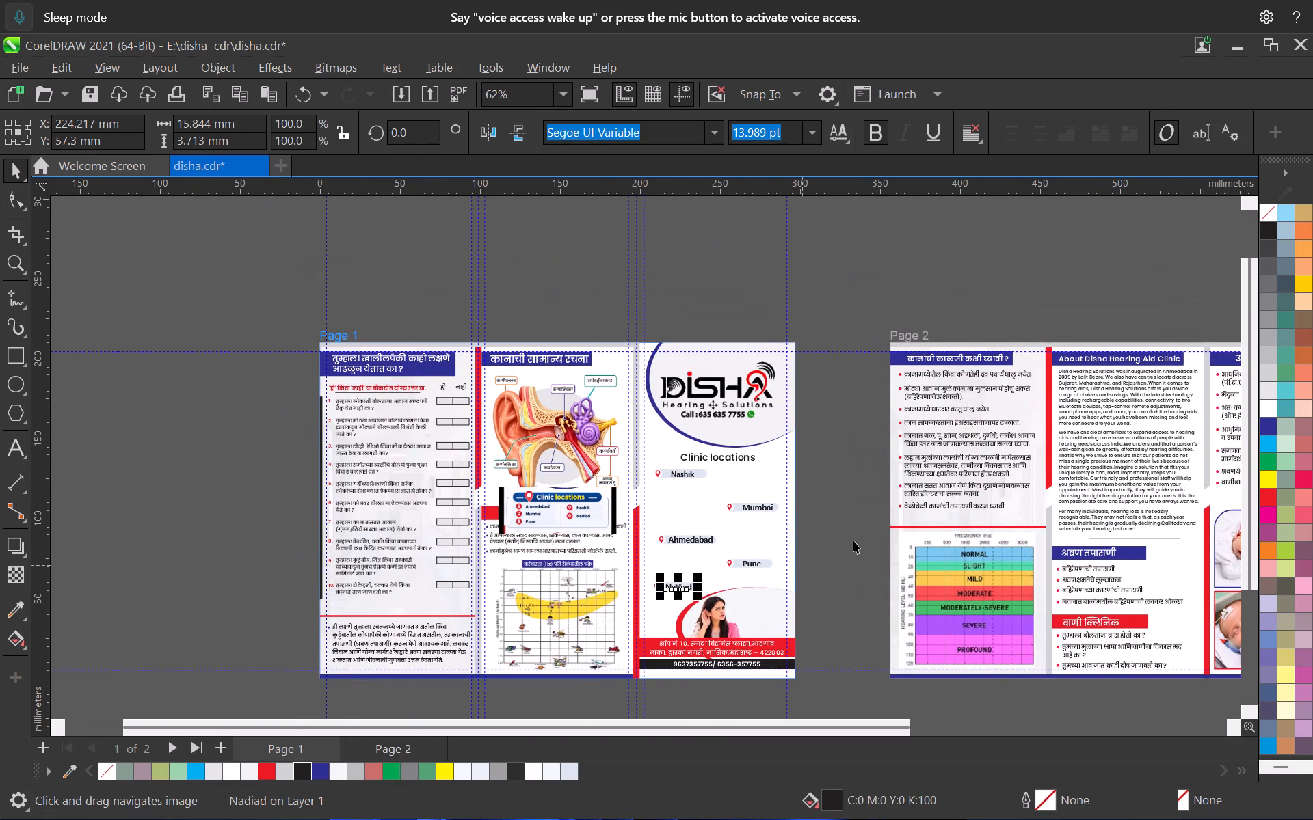
left_click(853, 541)
Nudge the complete Mumbai badge straight up by about 0.5 mm.
scroll(786, 531, "up", 6)
middle_click_drag(650, 624, 673, 665)
scroll(641, 535, "up", 2)
left_click_drag(632, 456, 931, 552)
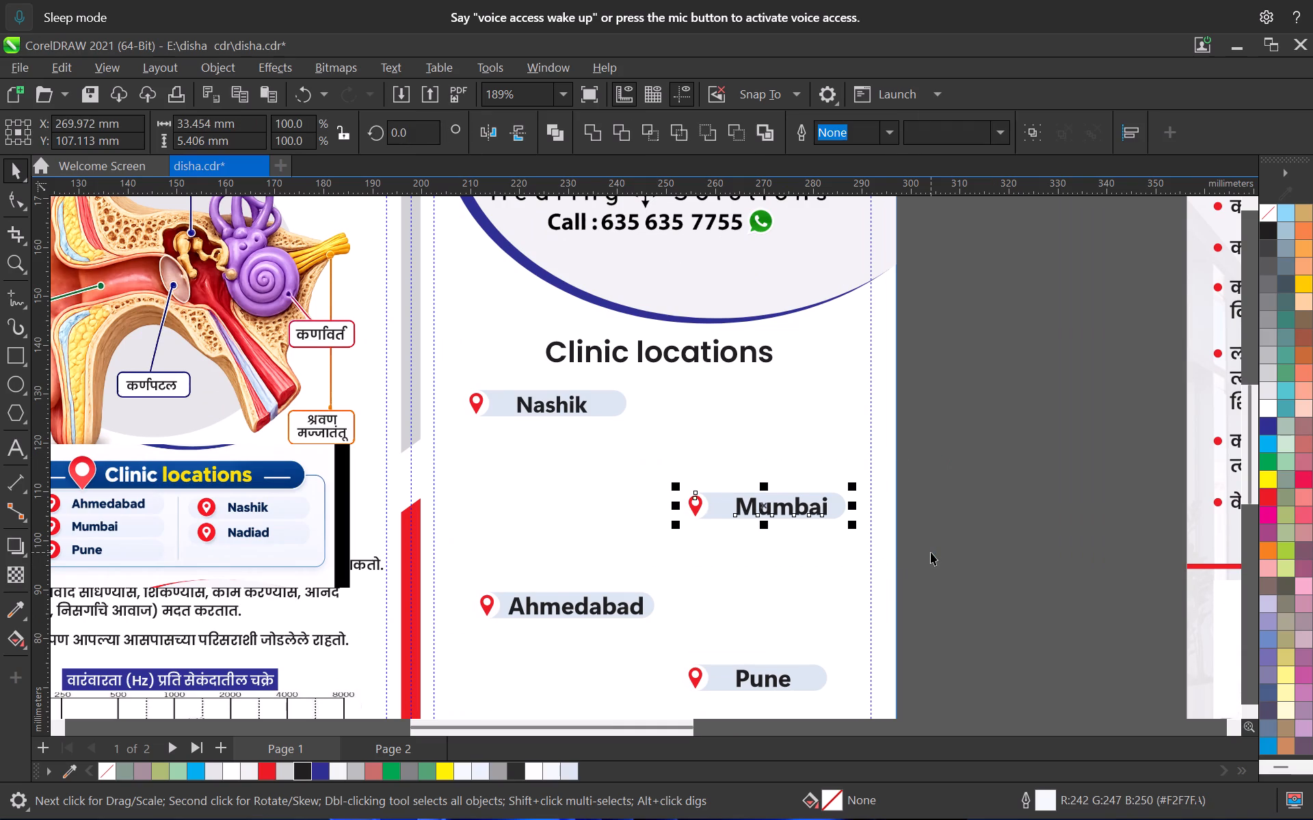
key("Up")
key("Up")
key("Up")
key("Up")
key("Up")
key("Up")
key("Up")
key("Up")
key("Up")
key("Up")
key("Up")
key("Up")
key("Up")
key("Up")
key("Up")
Nudge the complete Ahmedabad badge straight up by about 2.5 mm to even out the badge spacing.
middle_click_drag(715, 613, 697, 503)
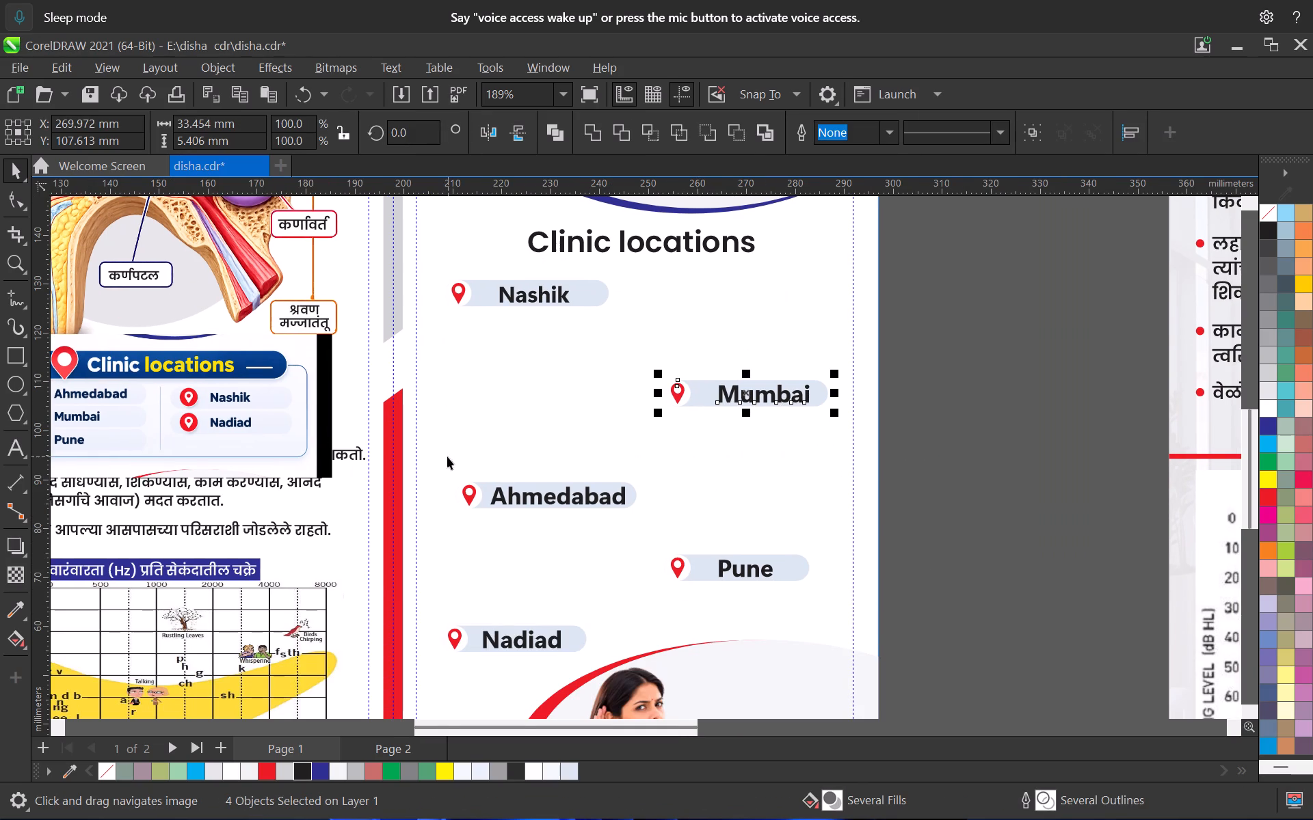
left_click_drag(447, 456, 662, 538)
key("Up")
key("Up")
key("Up")
key("Up")
key("Up")
key("Up")
key("Up")
key("Up")
key("Up")
key("Up")
key("Up")
key("Up")
key("Up")
key("Up")
key("Up")
key("Up")
key("Up")
key("Up")
key("Up")
key("Up")
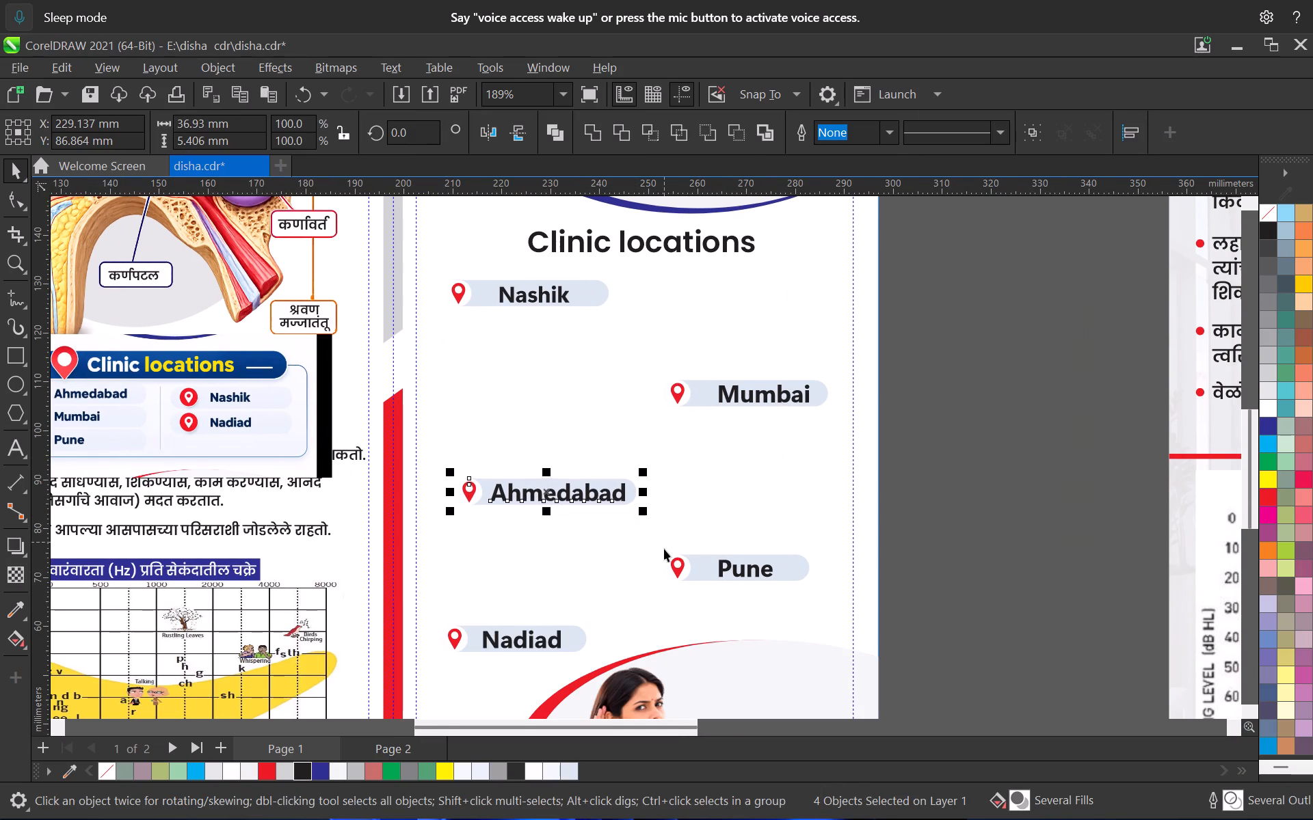
key("Up")
key("Up")
key("Up")
key("Up")
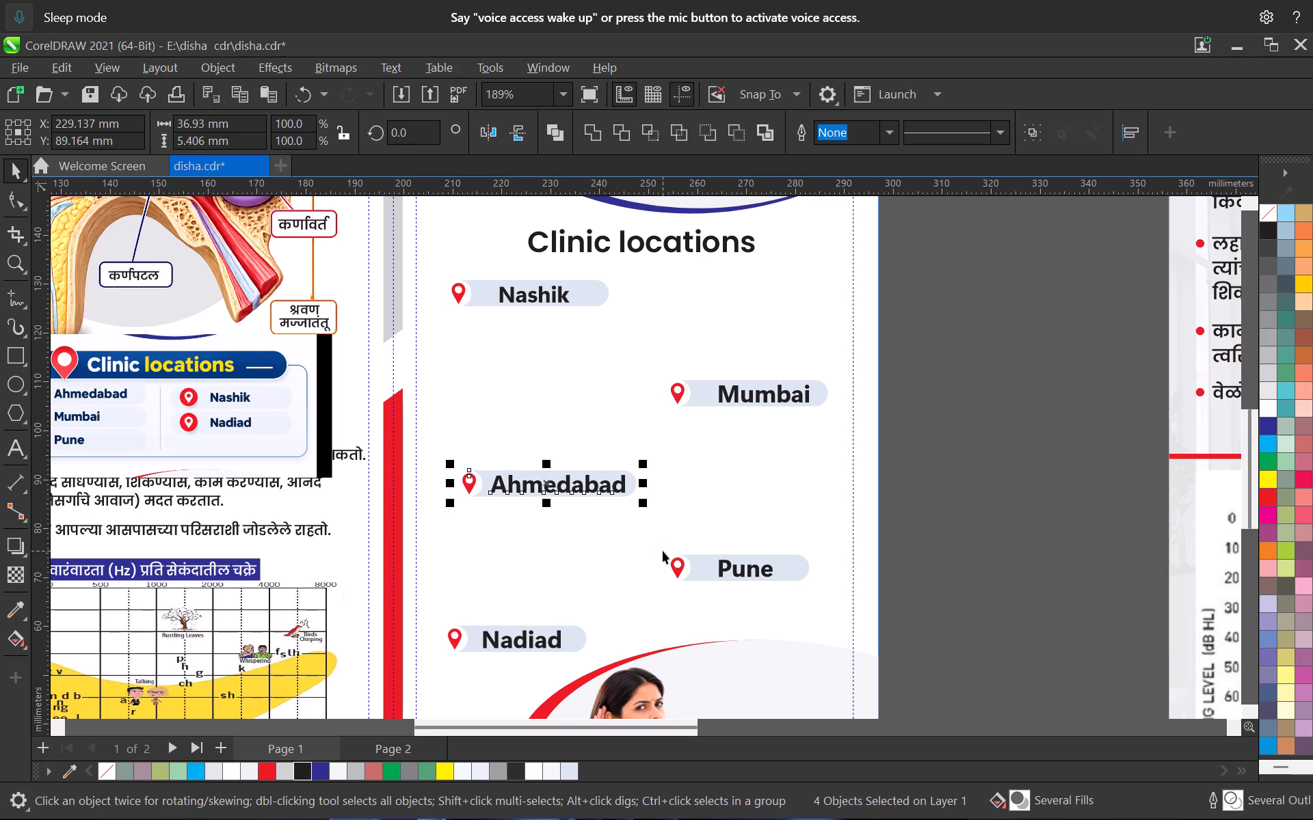
key("Down")
scroll(701, 538, "down", 3)
left_click(897, 404)
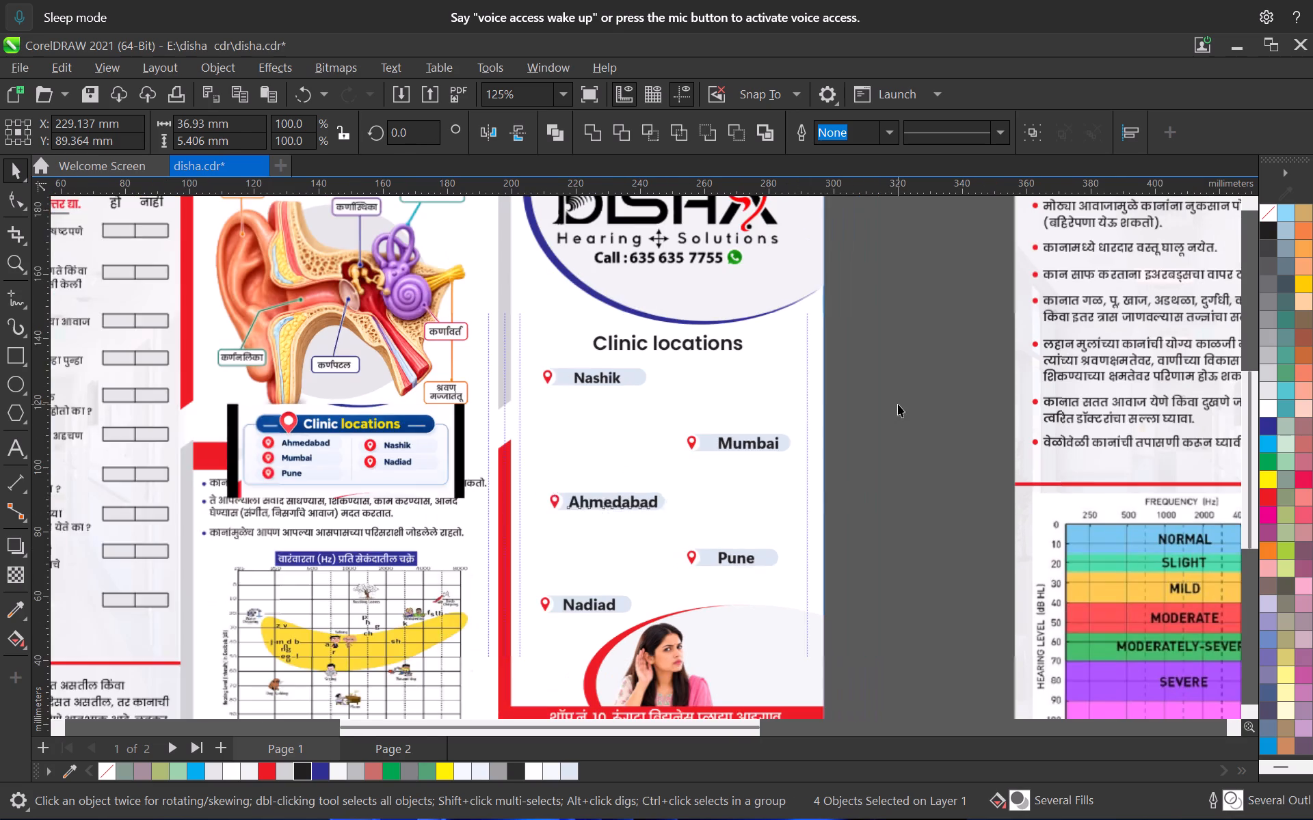
Set the font of the Ahmedabad, Nashik, Mumbai, Pune and Nadiad badge names to Poppins SemiBold.
scroll(872, 445, "down", 4)
scroll(781, 534, "up", 4)
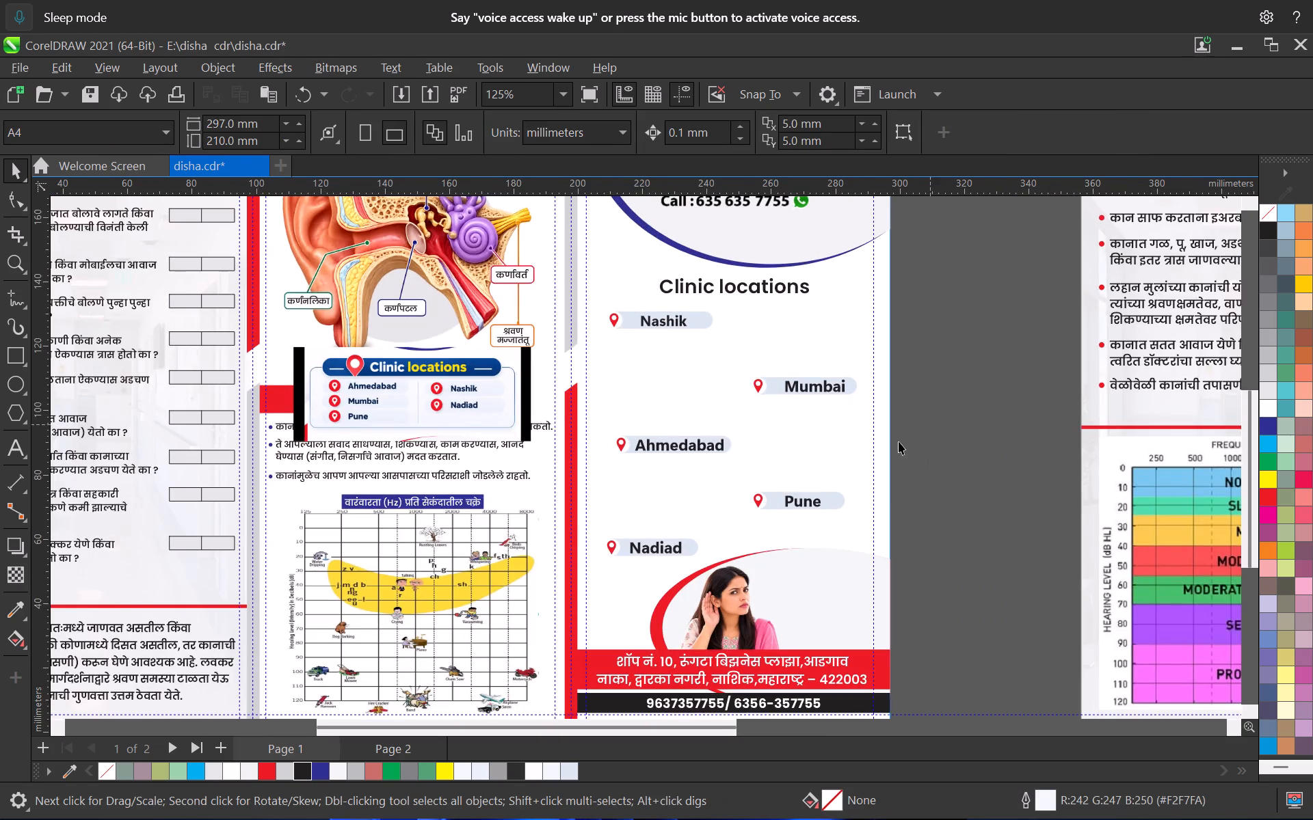
scroll(910, 437, "down", 1)
middle_click_drag(893, 446, 858, 480)
scroll(755, 485, "up", 2)
scroll(695, 481, "up", 3)
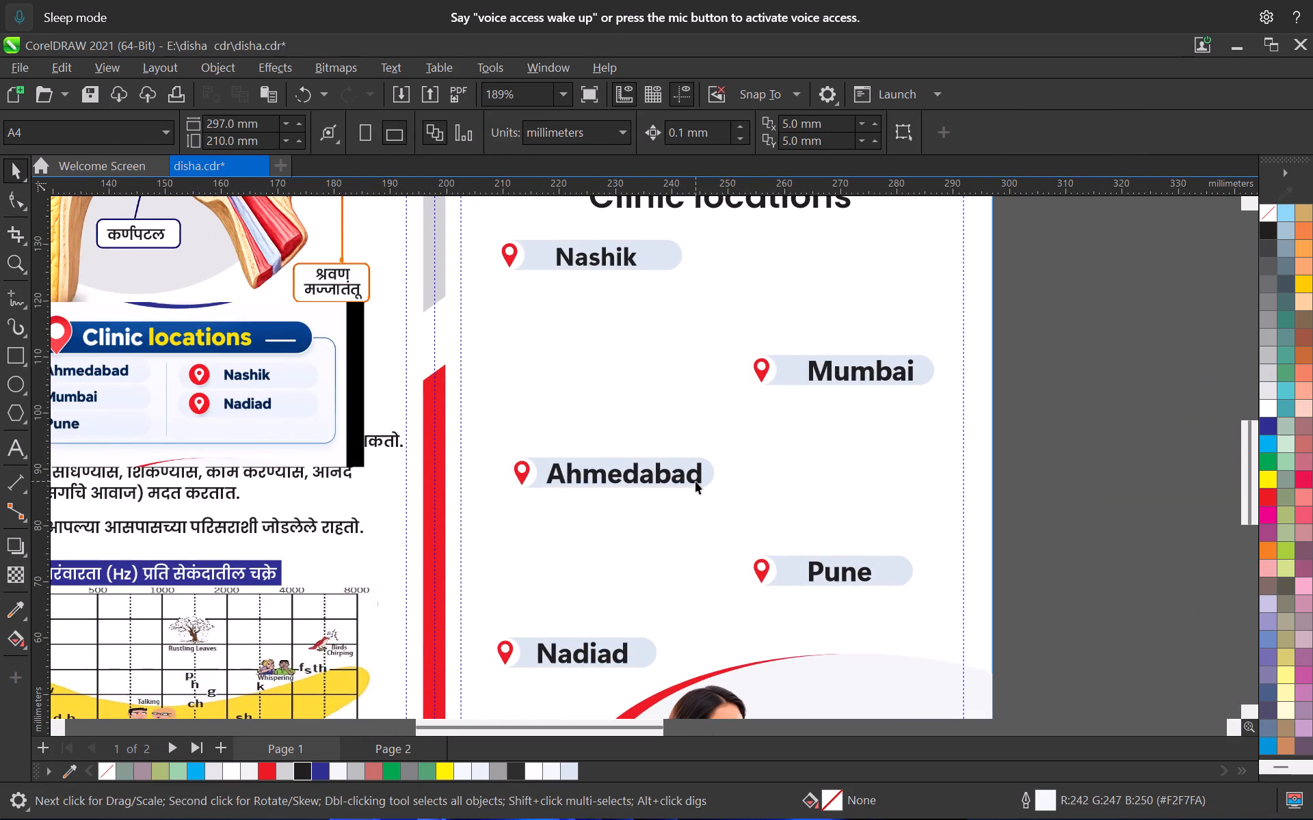
left_click(695, 481)
left_click(564, 255, "shift")
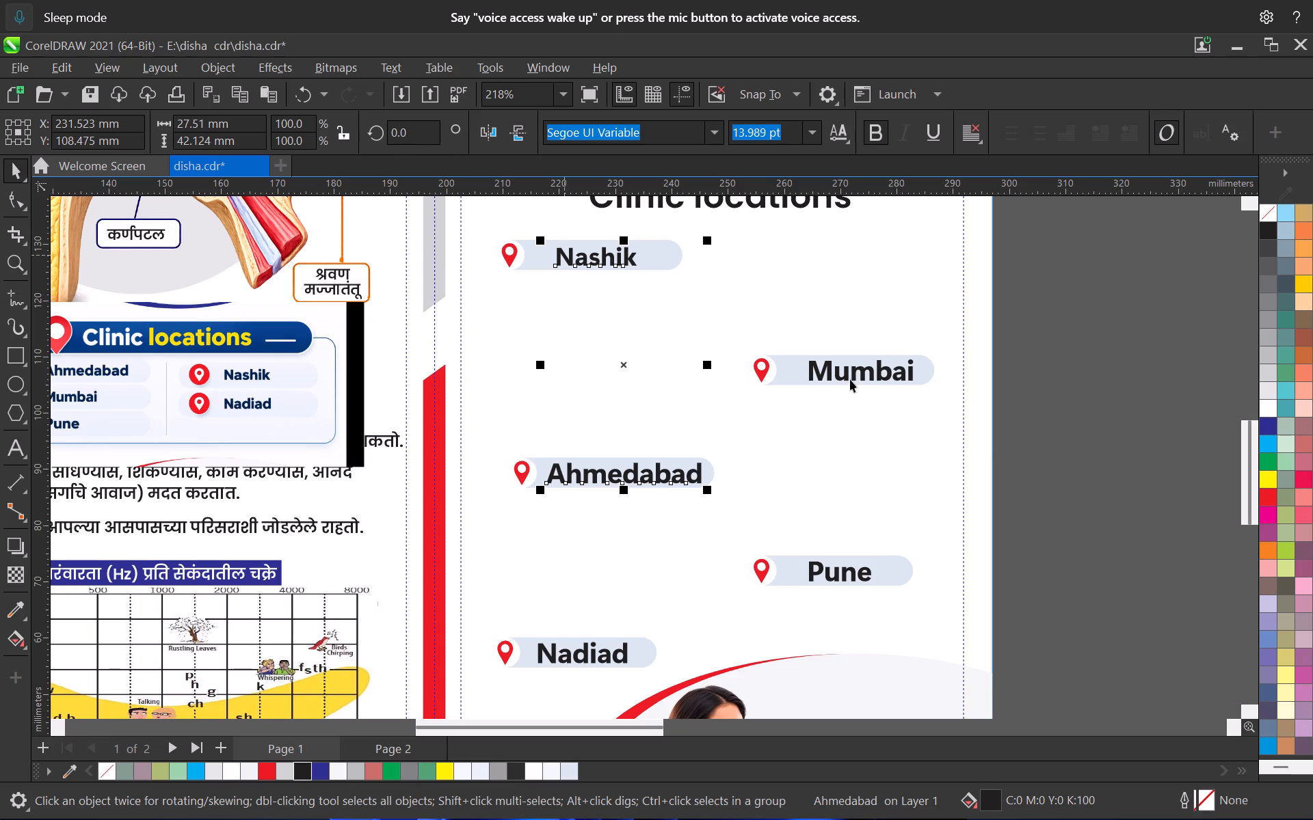
left_click(844, 374, "shift")
left_click(818, 565, "shift")
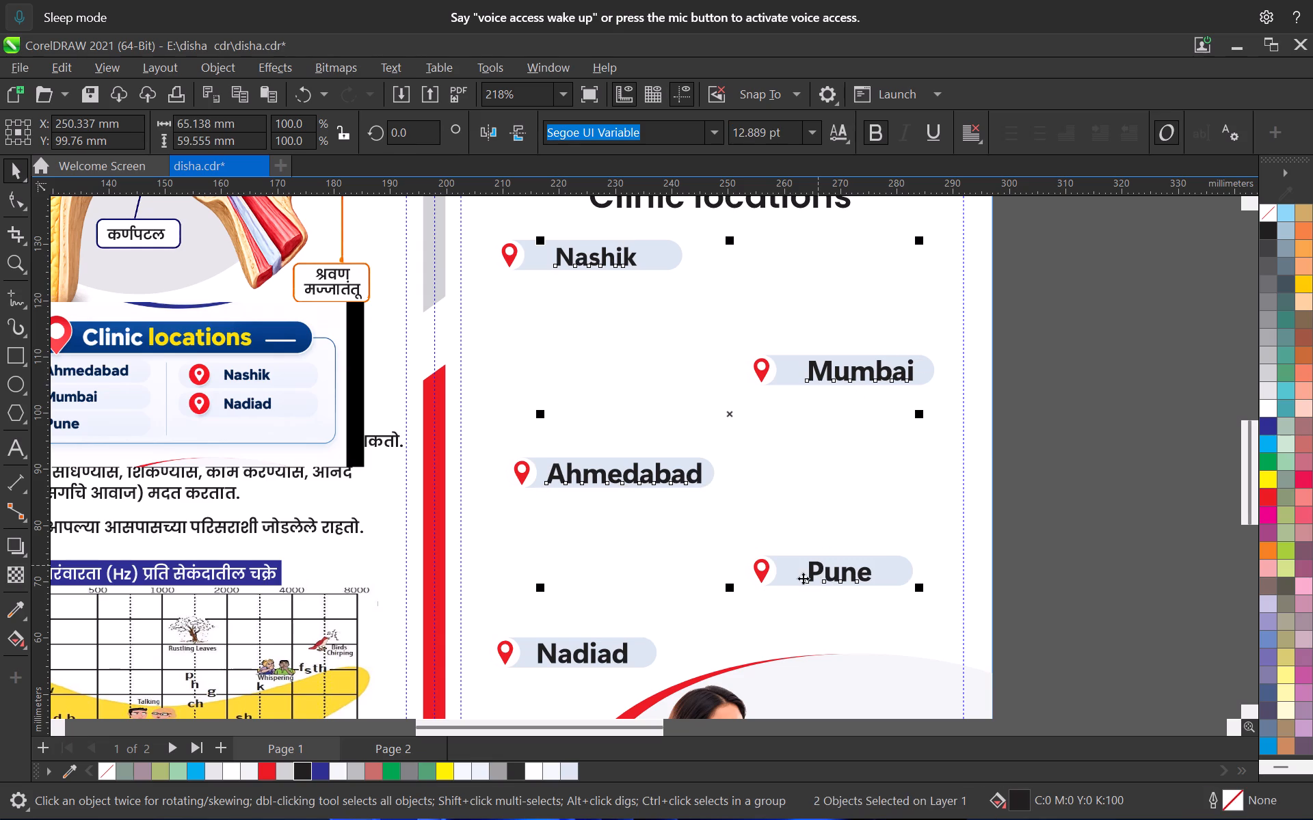
left_click(605, 653, "shift")
left_click(713, 133)
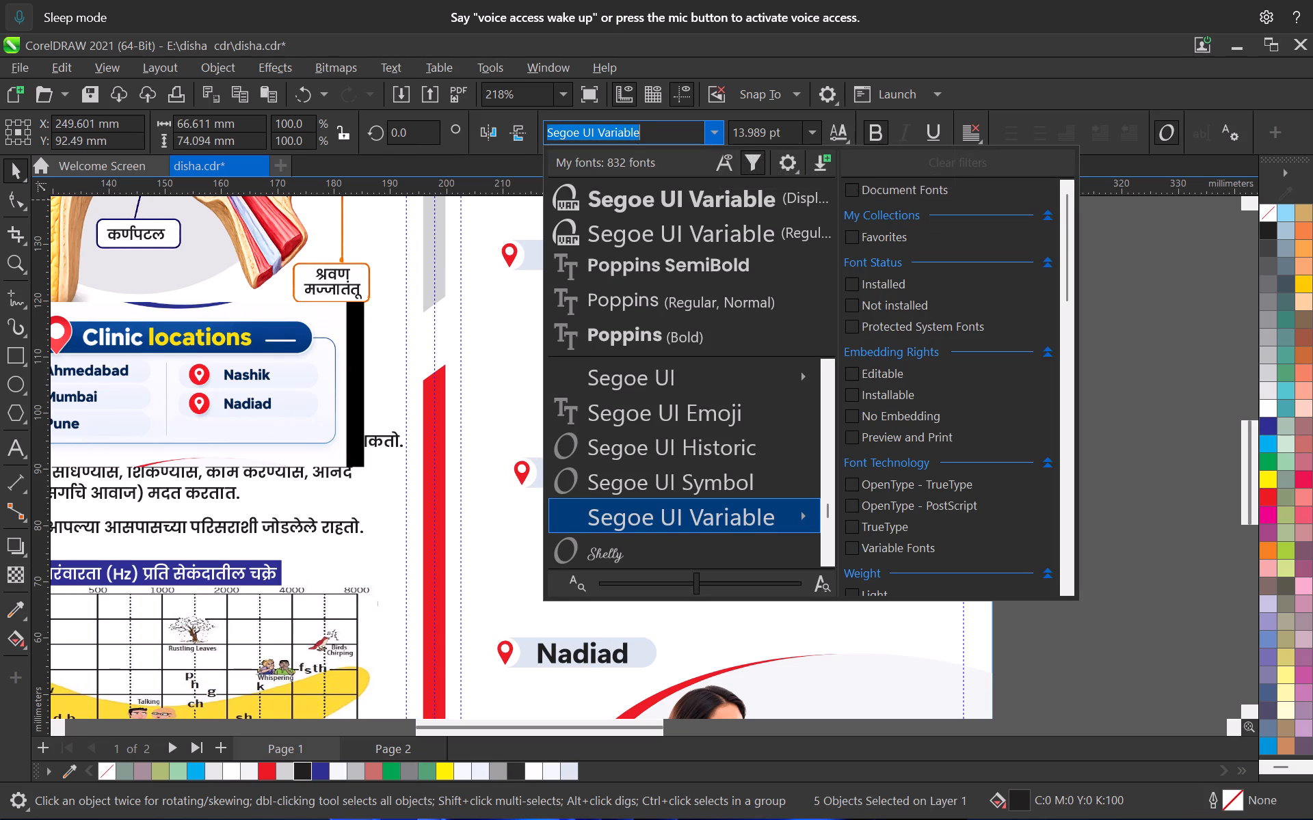
type("popp")
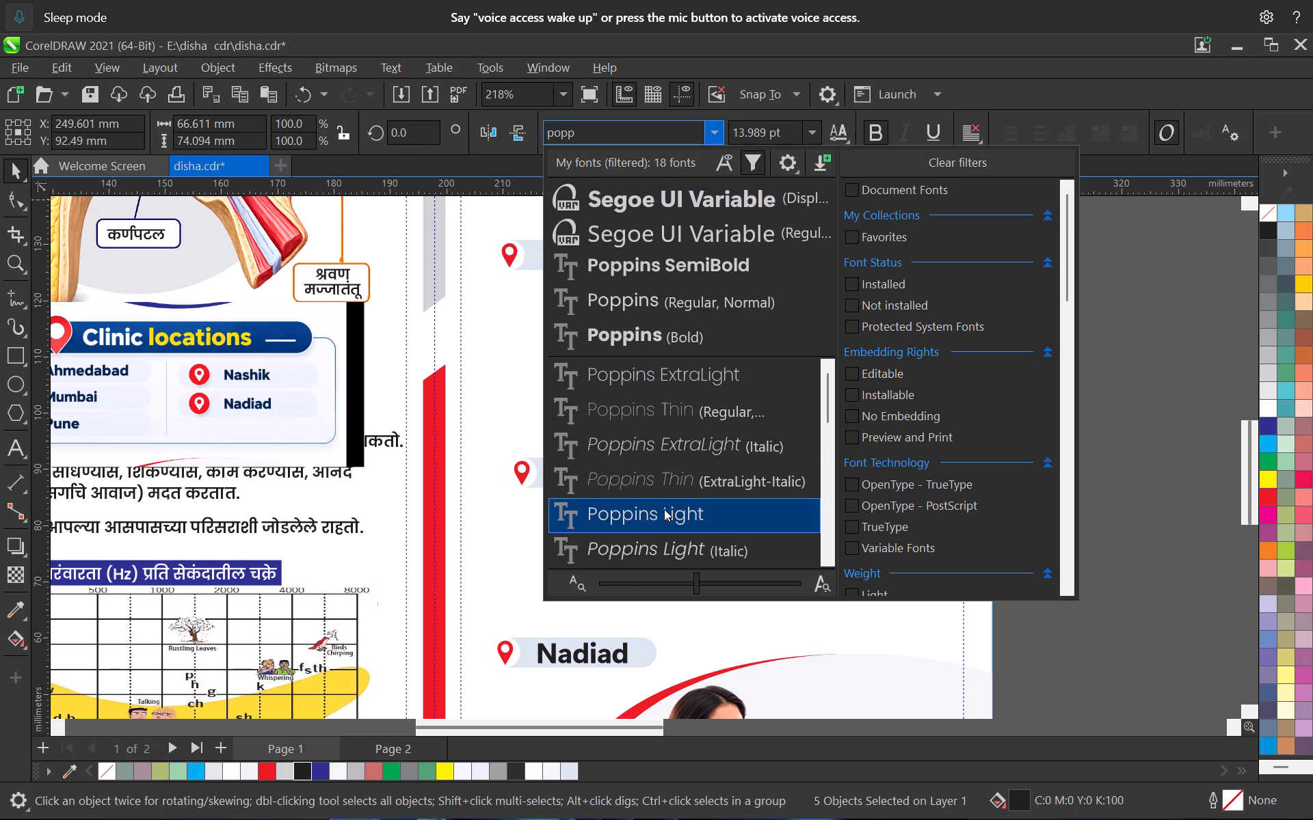
scroll(667, 524, "down", 3)
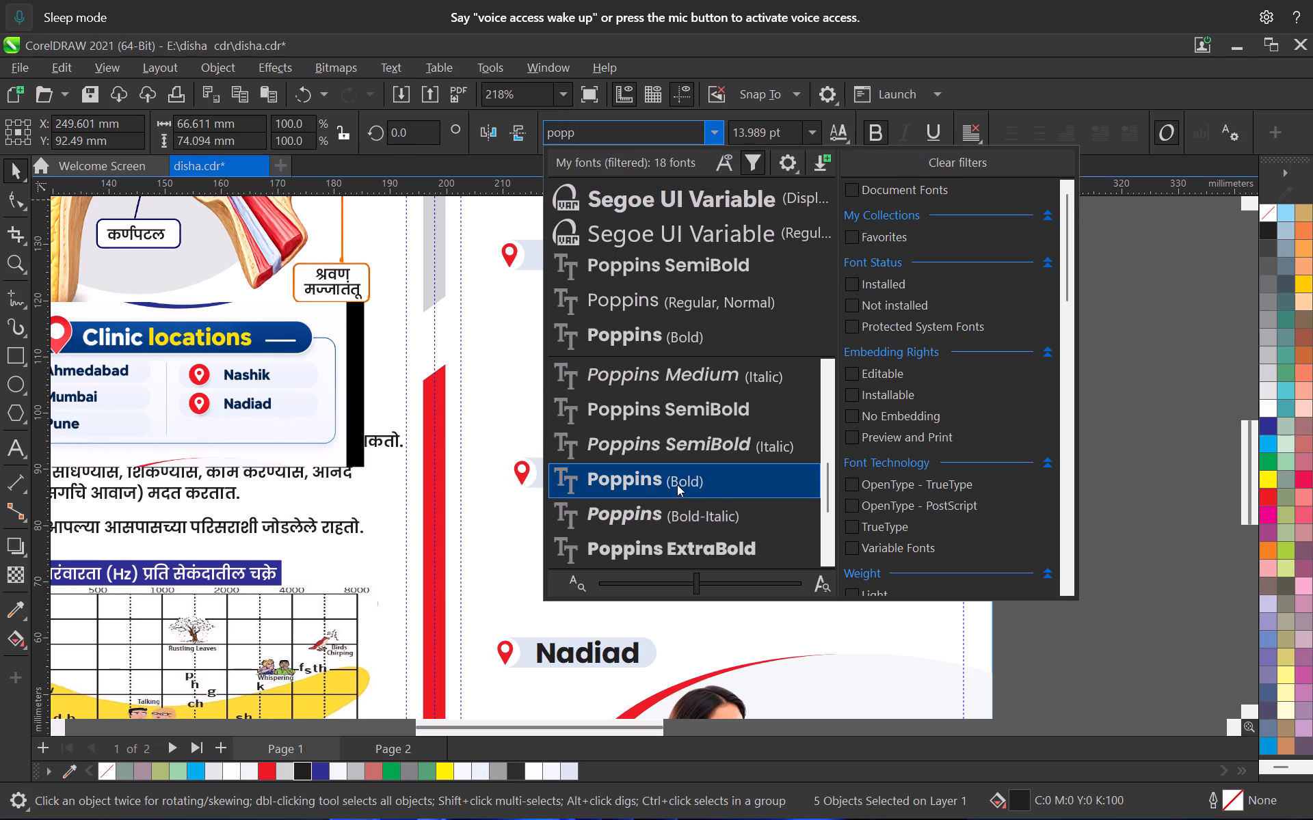
left_click(676, 424)
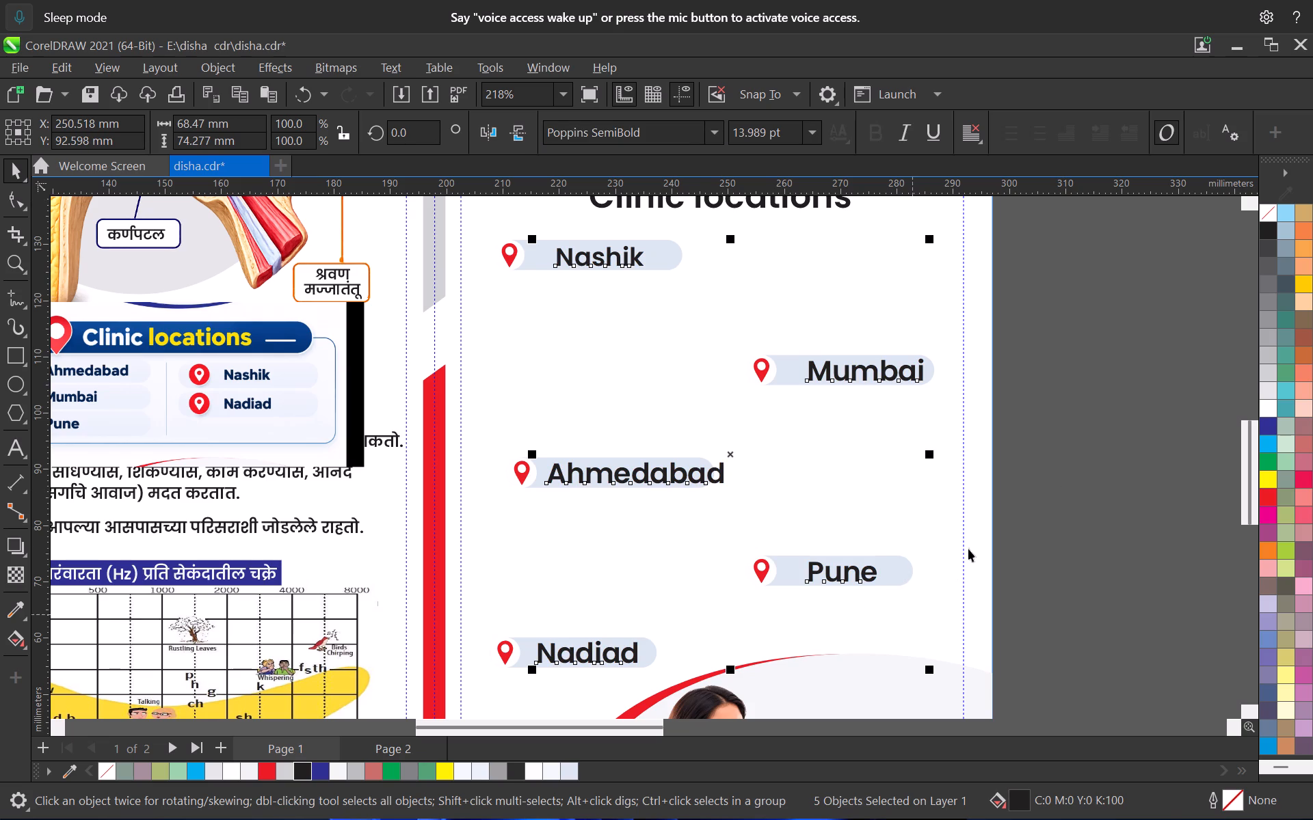
left_click(990, 518)
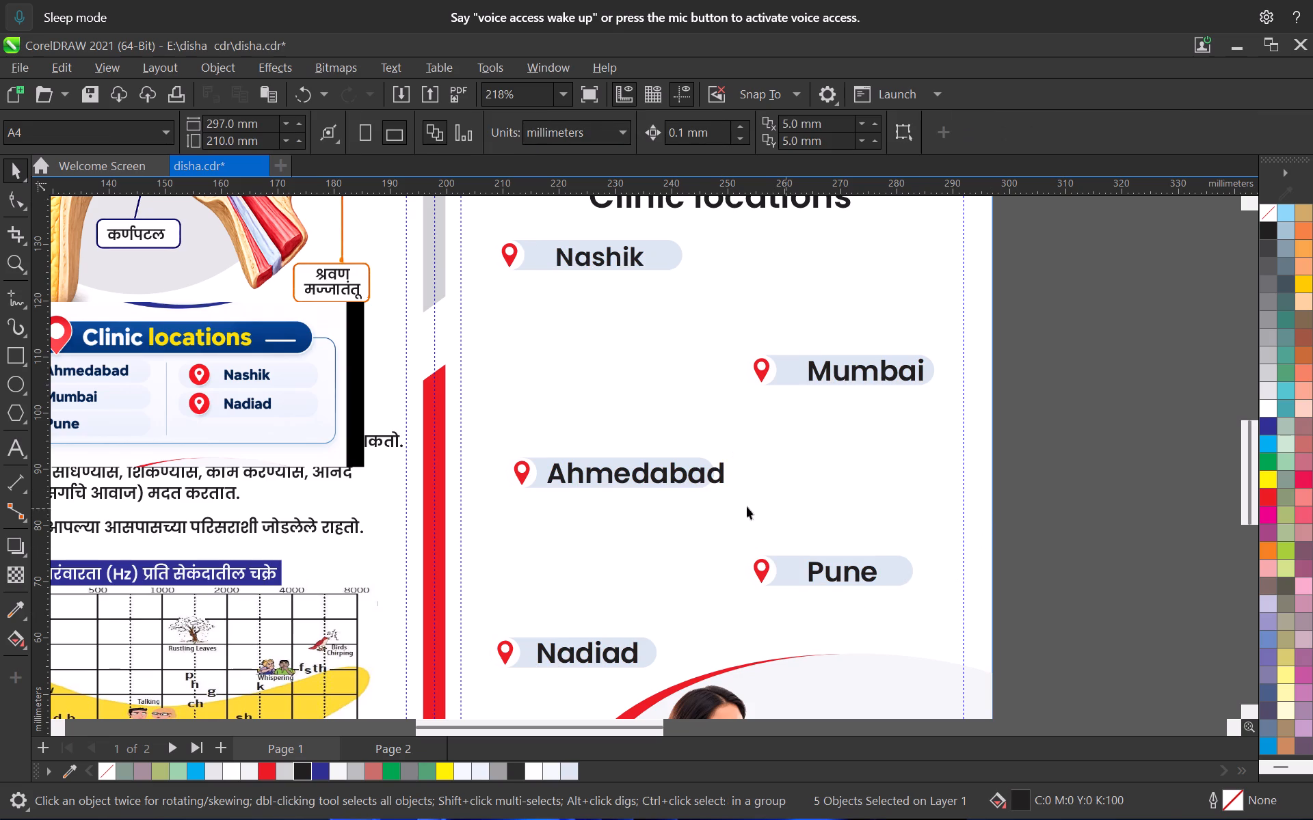
Scale the Ahmedabad text down proportionally to about 12.07 pt so it fits inside its pill.
left_click(717, 481)
scroll(708, 488, "up", 6)
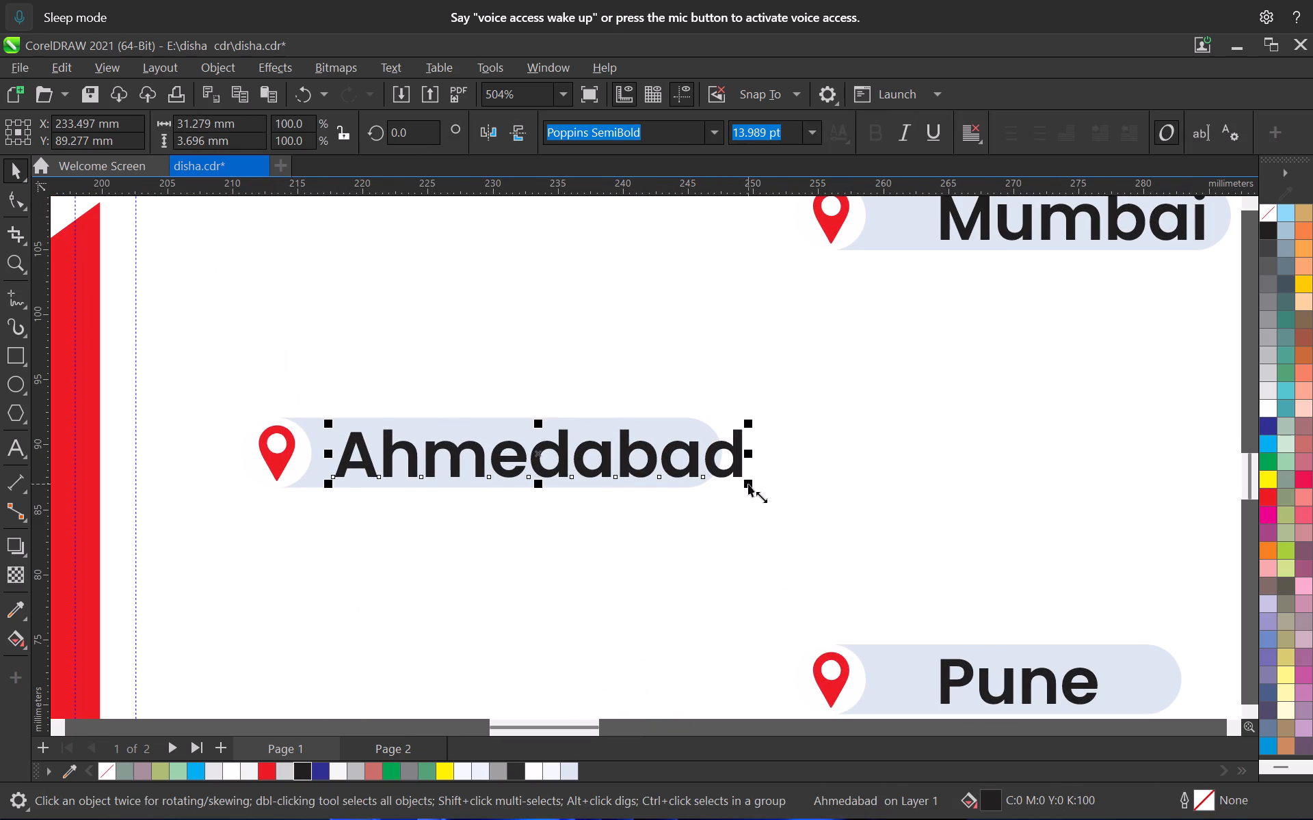
left_click_drag(748, 484, 691, 480)
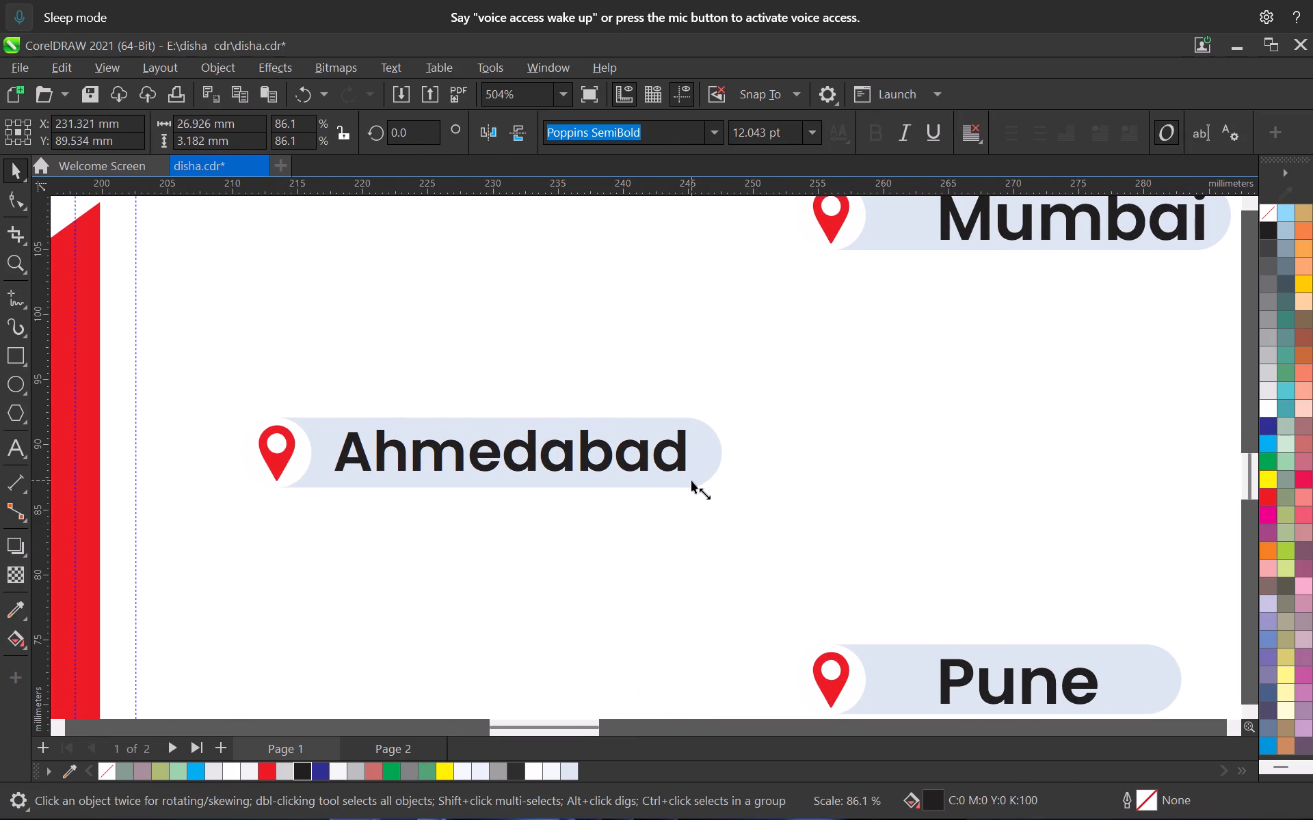
left_click_drag(691, 480, 692, 480)
scroll(694, 485, "down", 11)
left_click(1033, 431)
Scale the Mumbai text down proportionally to about 12.88 pt and nudge it slightly down within its pill.
scroll(924, 433, "up", 2)
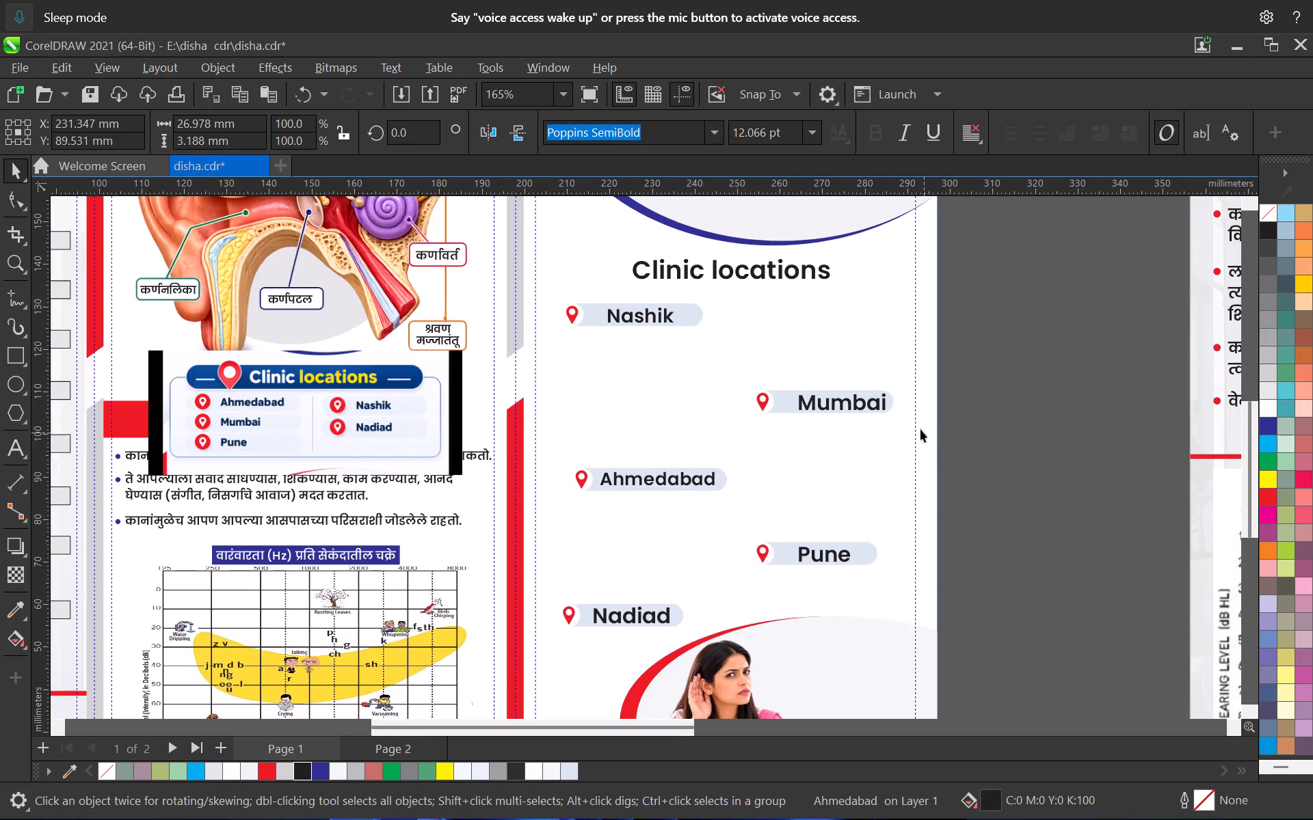
scroll(920, 429, "up", 11)
left_click(844, 385)
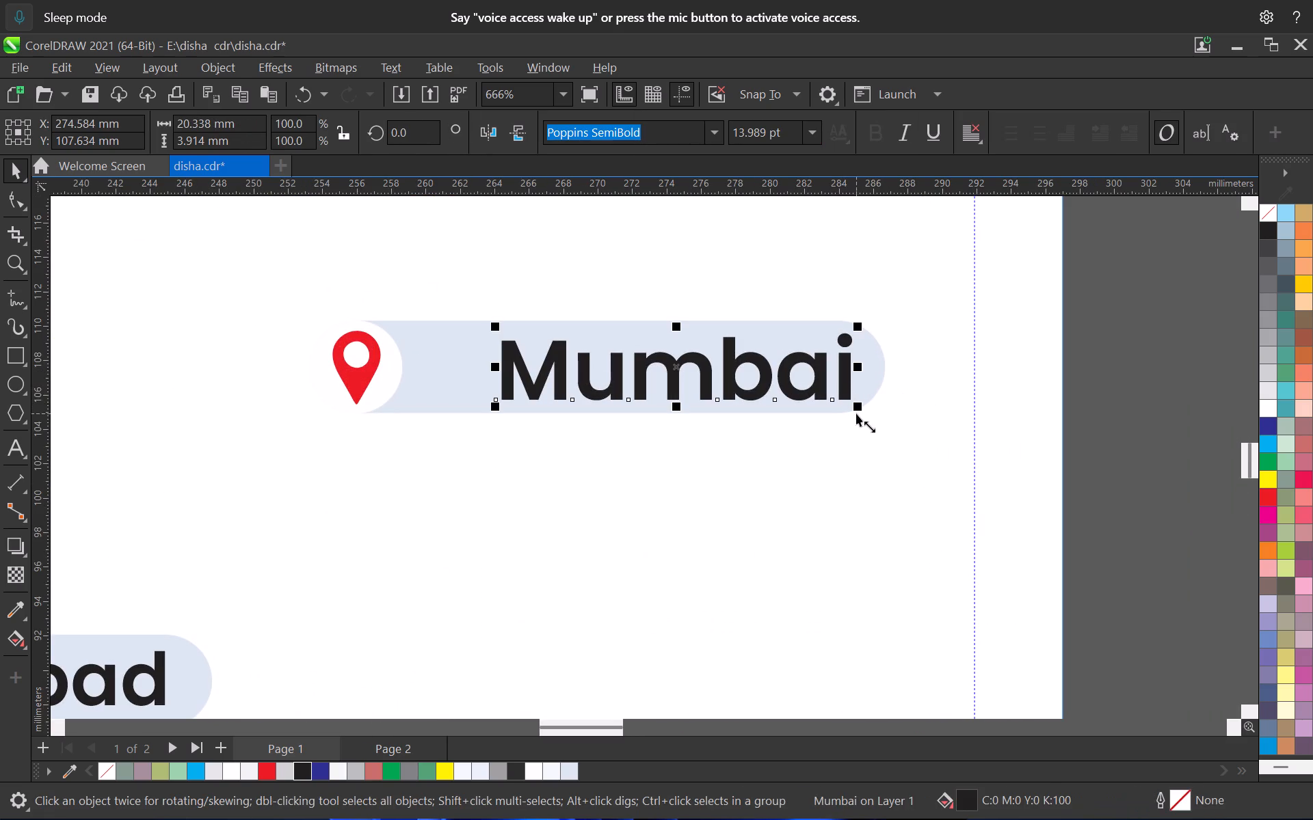
left_click_drag(856, 413, 841, 408)
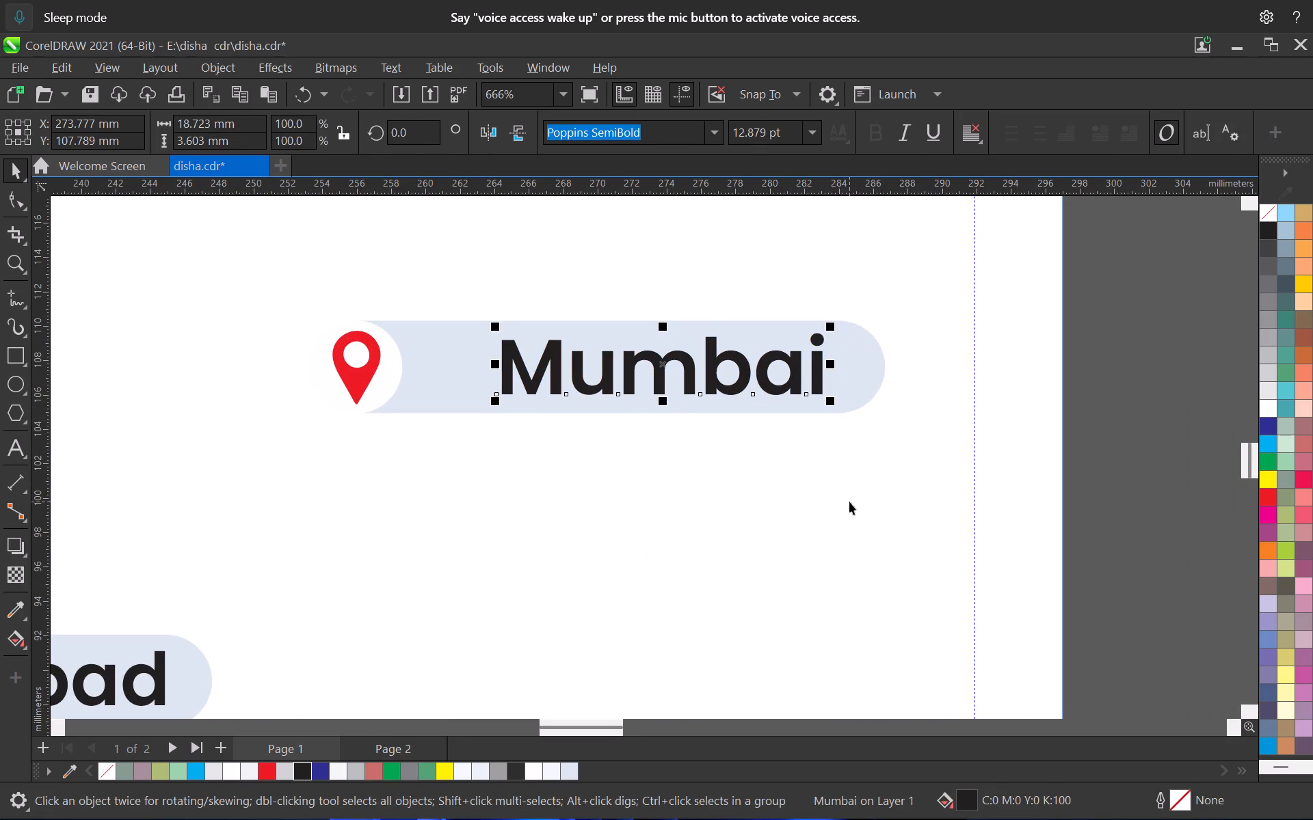
key("Down")
left_click(853, 502)
Scale the Nadiad text down proportionally to about 12.88 pt so it fits inside its pill.
scroll(853, 495, "down", 11)
middle_click_drag(836, 513, 894, 266)
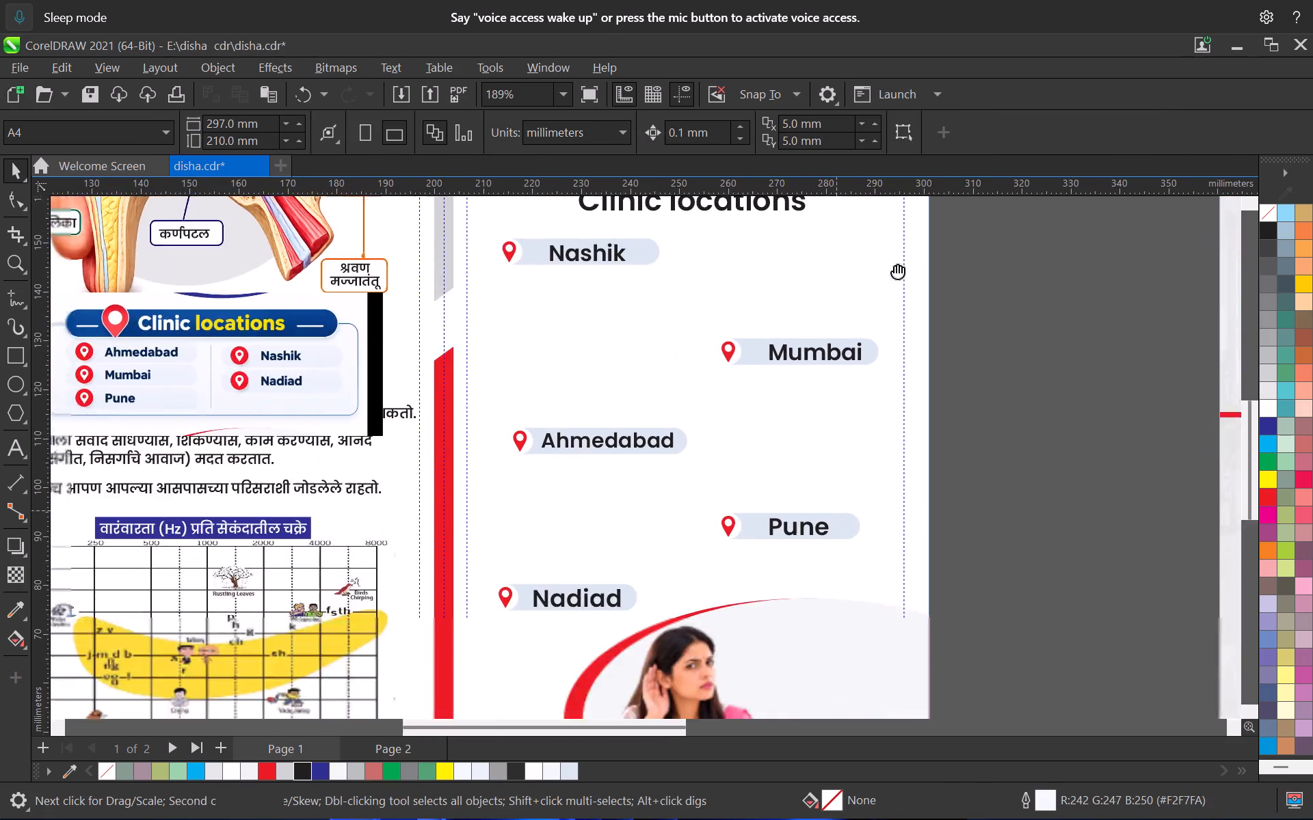
middle_click_drag(894, 266, 898, 247)
scroll(838, 430, "up", 4)
scroll(447, 426, "up", 3)
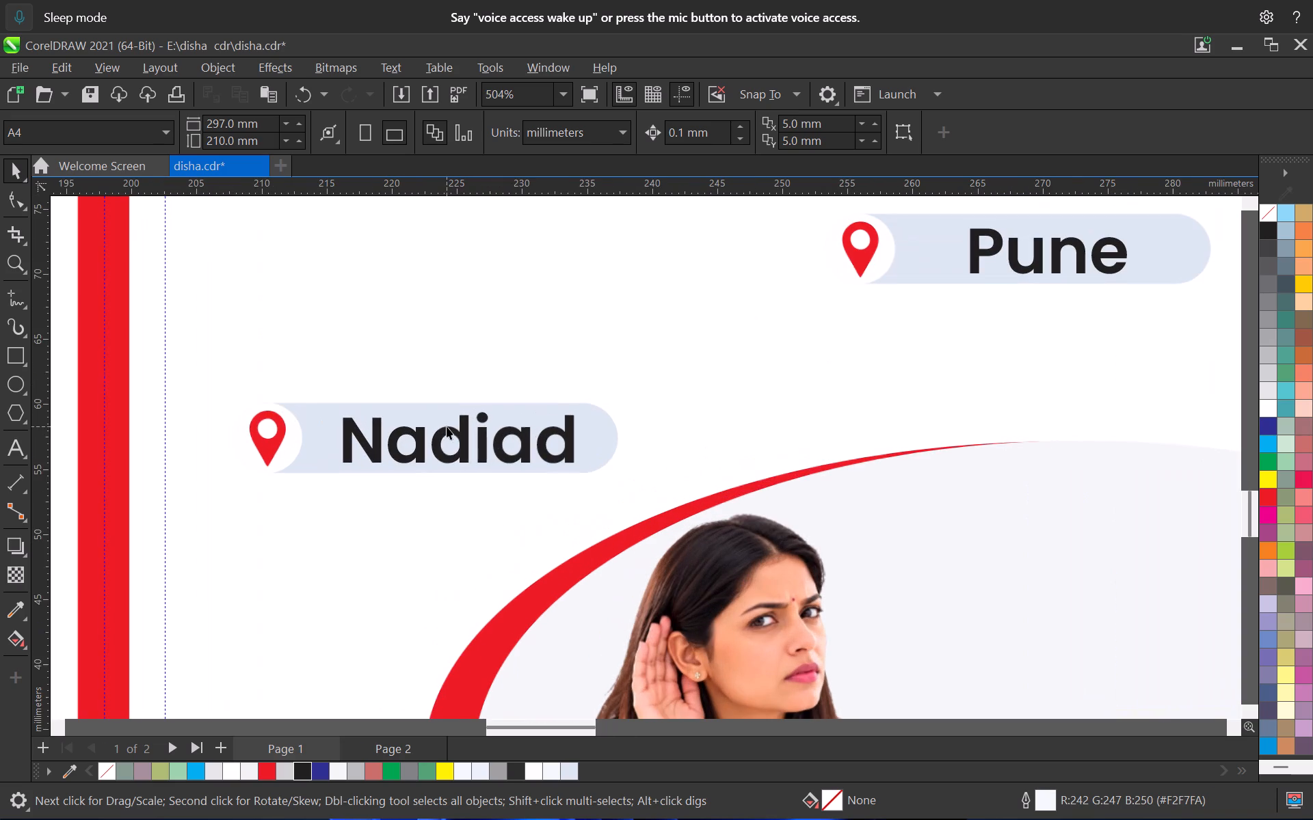
left_click(447, 426)
left_click_drag(583, 472, 575, 468)
Nudge the Pune text up by 0.1 mm within its pill.
middle_click_drag(810, 395, 527, 522)
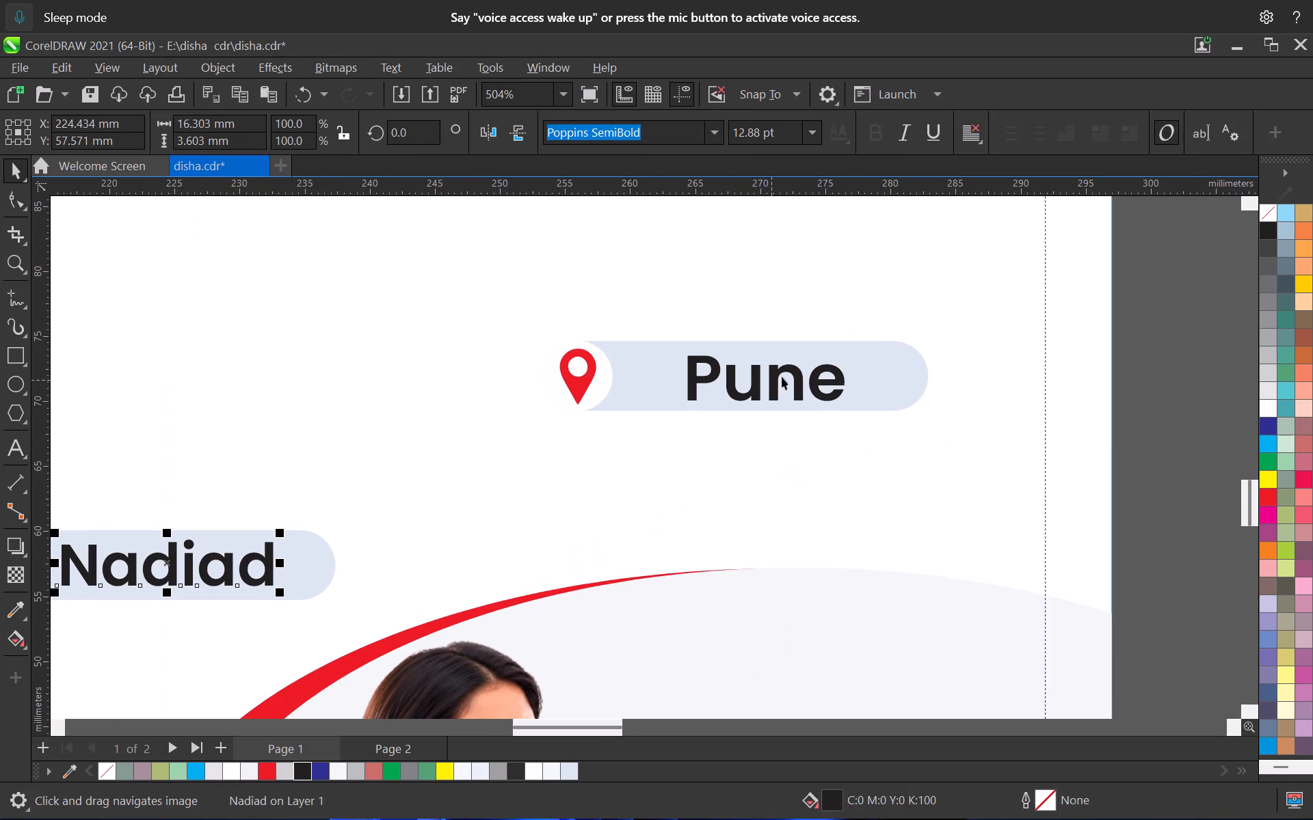
left_click(783, 377)
left_click(764, 379)
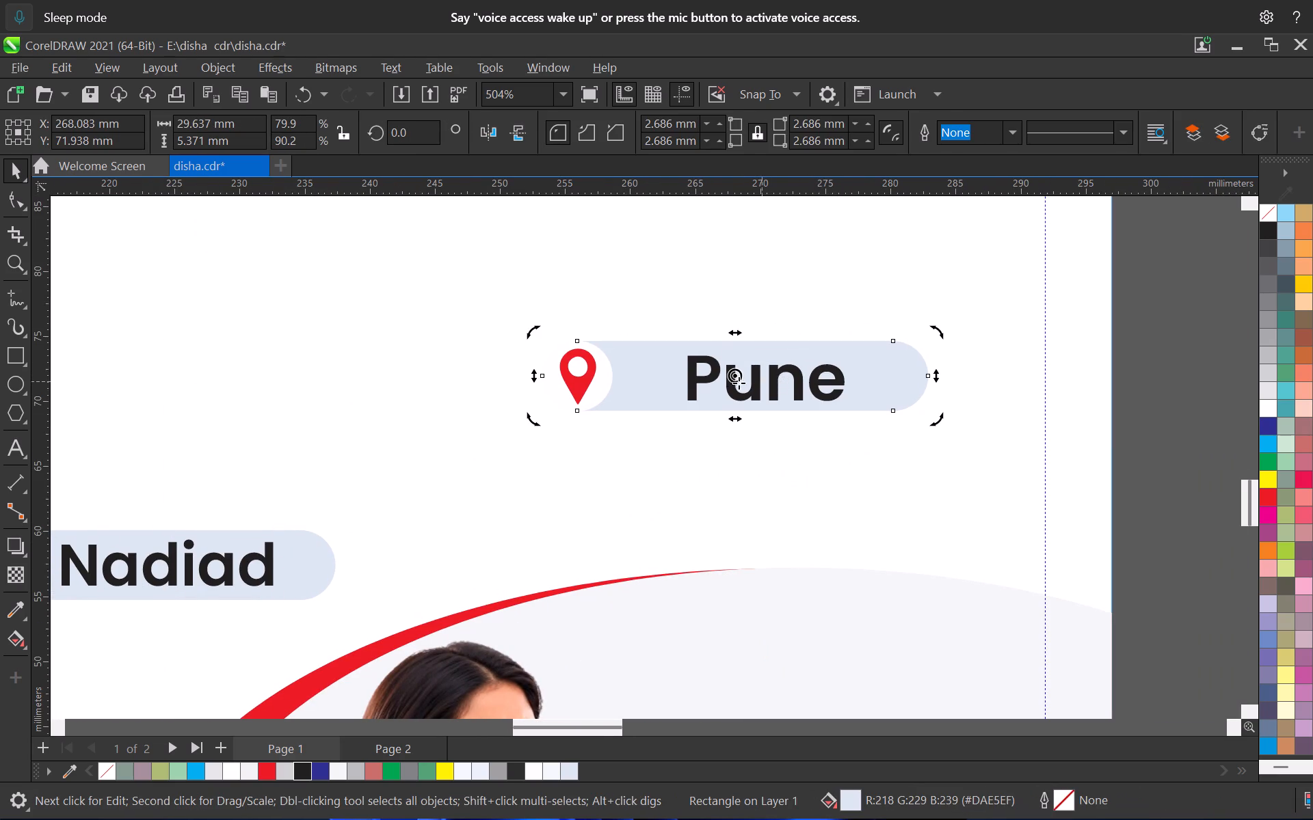
left_click(746, 392)
key("Up")
left_click(752, 433)
Deselect everything and save the brochure file.
scroll(752, 413, "down", 13)
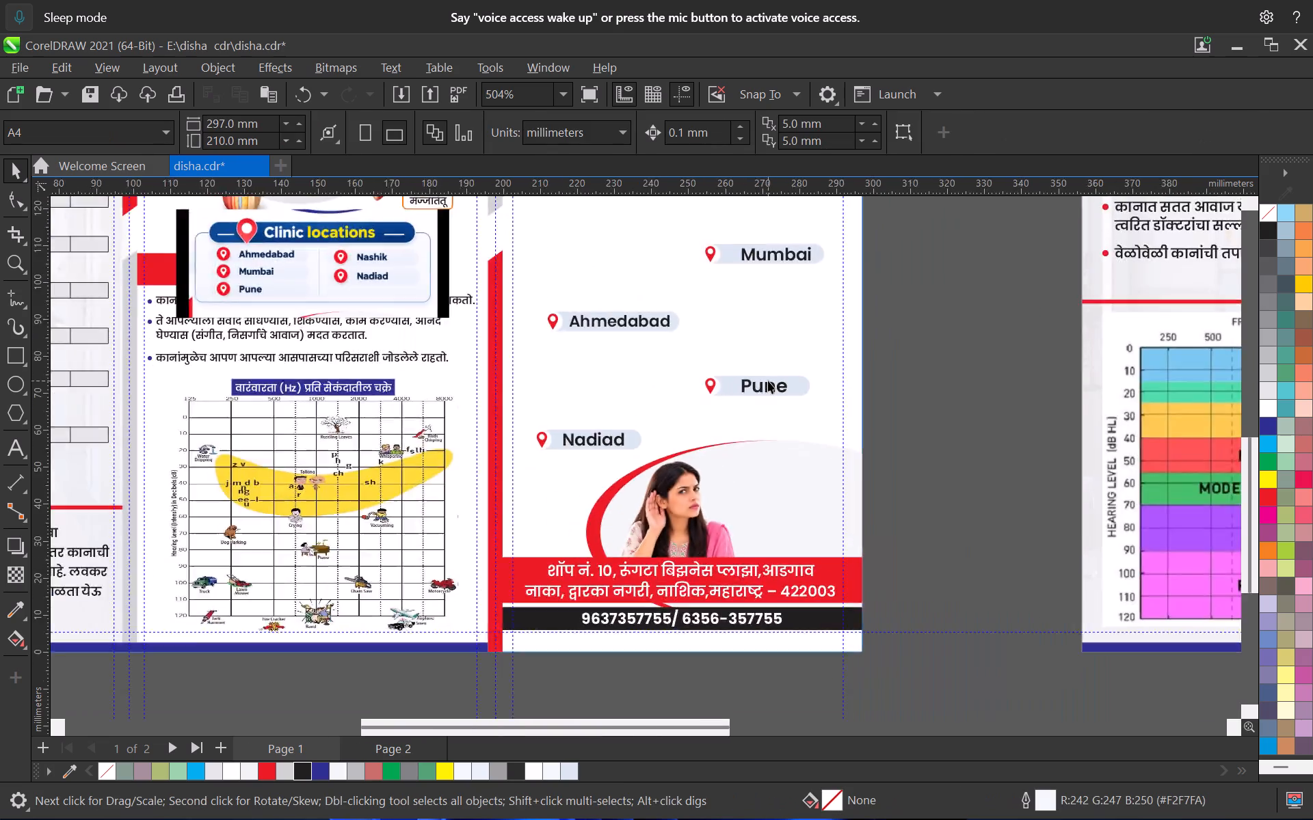
scroll(768, 381, "down", 3)
middle_click_drag(806, 448, 812, 519)
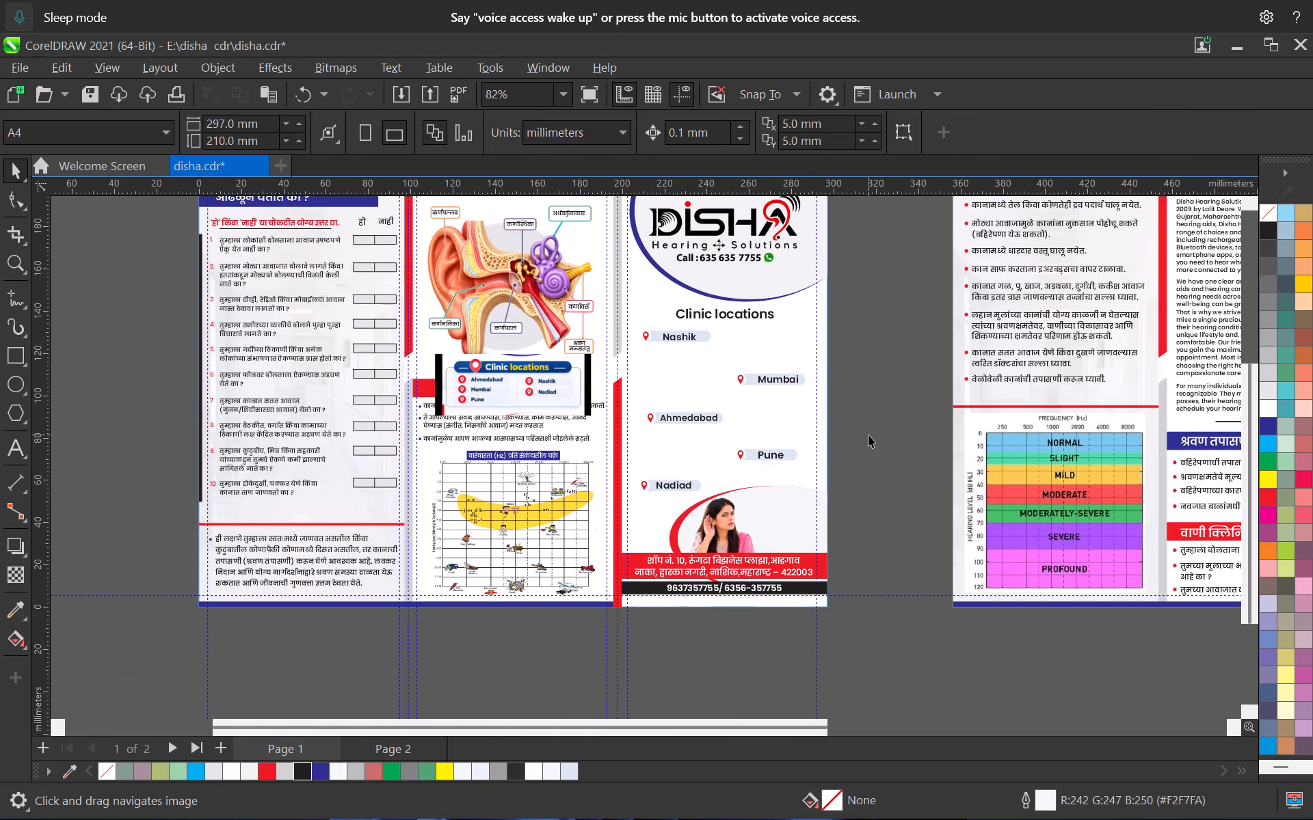
left_click(868, 435)
key("ctrl+s")
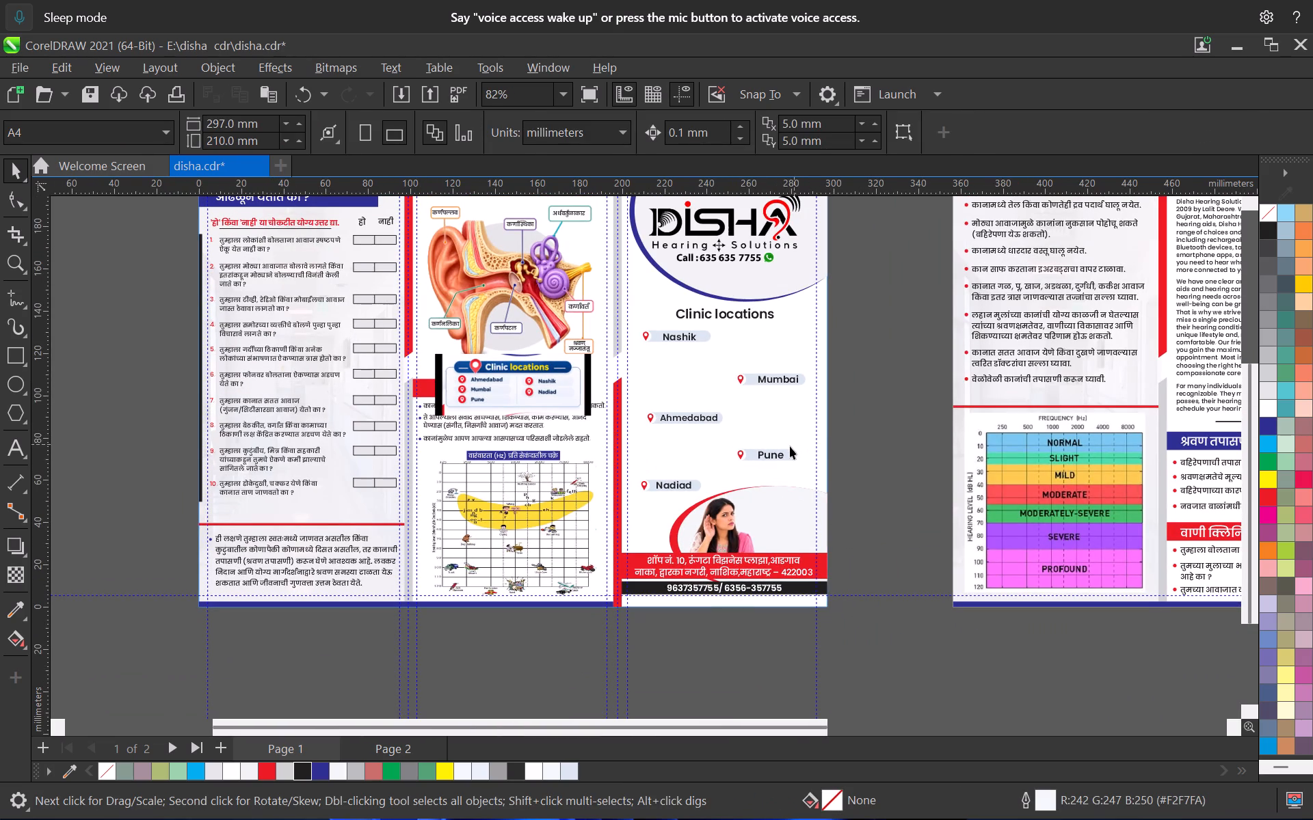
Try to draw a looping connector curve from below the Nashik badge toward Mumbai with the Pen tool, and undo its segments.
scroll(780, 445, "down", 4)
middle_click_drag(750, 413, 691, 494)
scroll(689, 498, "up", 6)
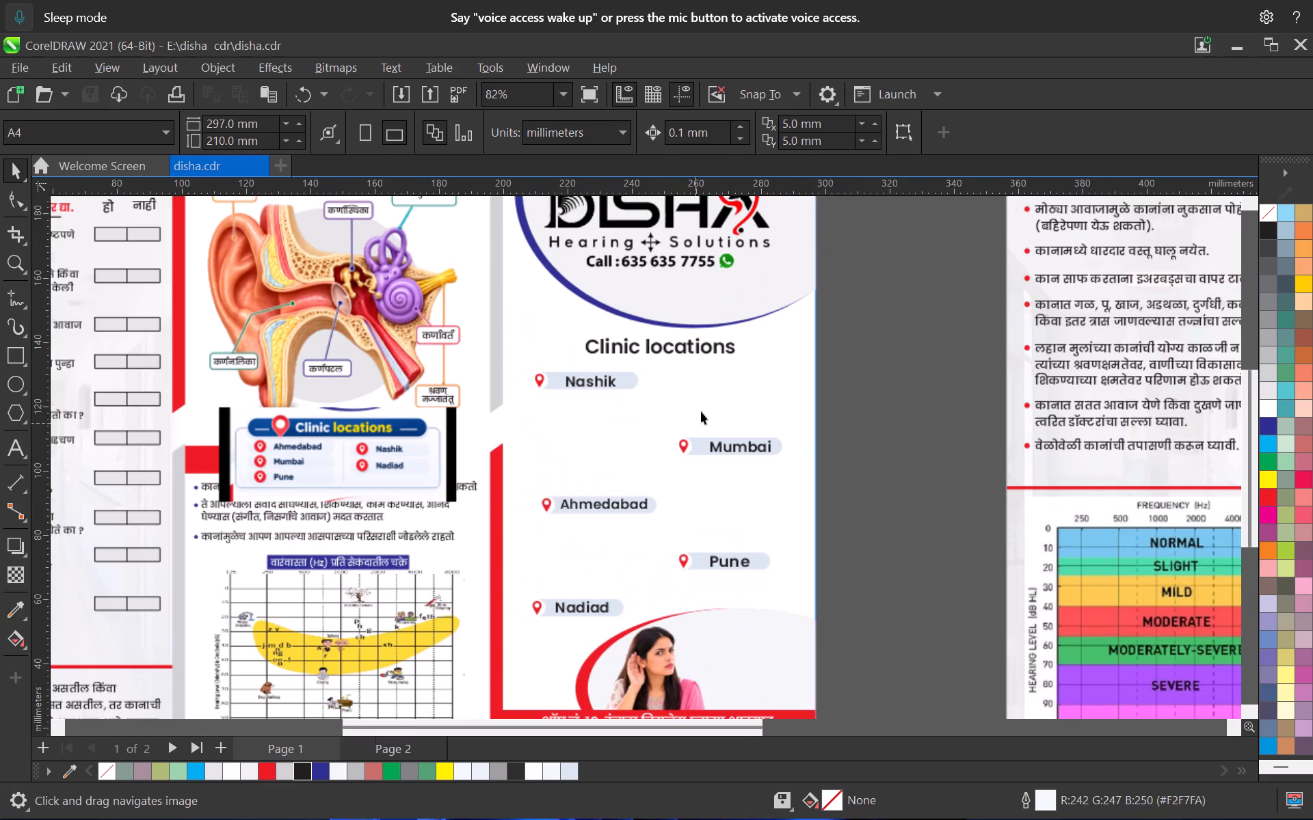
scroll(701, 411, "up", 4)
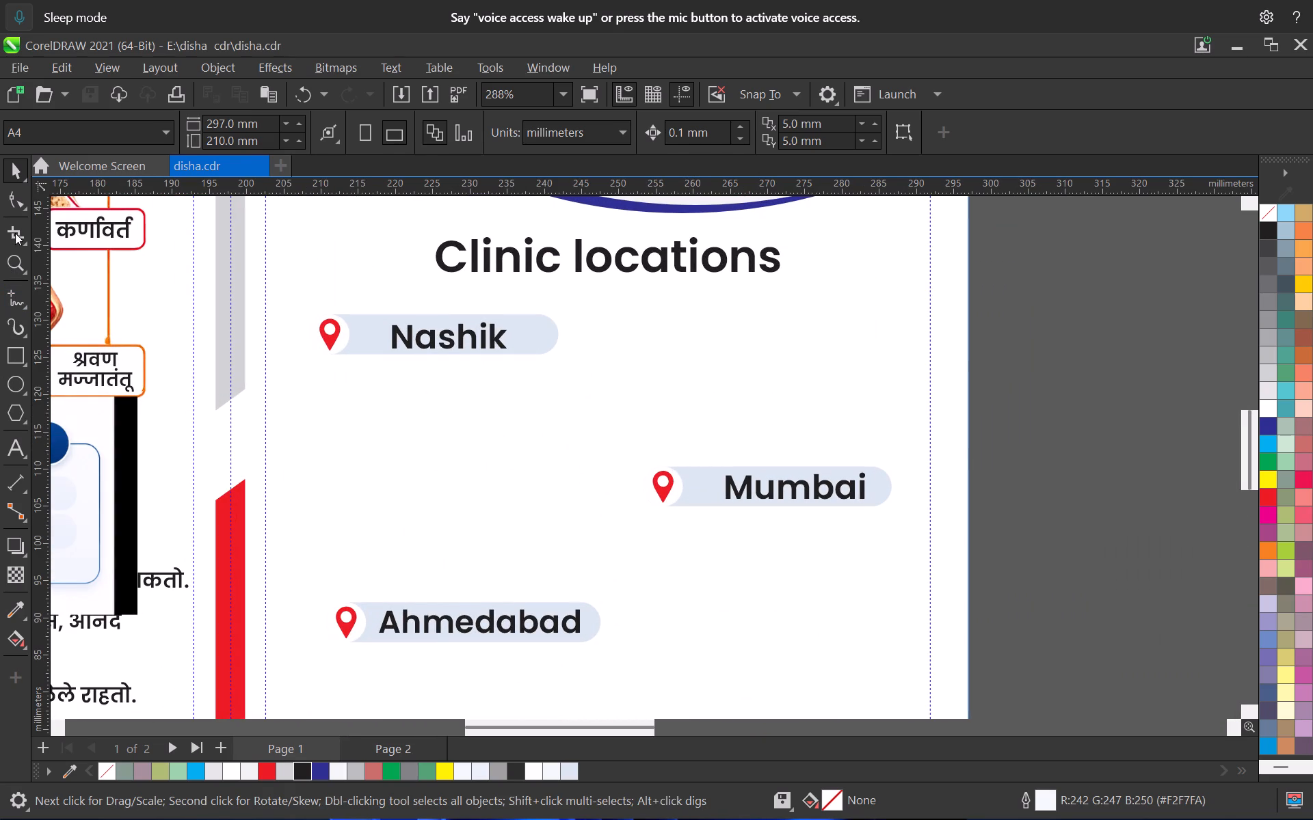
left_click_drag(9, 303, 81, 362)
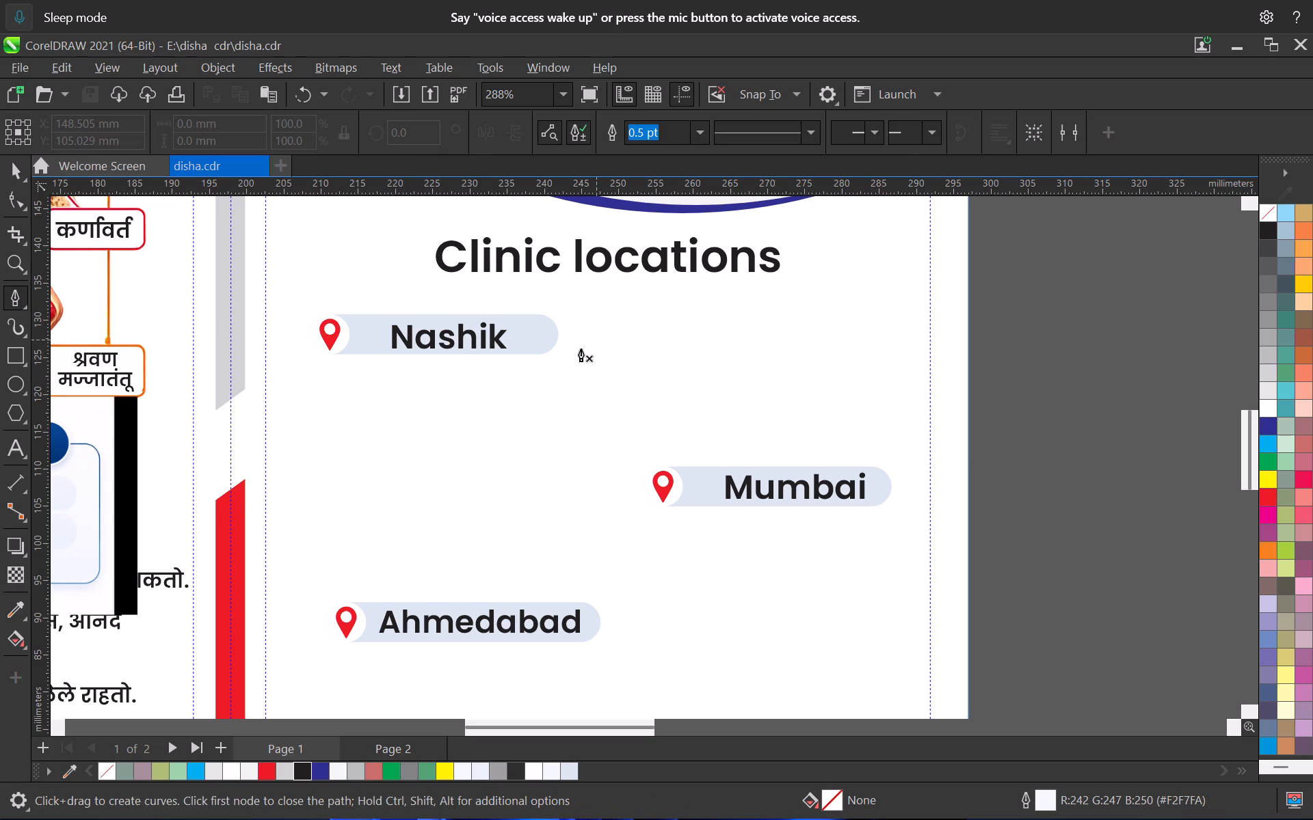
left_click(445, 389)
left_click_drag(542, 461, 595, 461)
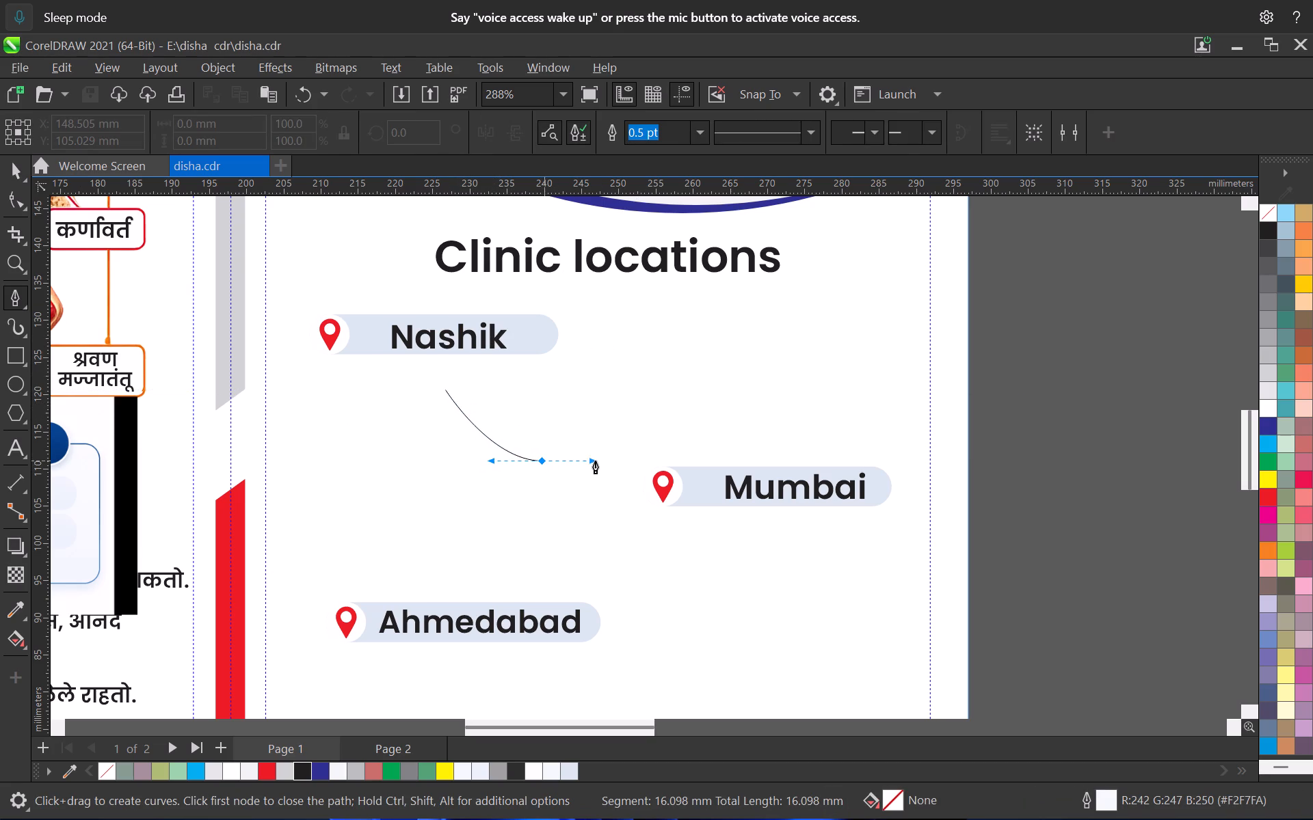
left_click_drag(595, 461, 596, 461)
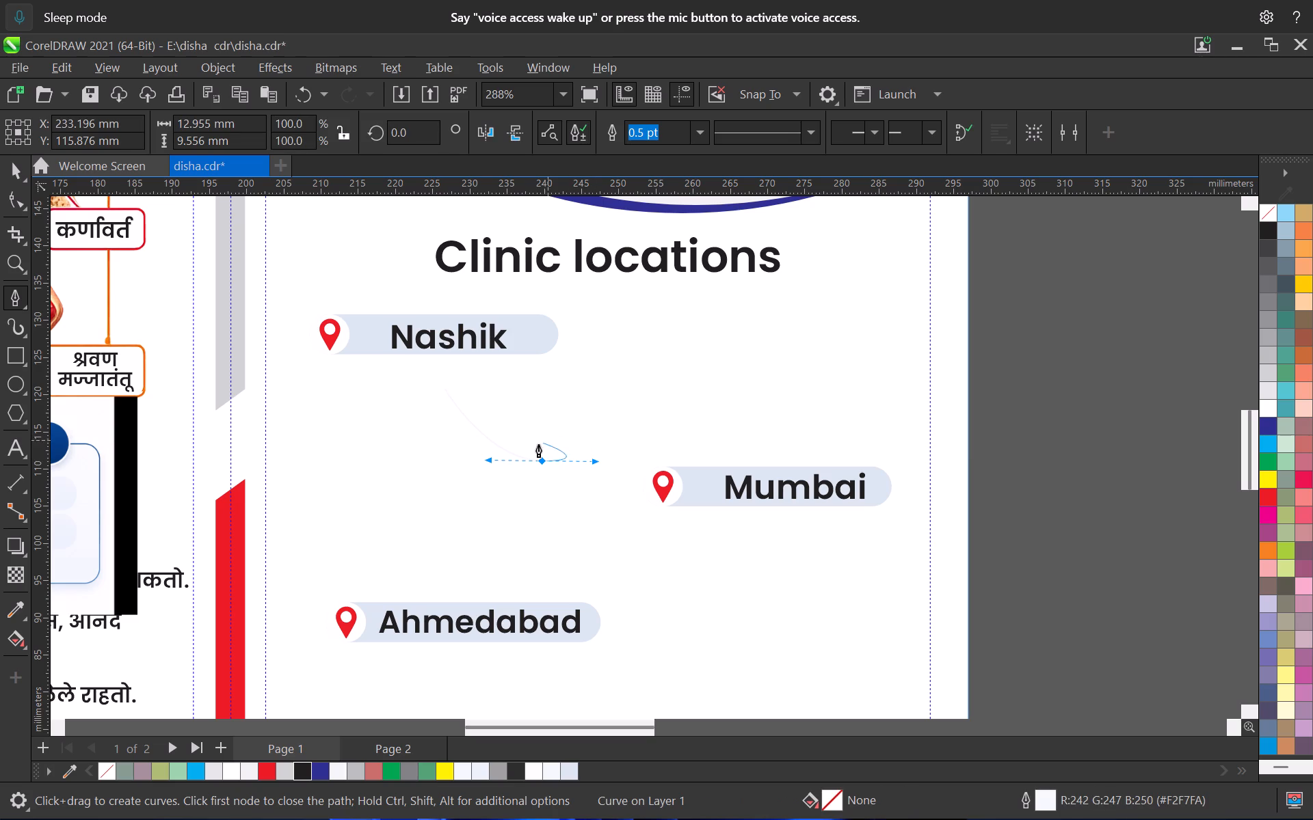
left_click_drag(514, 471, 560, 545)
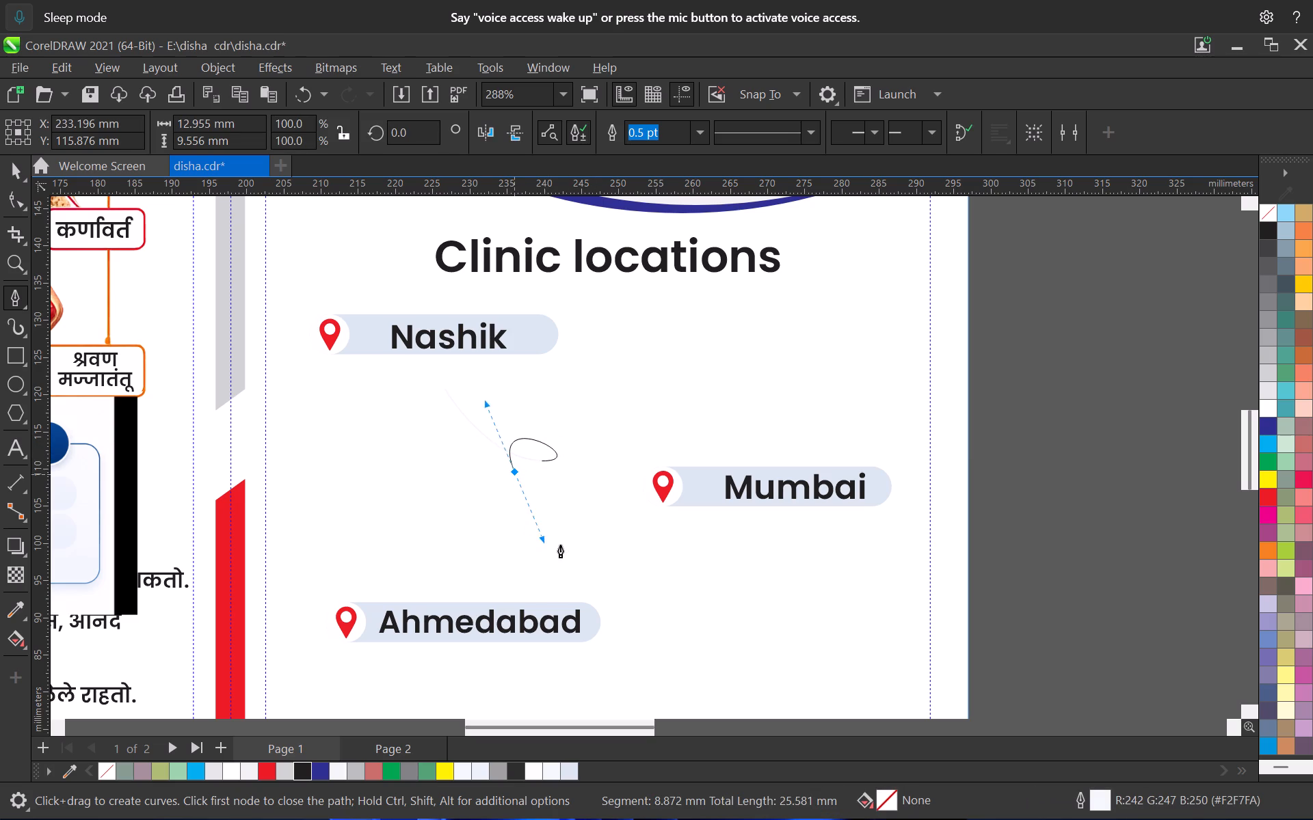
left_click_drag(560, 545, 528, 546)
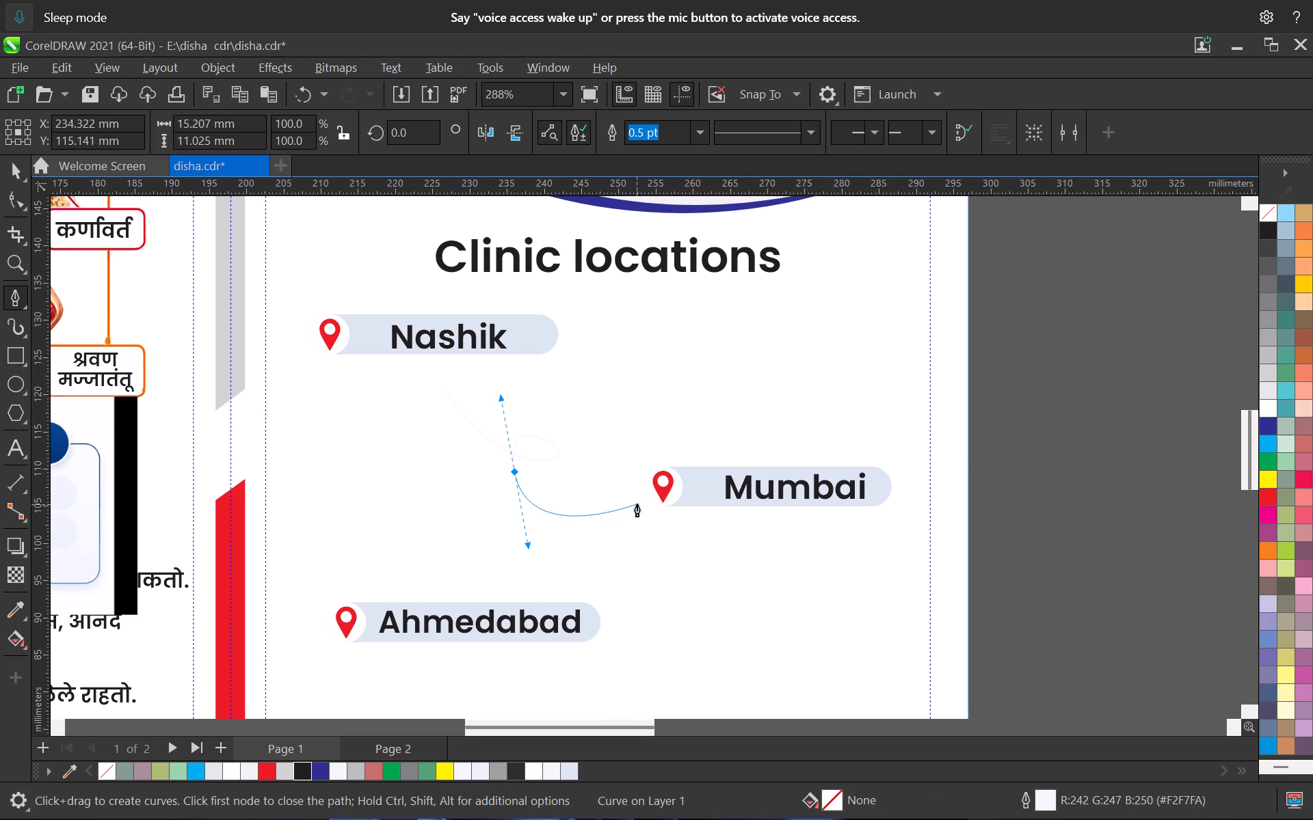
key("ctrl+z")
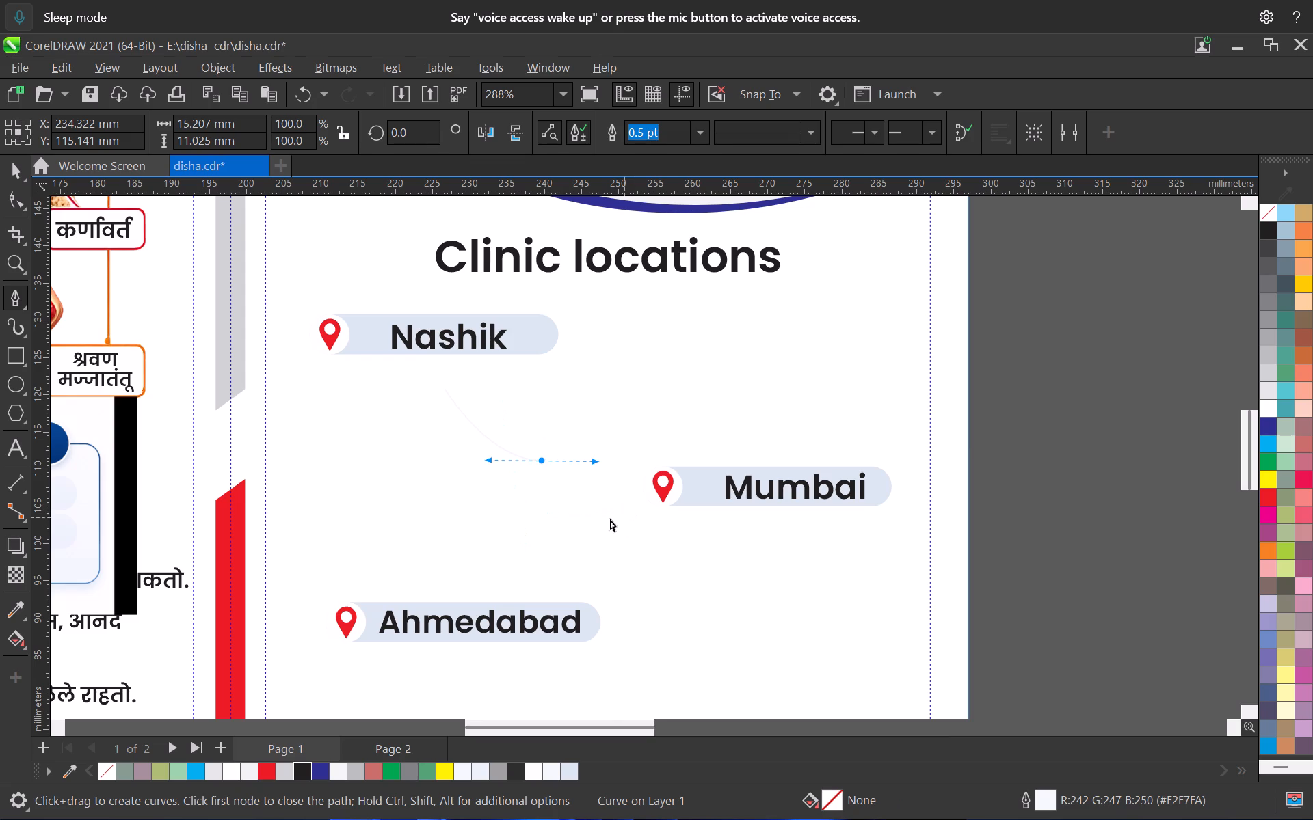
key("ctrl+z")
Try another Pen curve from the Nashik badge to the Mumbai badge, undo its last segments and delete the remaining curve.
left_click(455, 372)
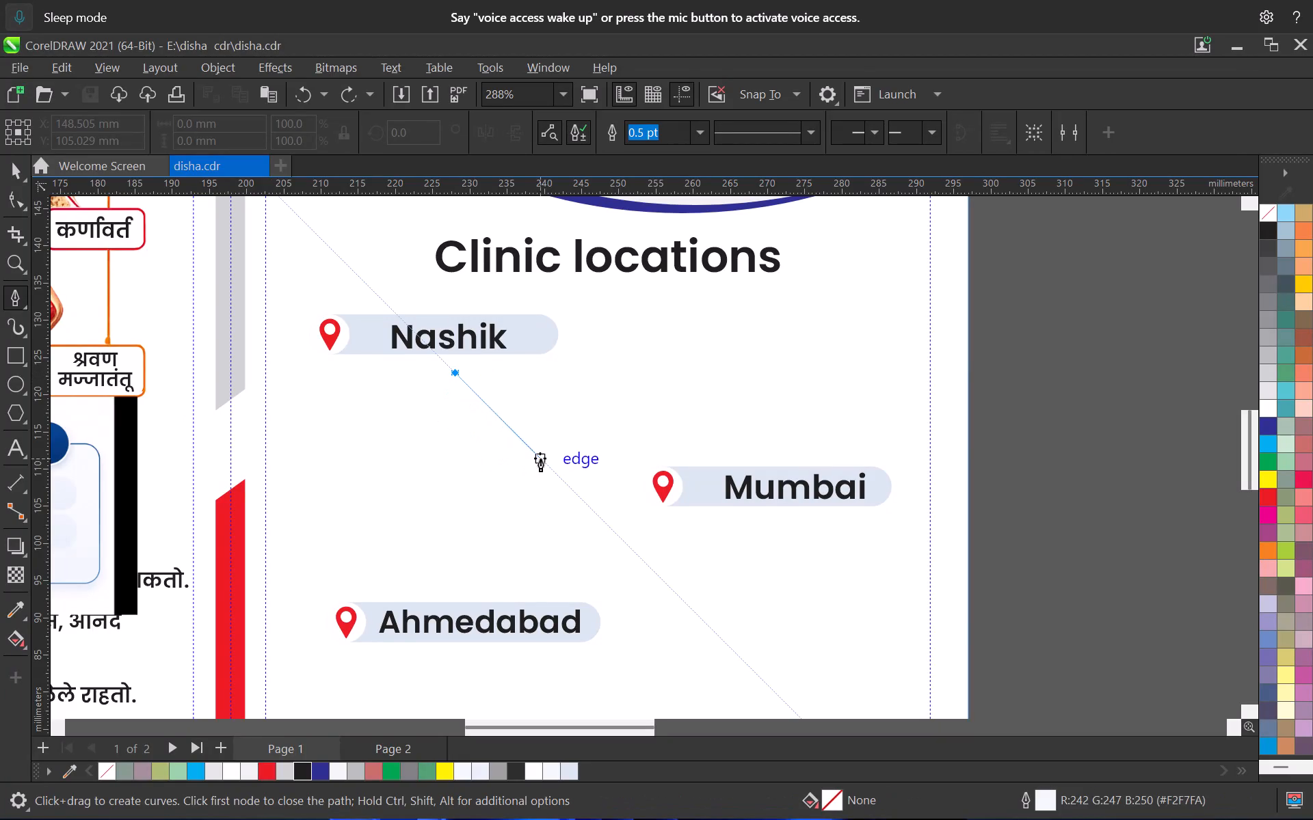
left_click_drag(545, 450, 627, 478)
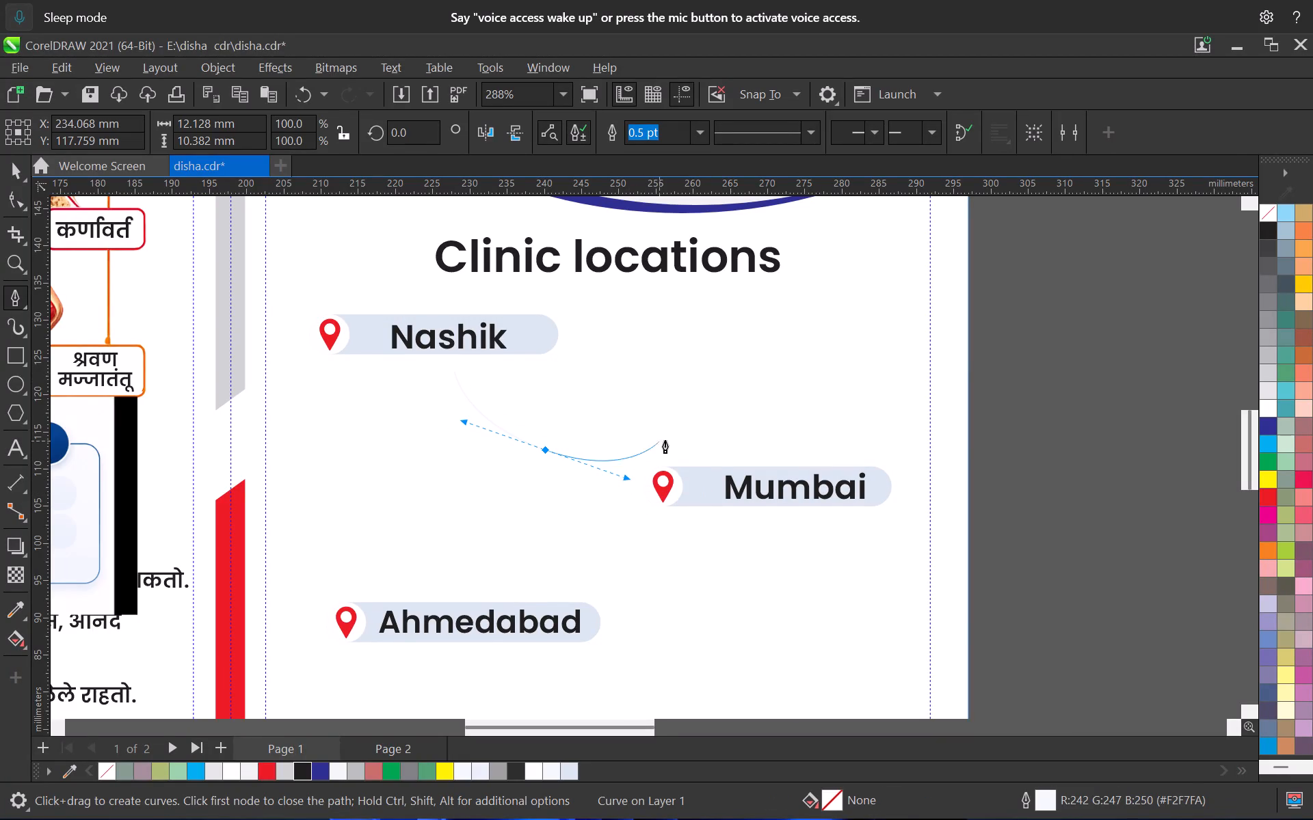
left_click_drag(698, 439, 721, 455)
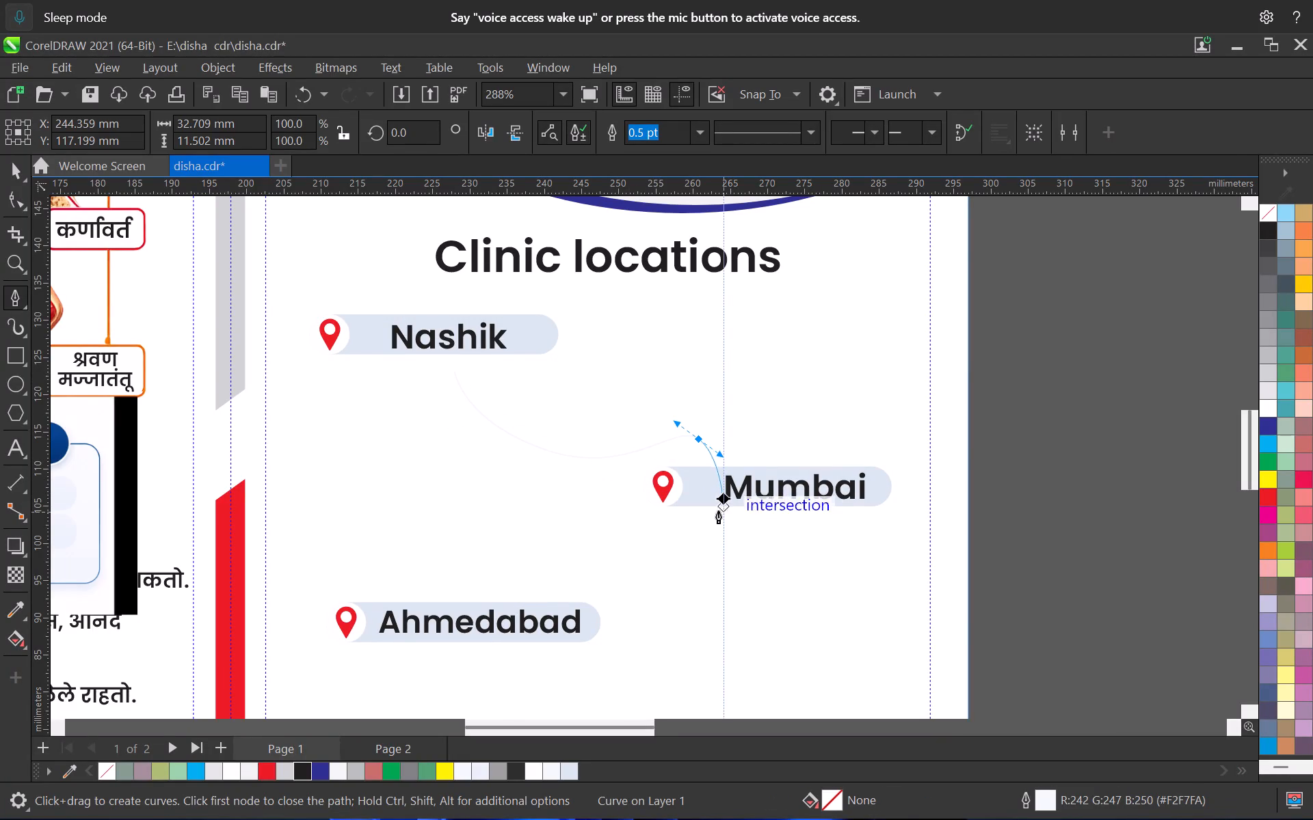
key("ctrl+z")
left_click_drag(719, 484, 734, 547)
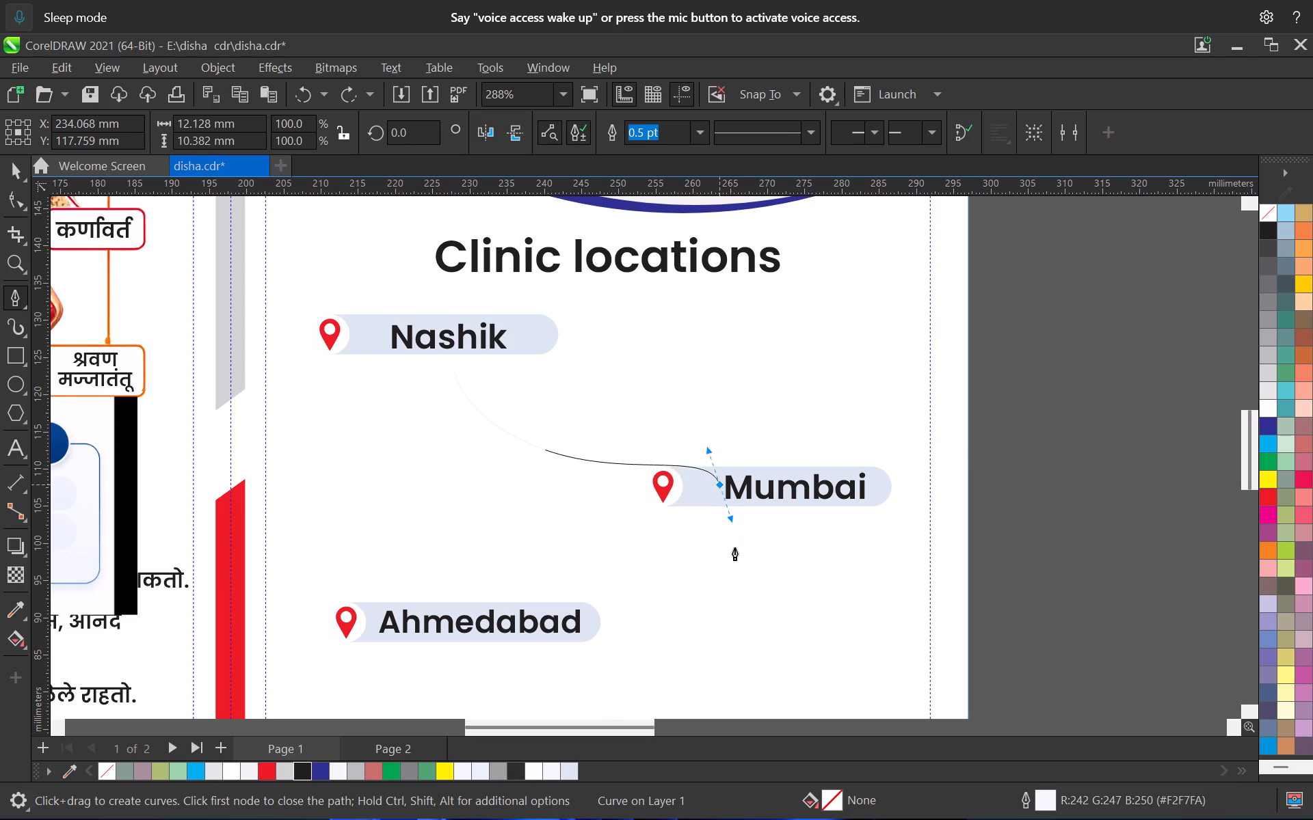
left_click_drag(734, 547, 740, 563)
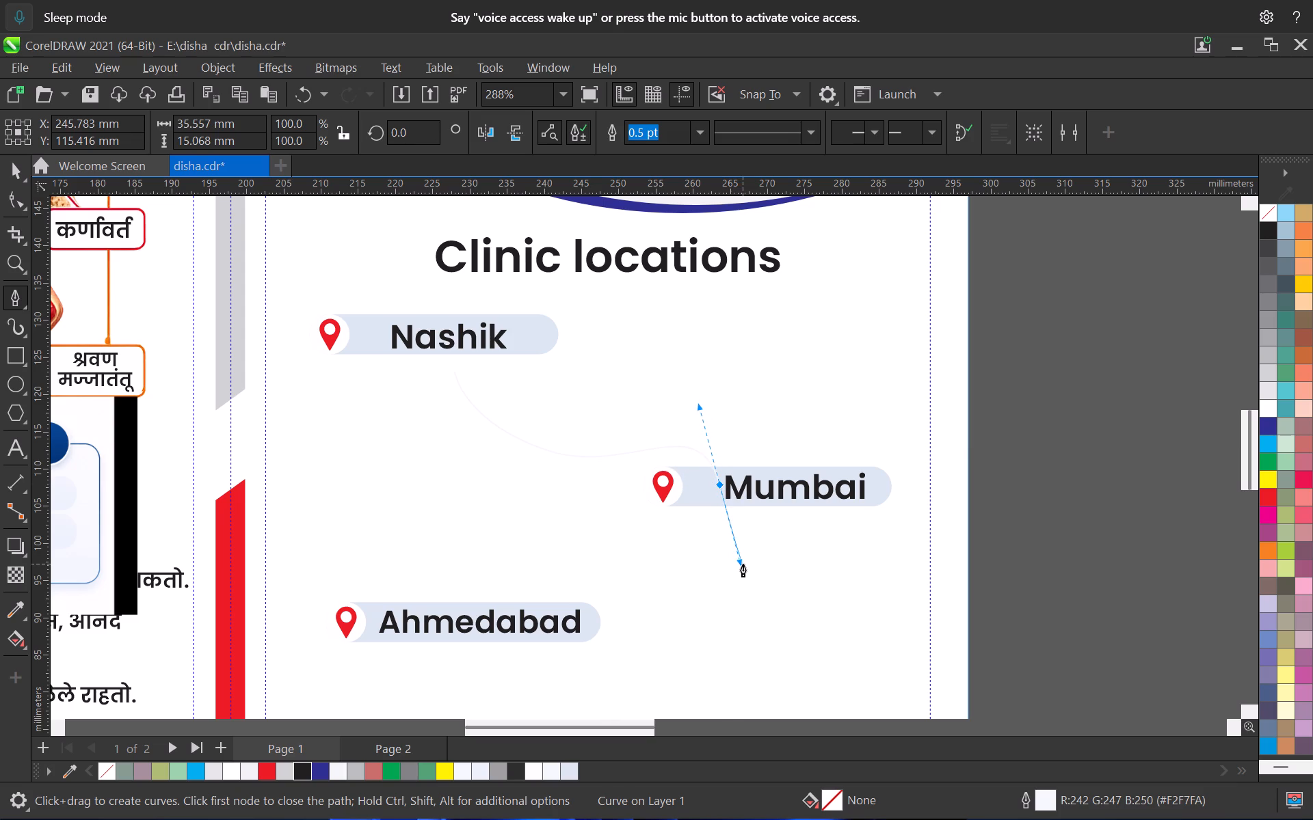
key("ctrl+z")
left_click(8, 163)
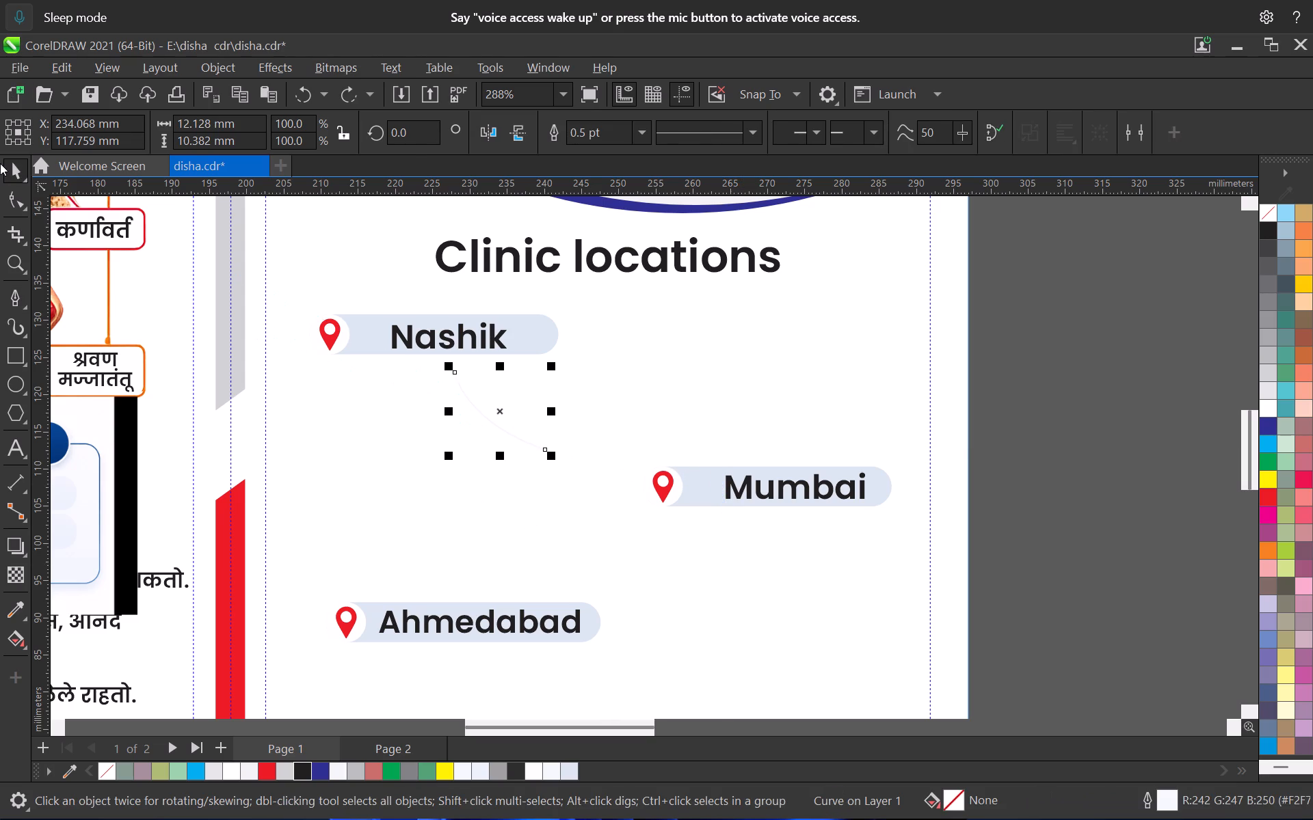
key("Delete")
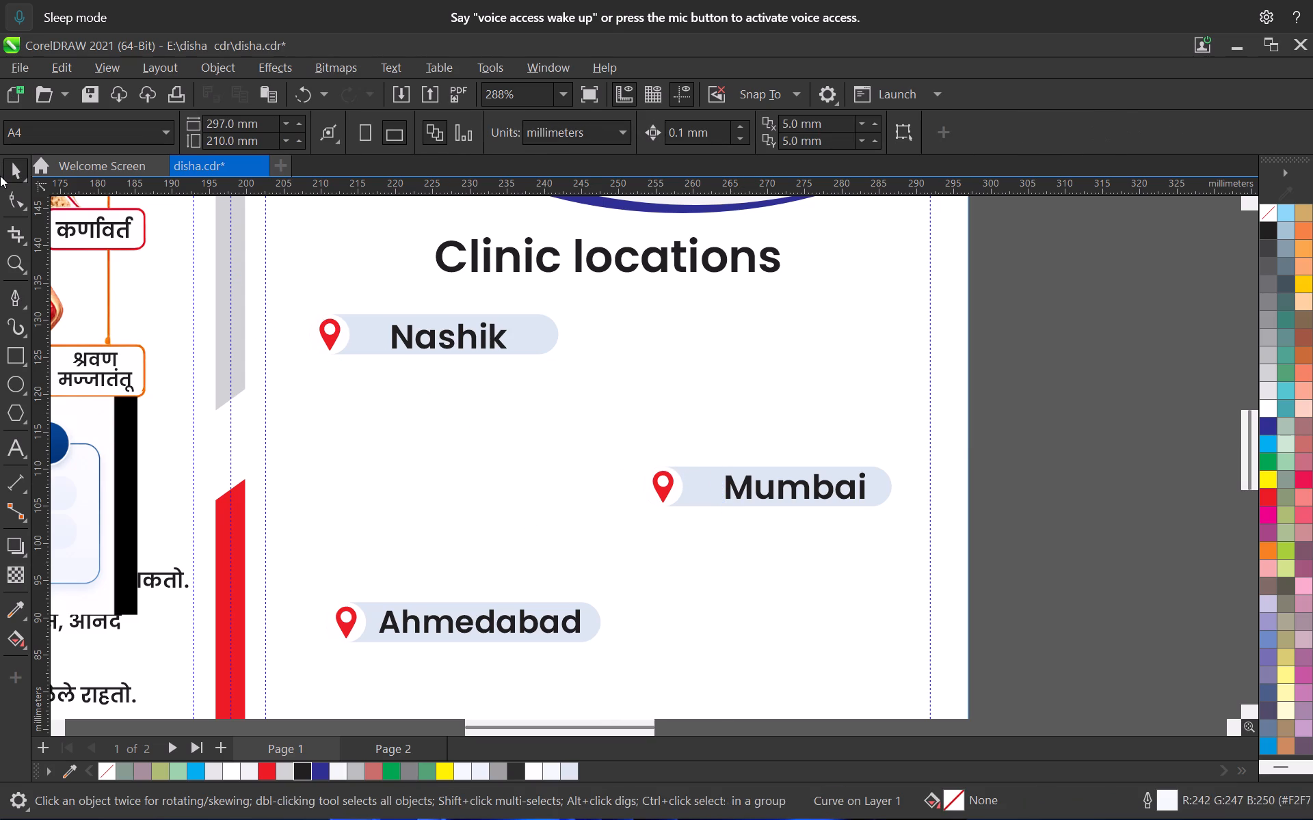
Draw an S-shaped Pen curve, about 38 mm wide and 11 mm high, from just below the Nashik badge to just above Mumbai.
key("p")
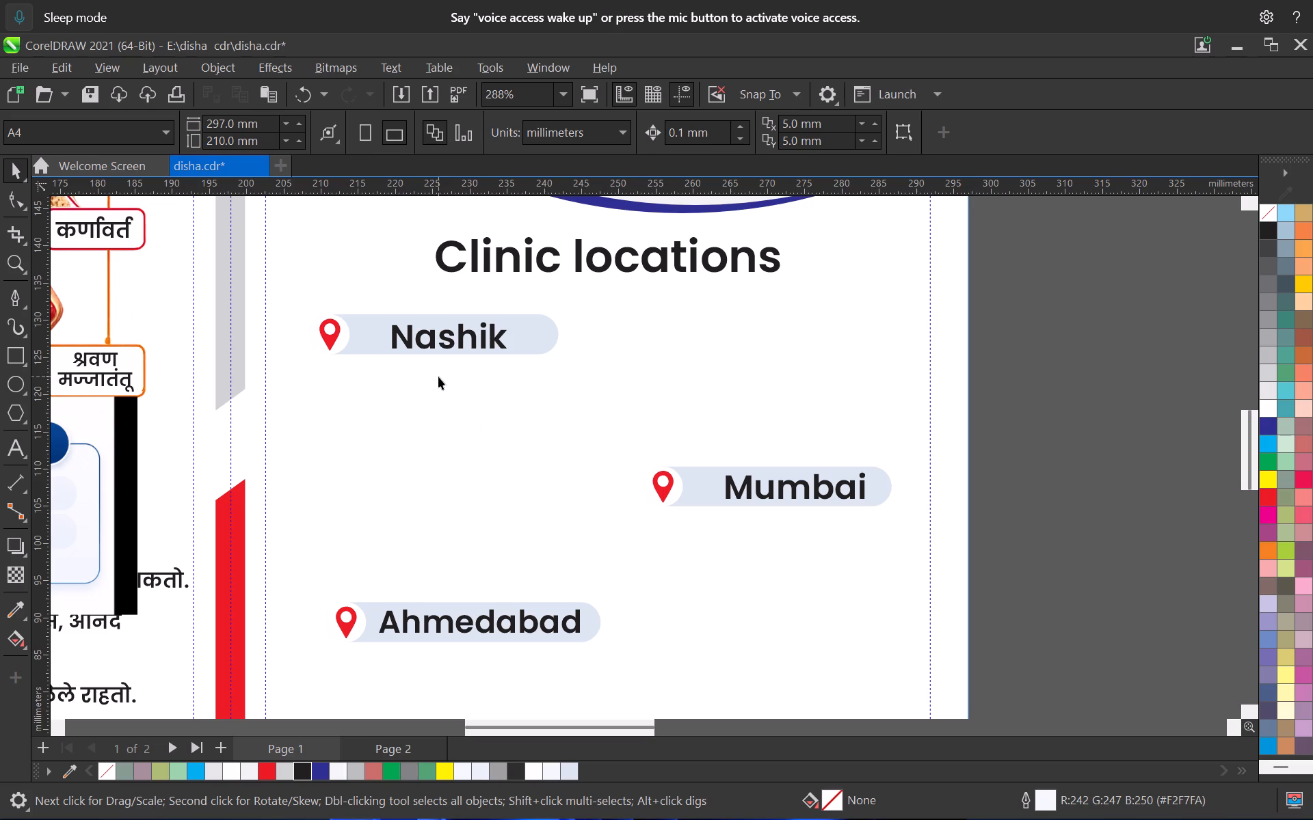
left_click(438, 377)
left_click(12, 302)
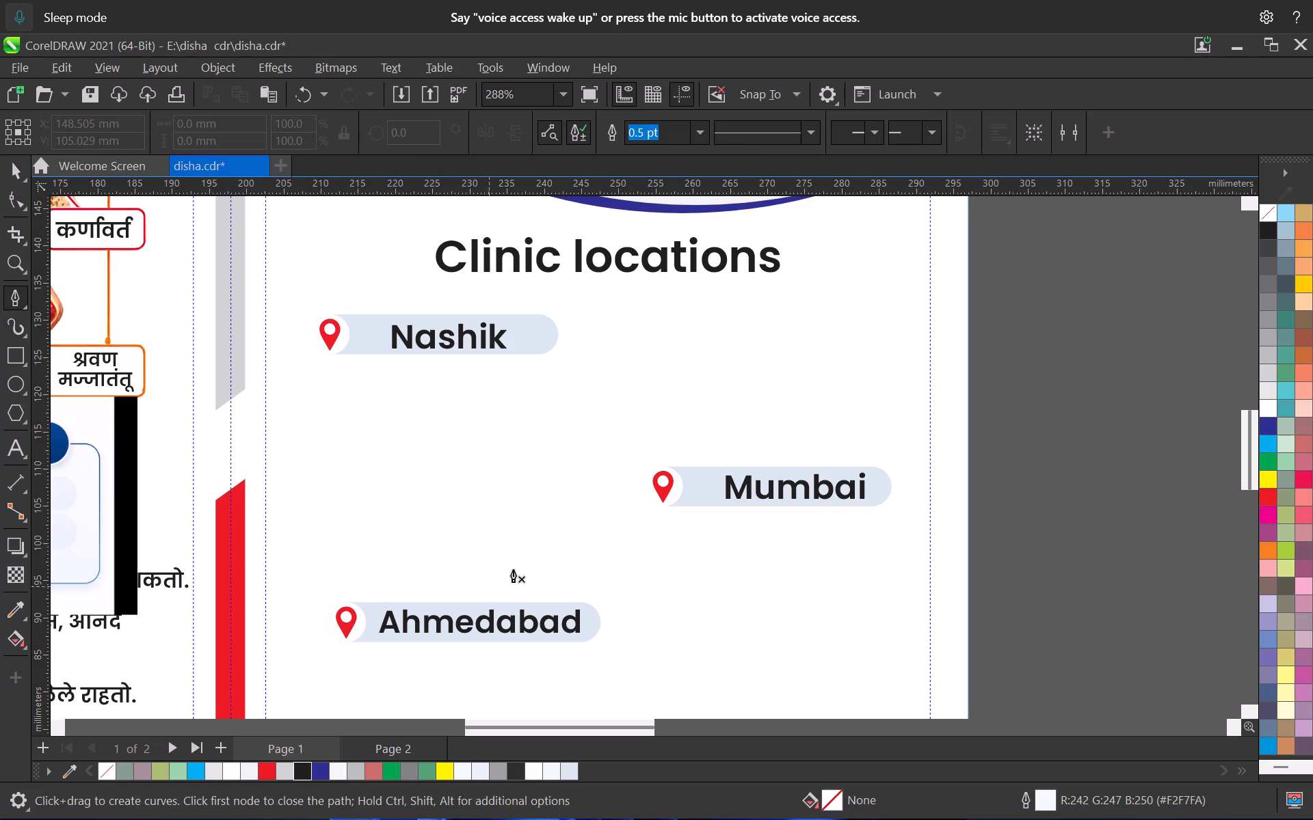
left_click(449, 366)
left_click_drag(591, 403, 658, 387)
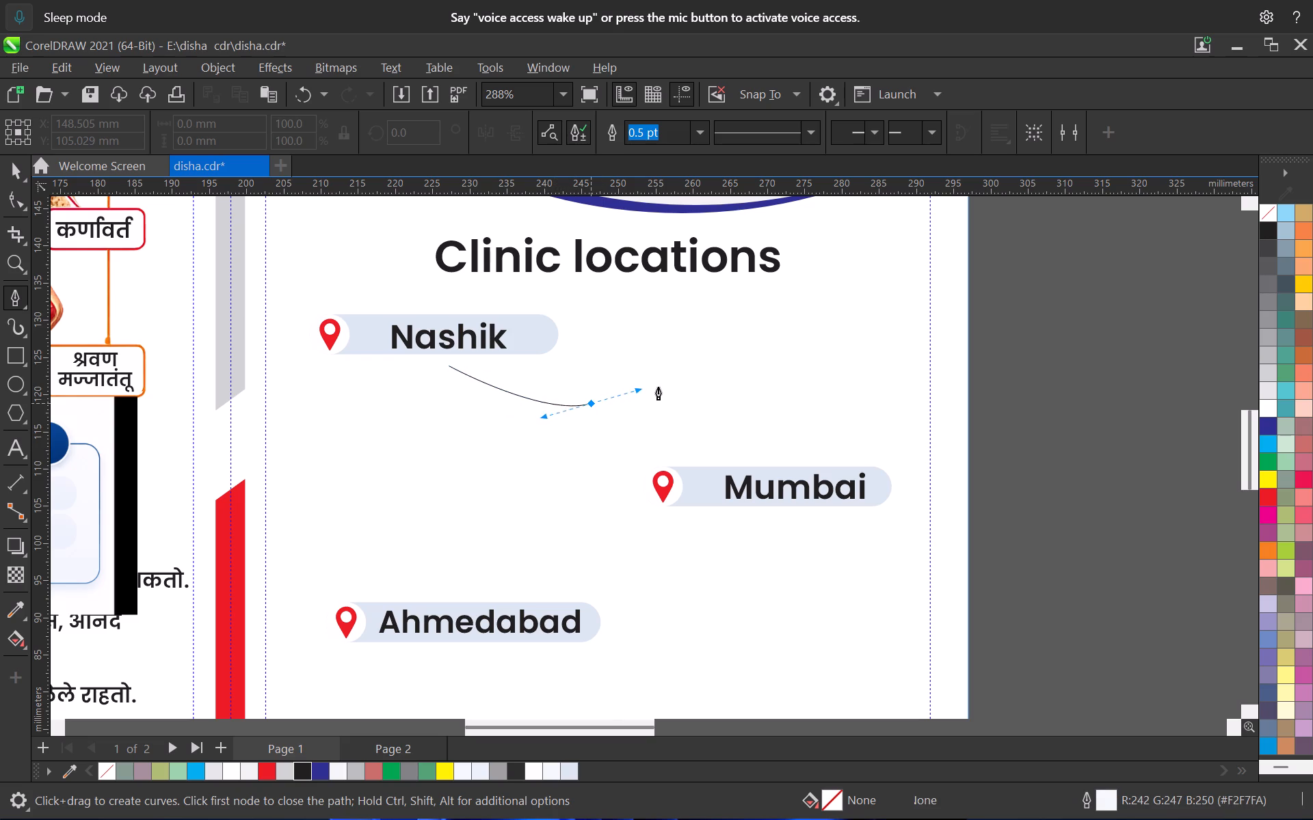
left_click_drag(658, 387, 663, 400)
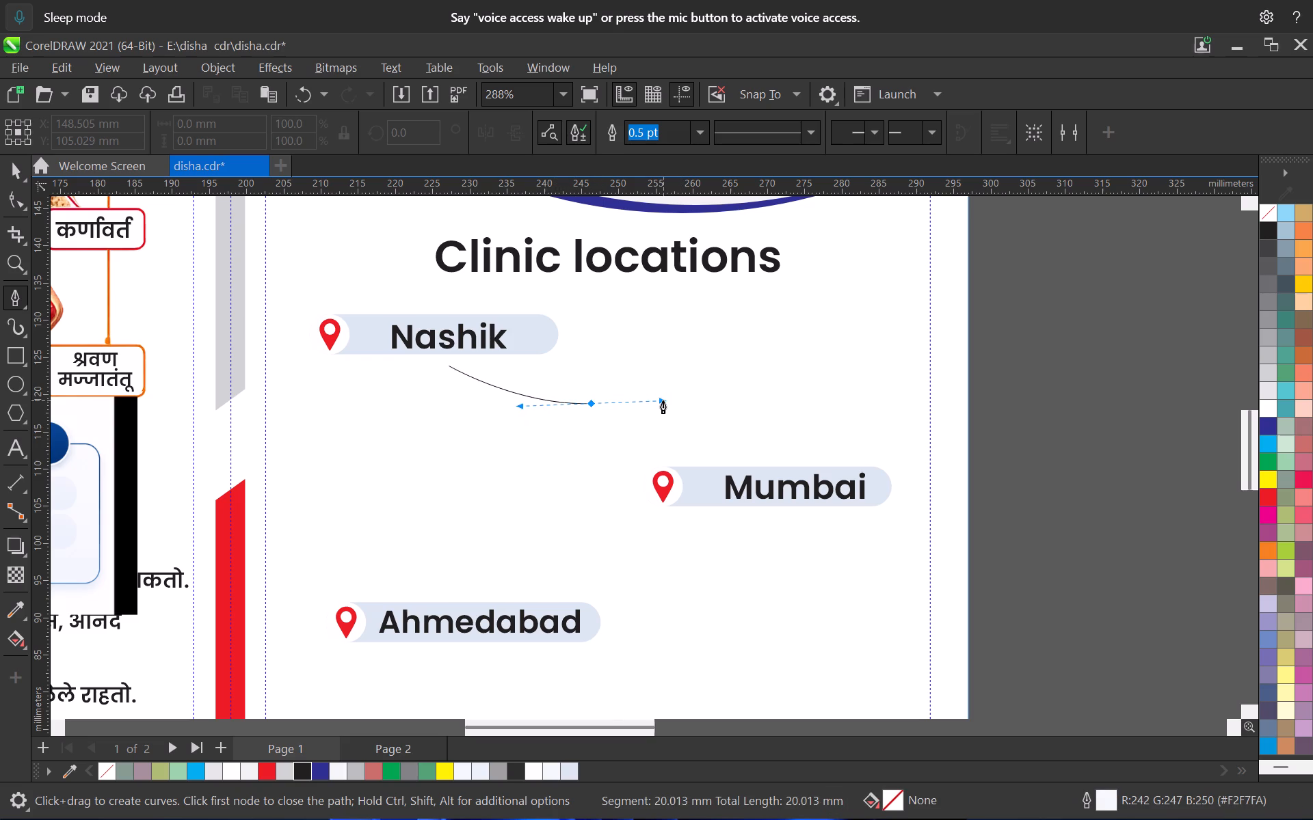
left_click_drag(663, 400, 657, 393)
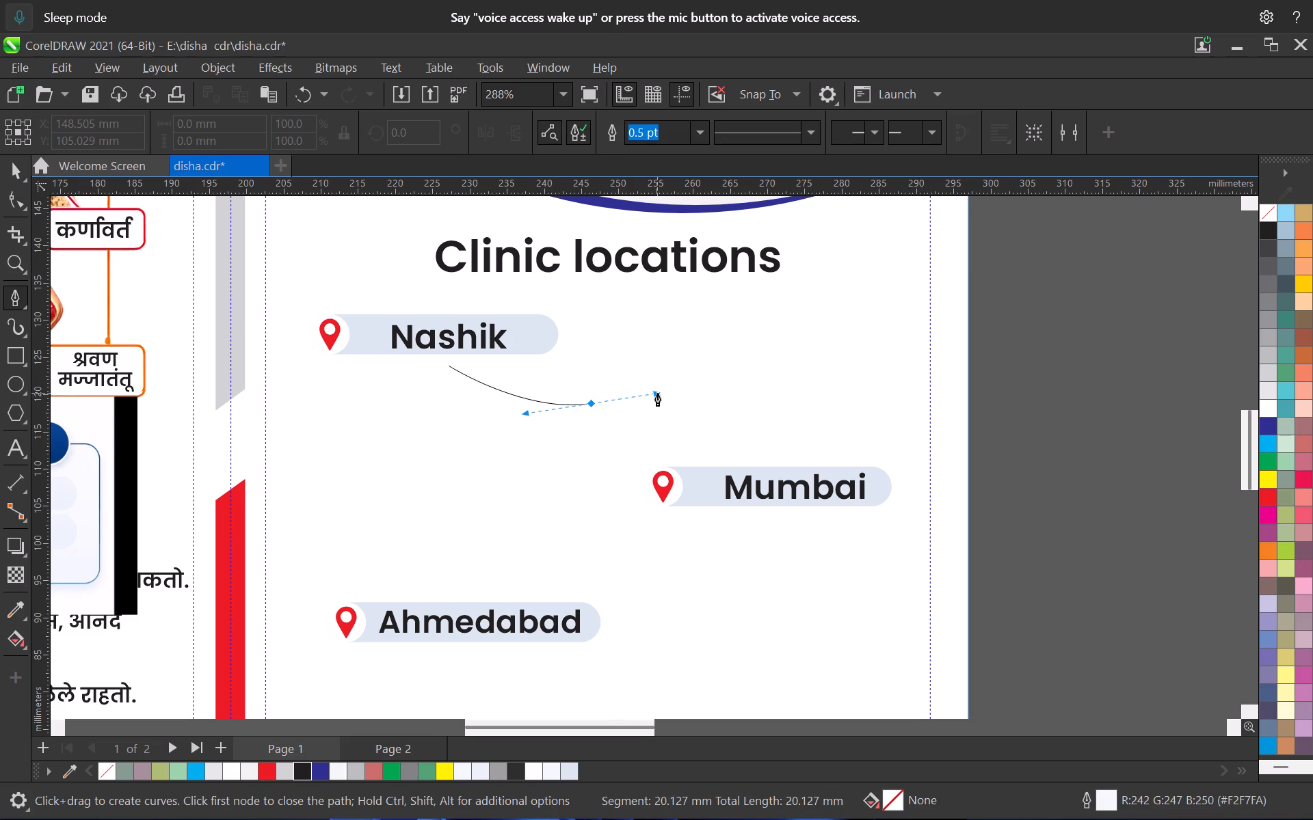
left_click_drag(657, 393, 681, 357)
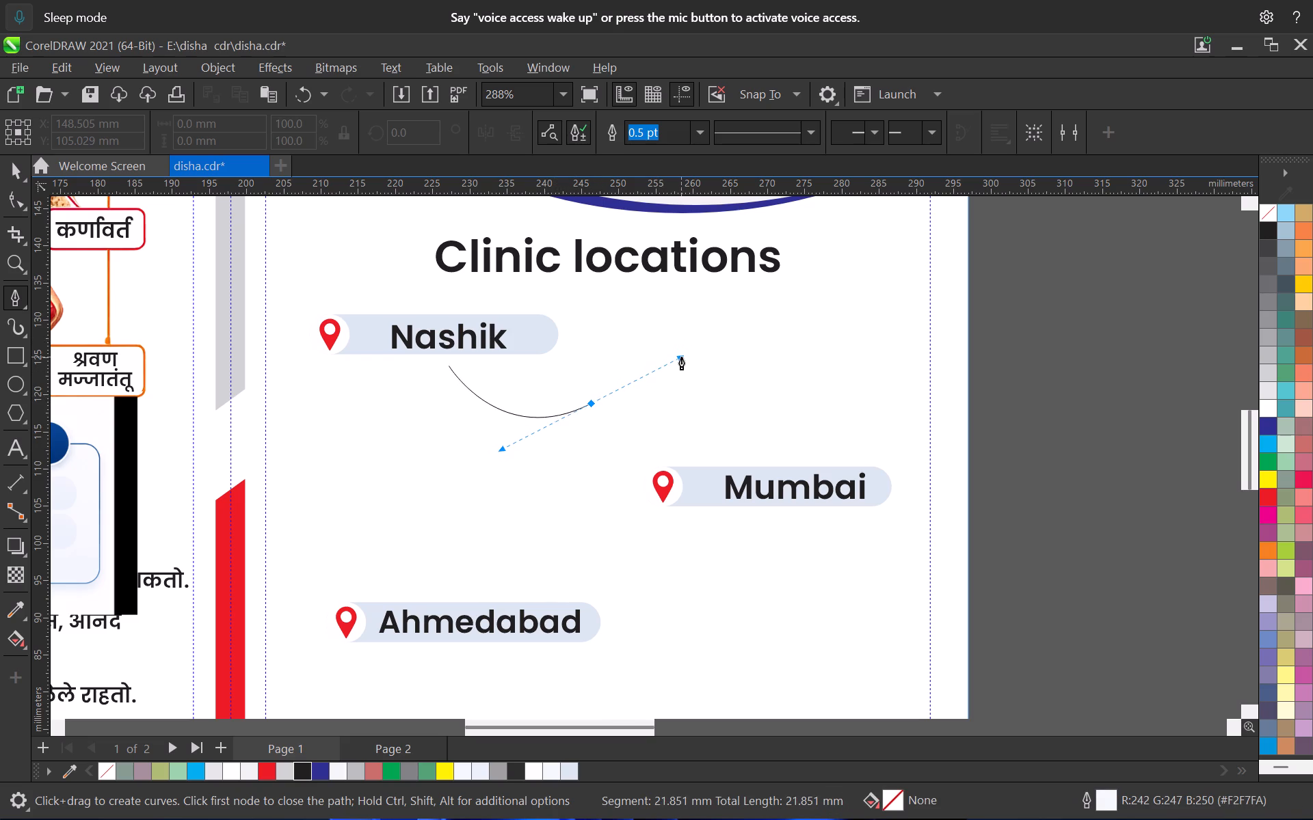
left_click(730, 446)
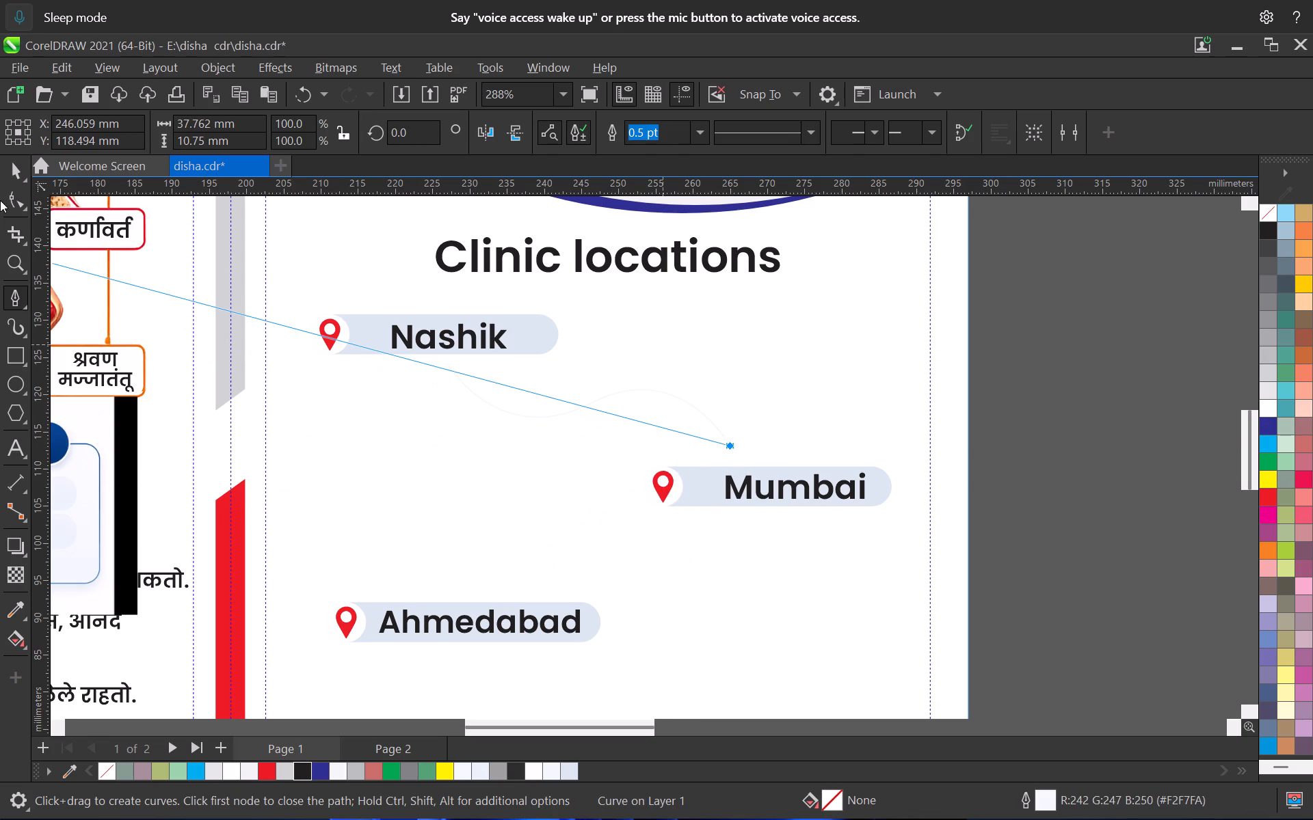
left_click(16, 167)
Move the connector curve's end node down to the top edge of the Mumbai pill, just before the text.
scroll(627, 368, "up", 8)
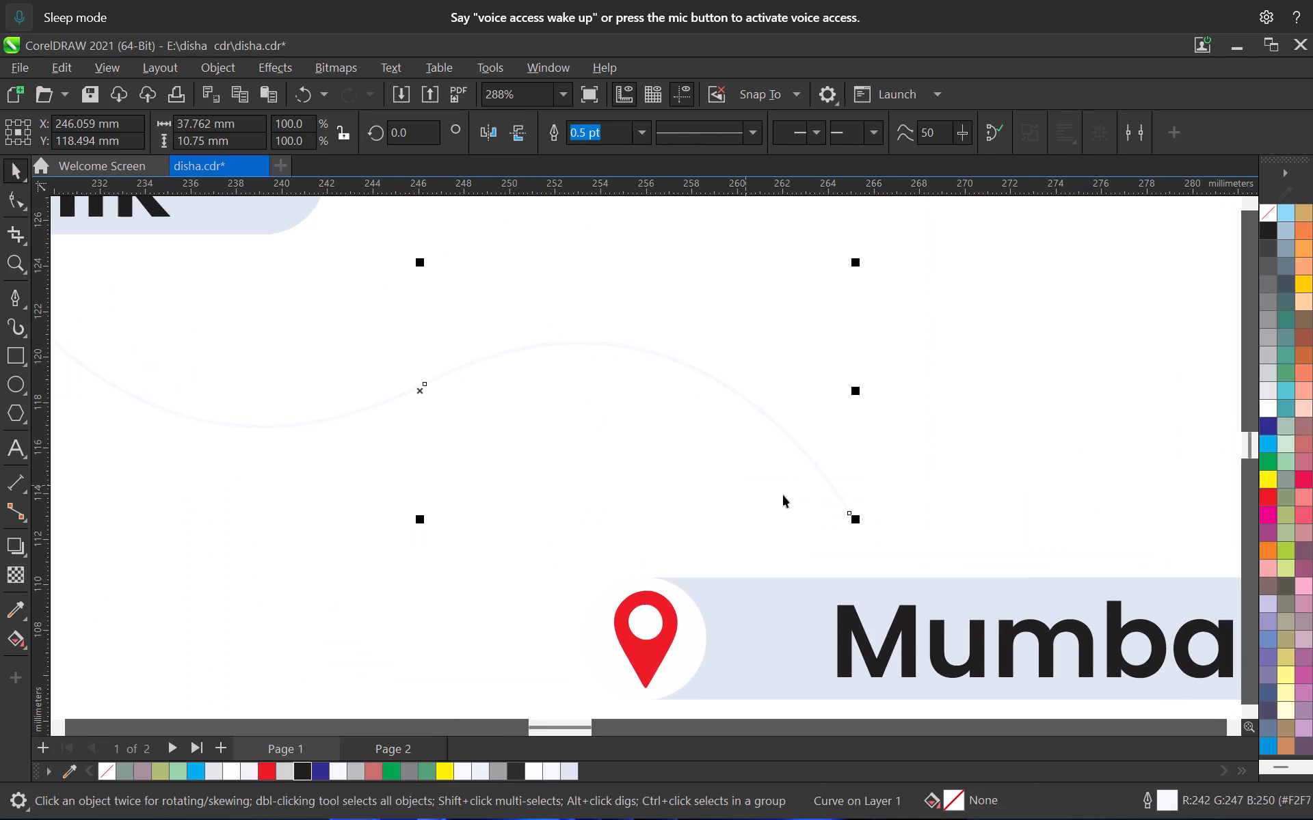
double_click(837, 497)
left_click_drag(850, 512, 845, 556)
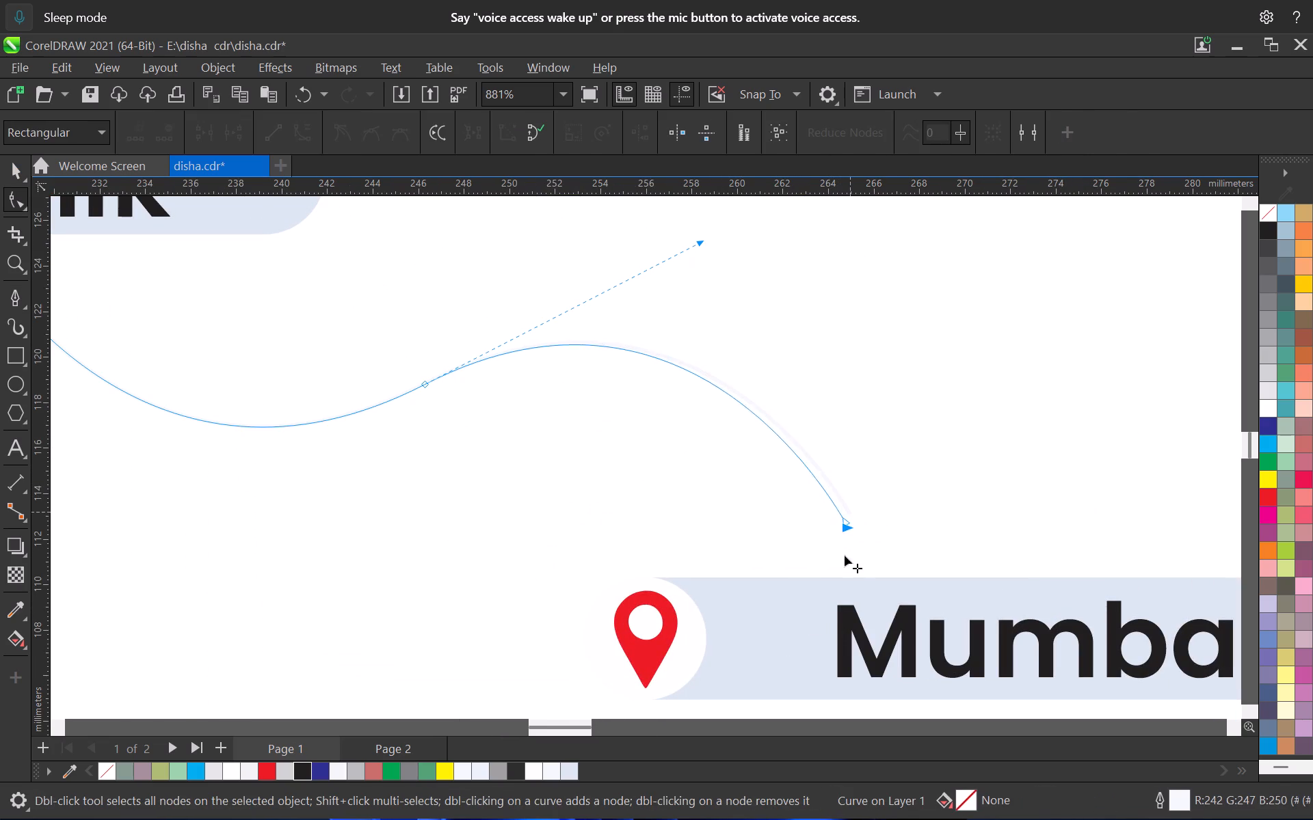
left_click_drag(845, 556, 823, 595)
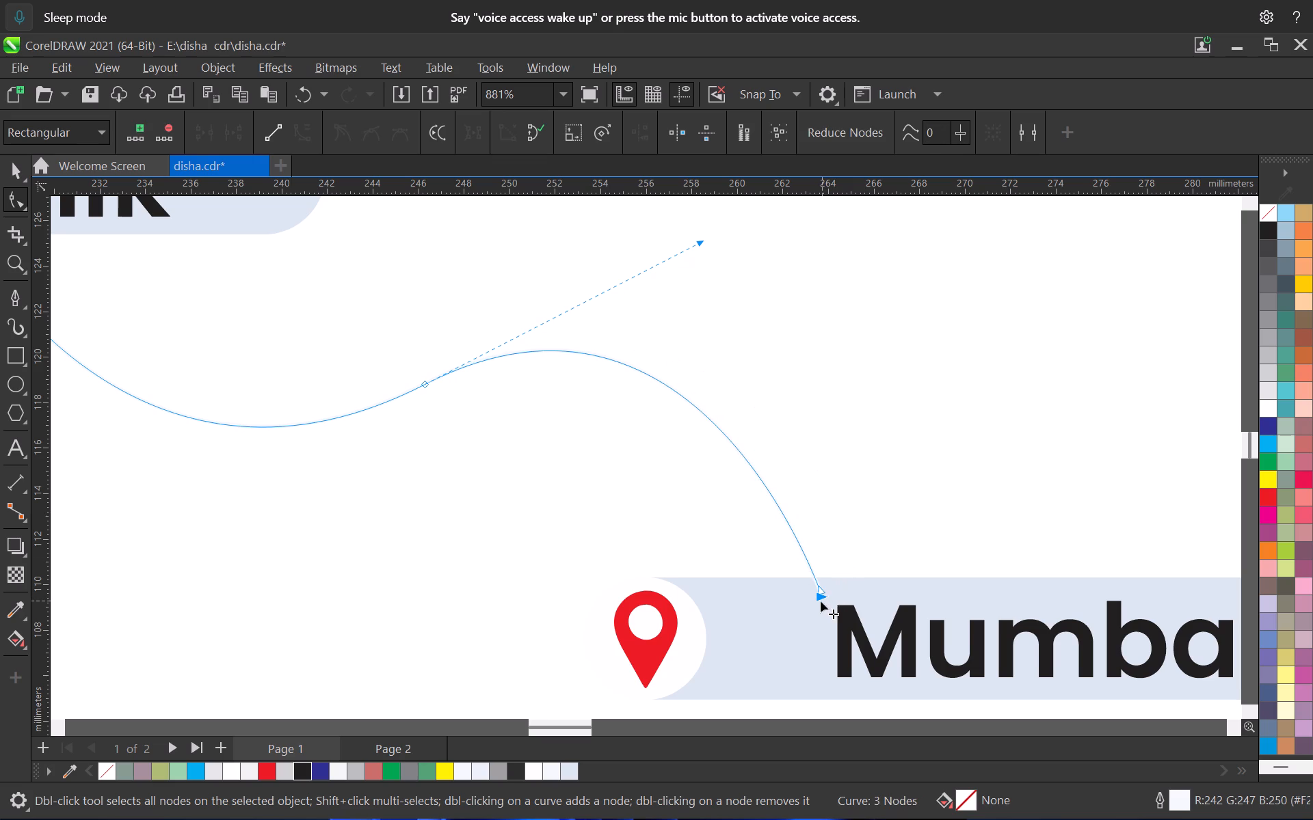
Slide the connector curve's end node along the Mumbai pill's top edge to above the middle "m" and adjust its end handle.
left_click_drag(821, 590, 869, 546)
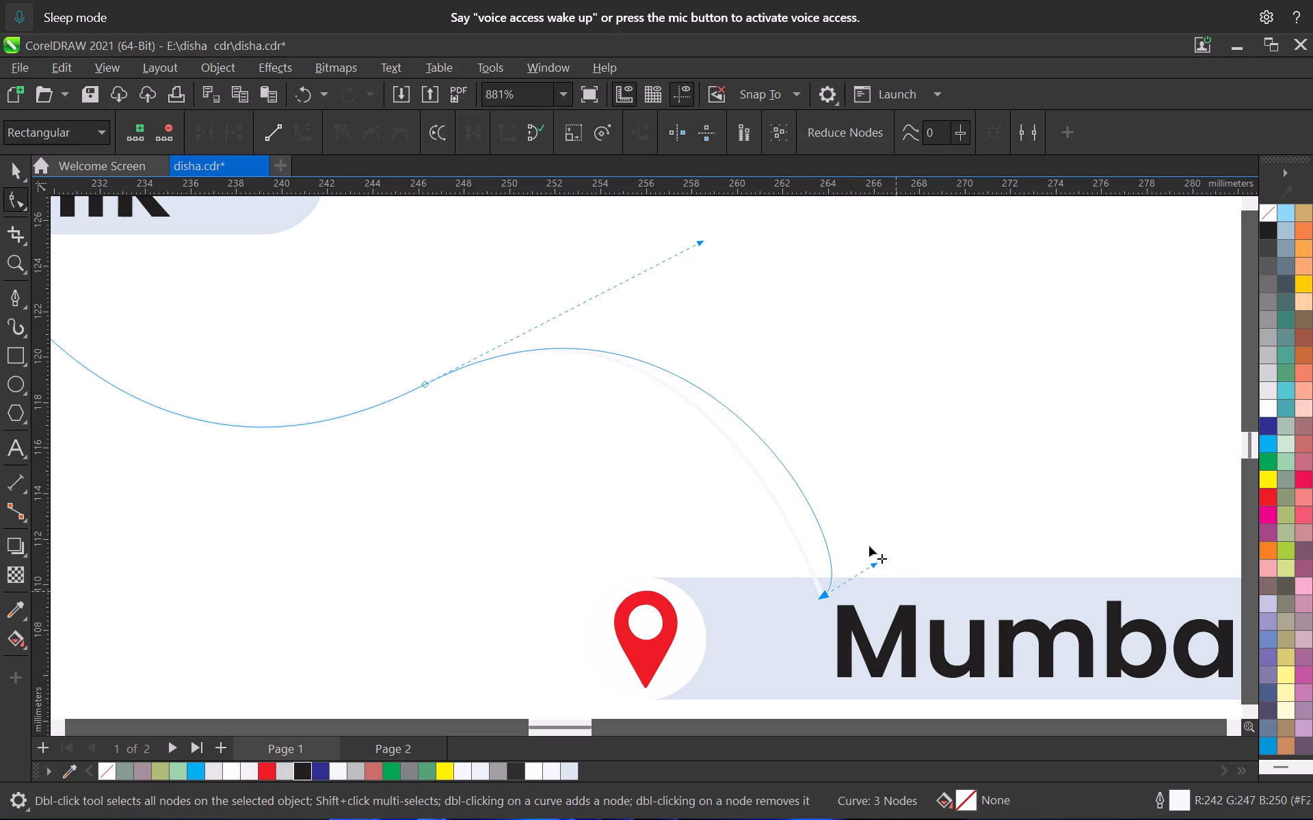
left_click_drag(869, 546, 853, 543)
left_click_drag(821, 595, 888, 597)
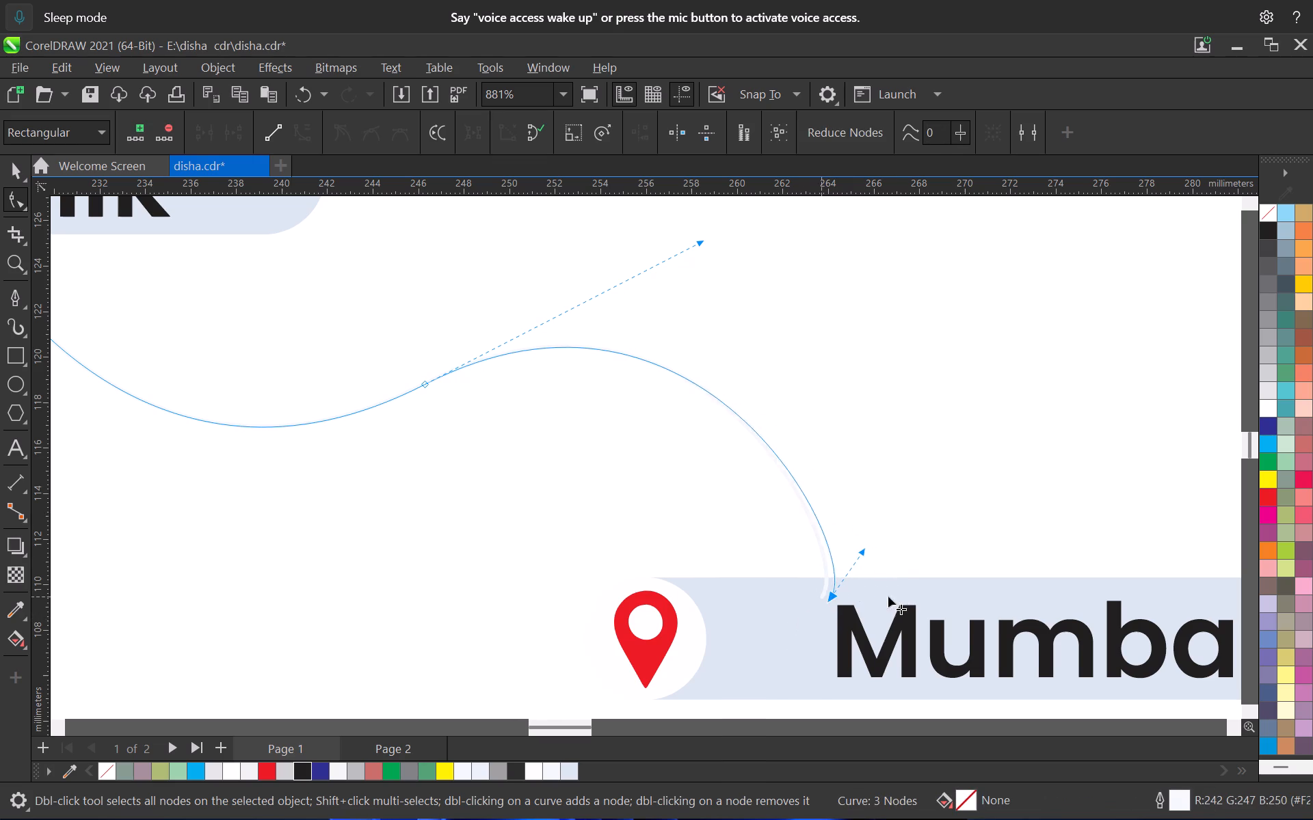
left_click_drag(888, 597, 1032, 598)
left_click_drag(1057, 602, 1004, 610)
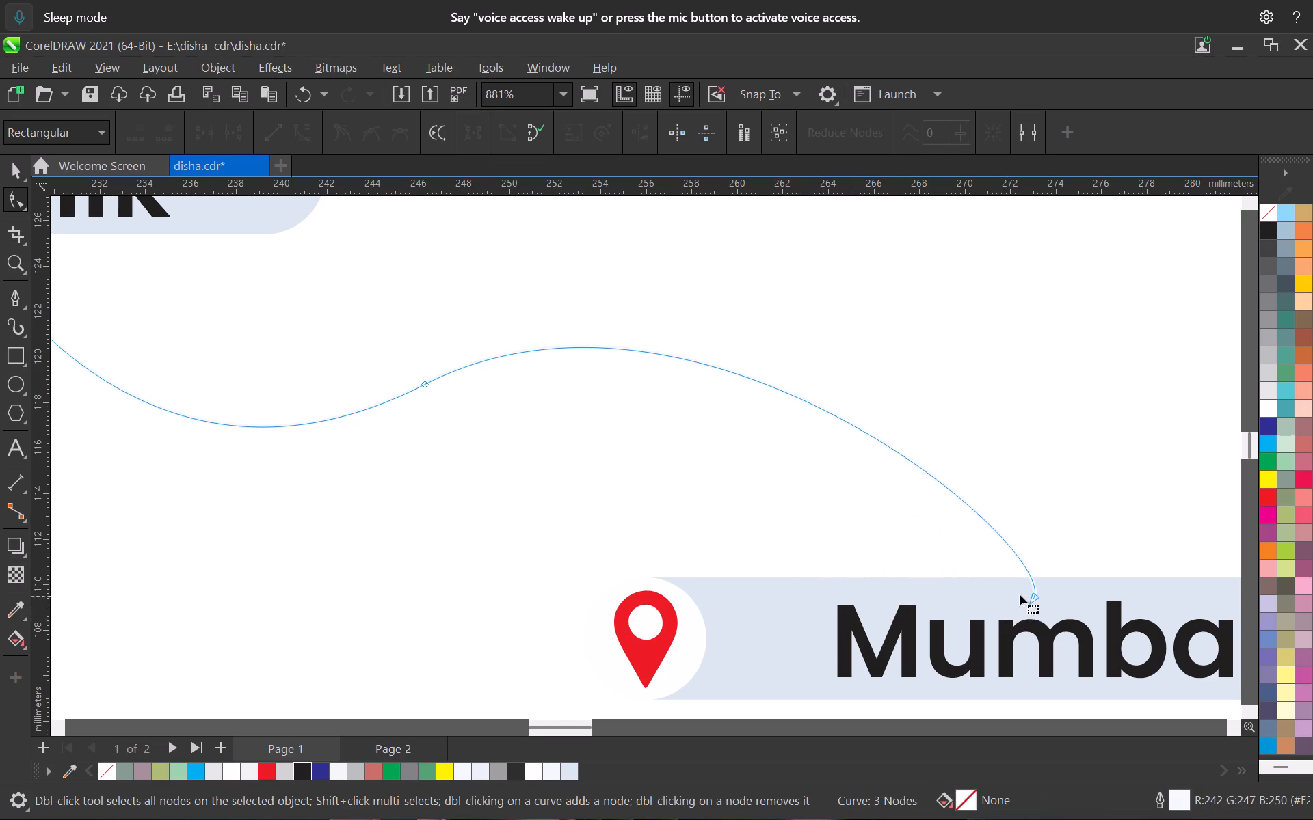
left_click(1022, 420)
Give the Nashik–Mumbai connector curve a black outline with a width of 1.5 pt.
scroll(1001, 426, "down", 11)
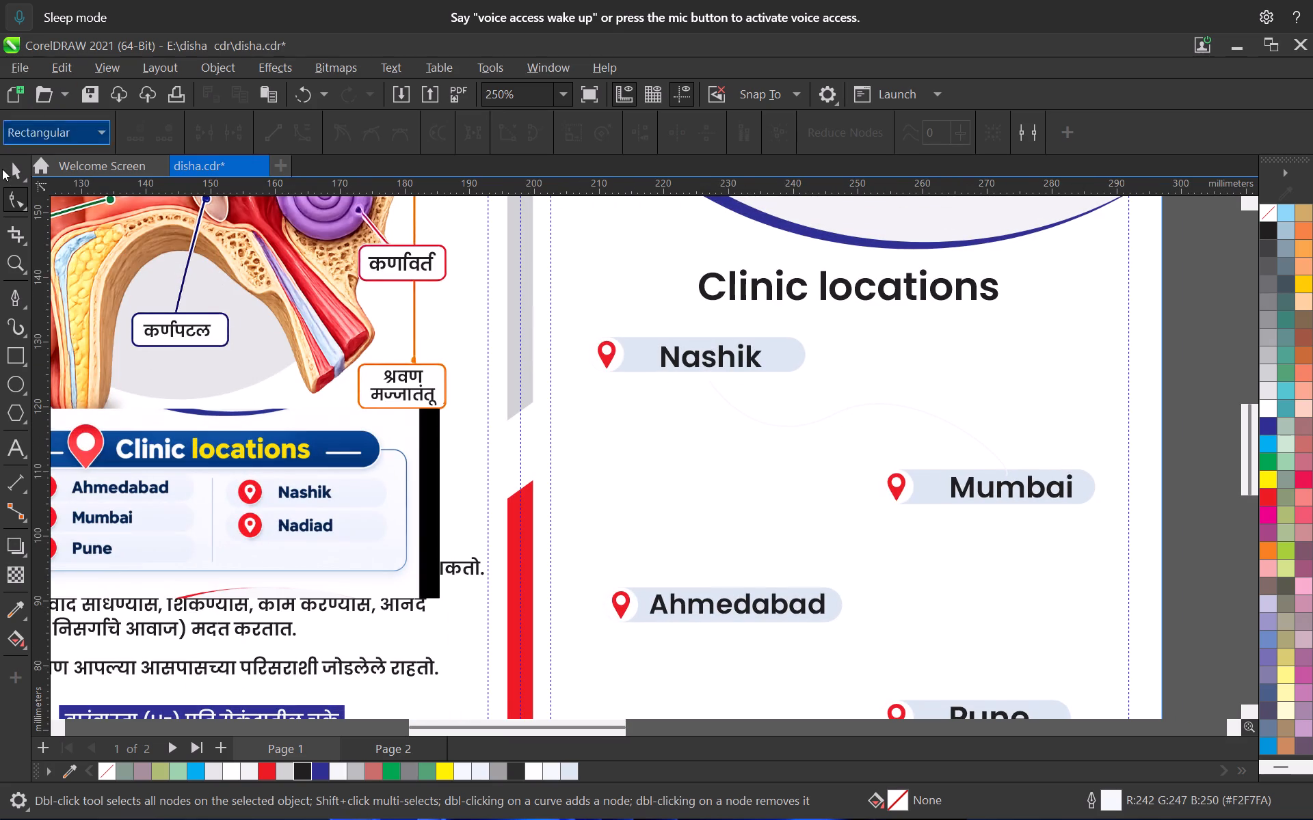
left_click(8, 173)
scroll(700, 413, "up", 5)
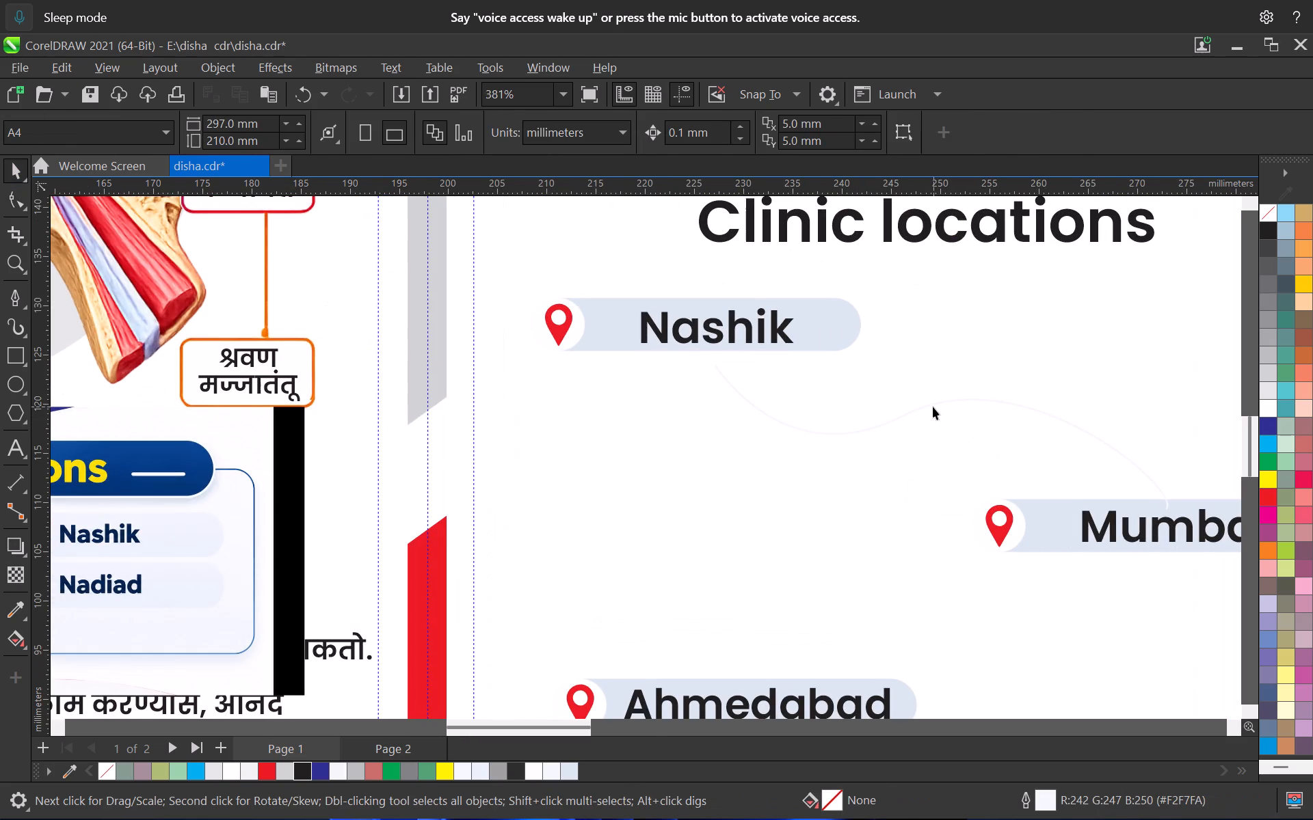
left_click(933, 407)
right_click(1271, 231)
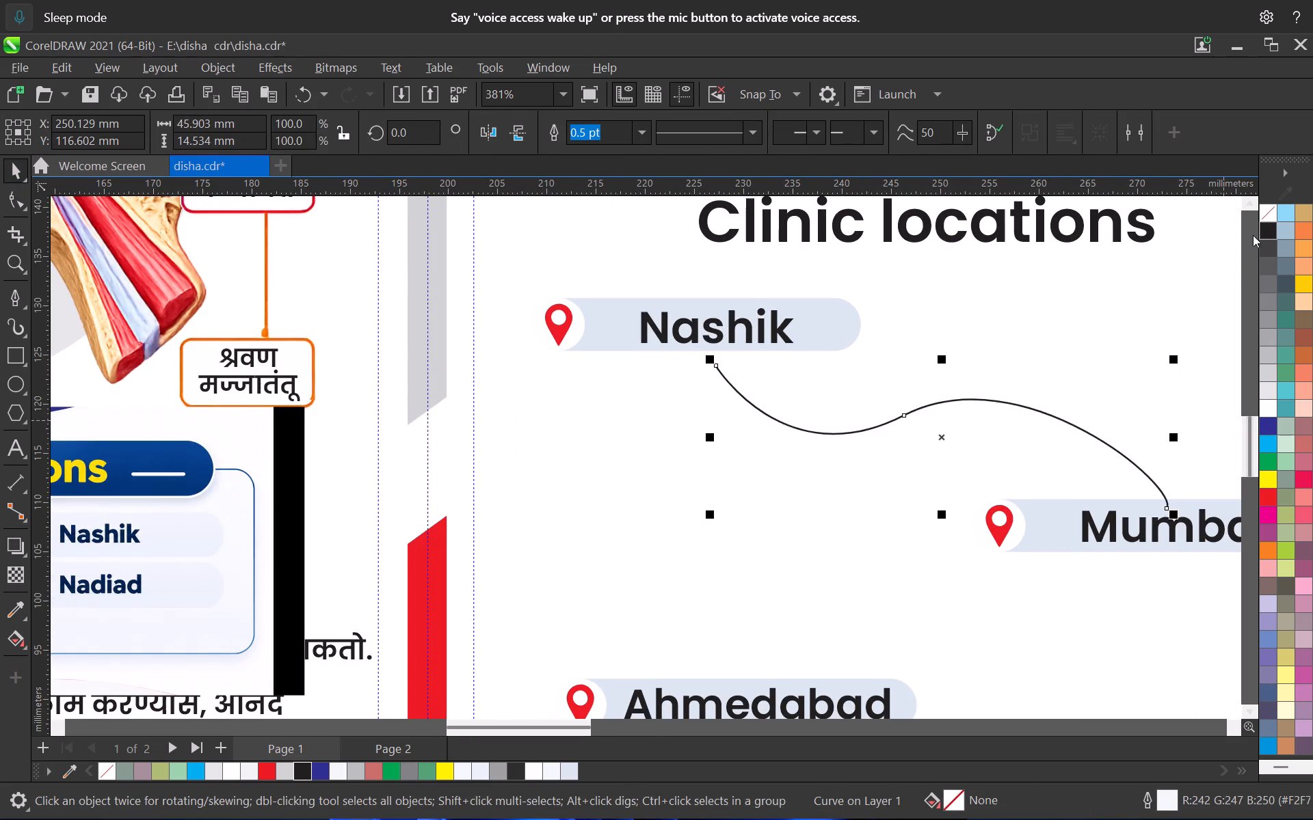
scroll(1029, 355, "down", 3)
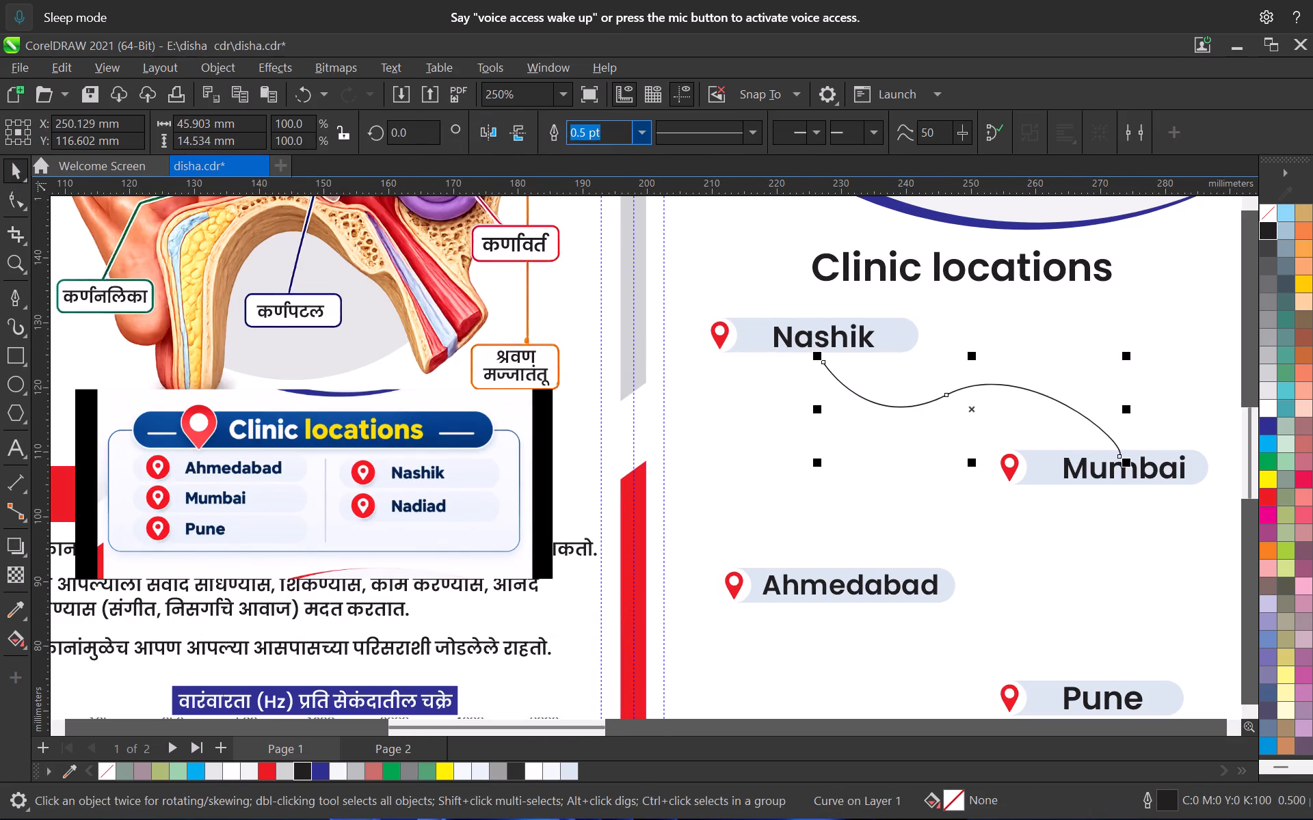
left_click(639, 135)
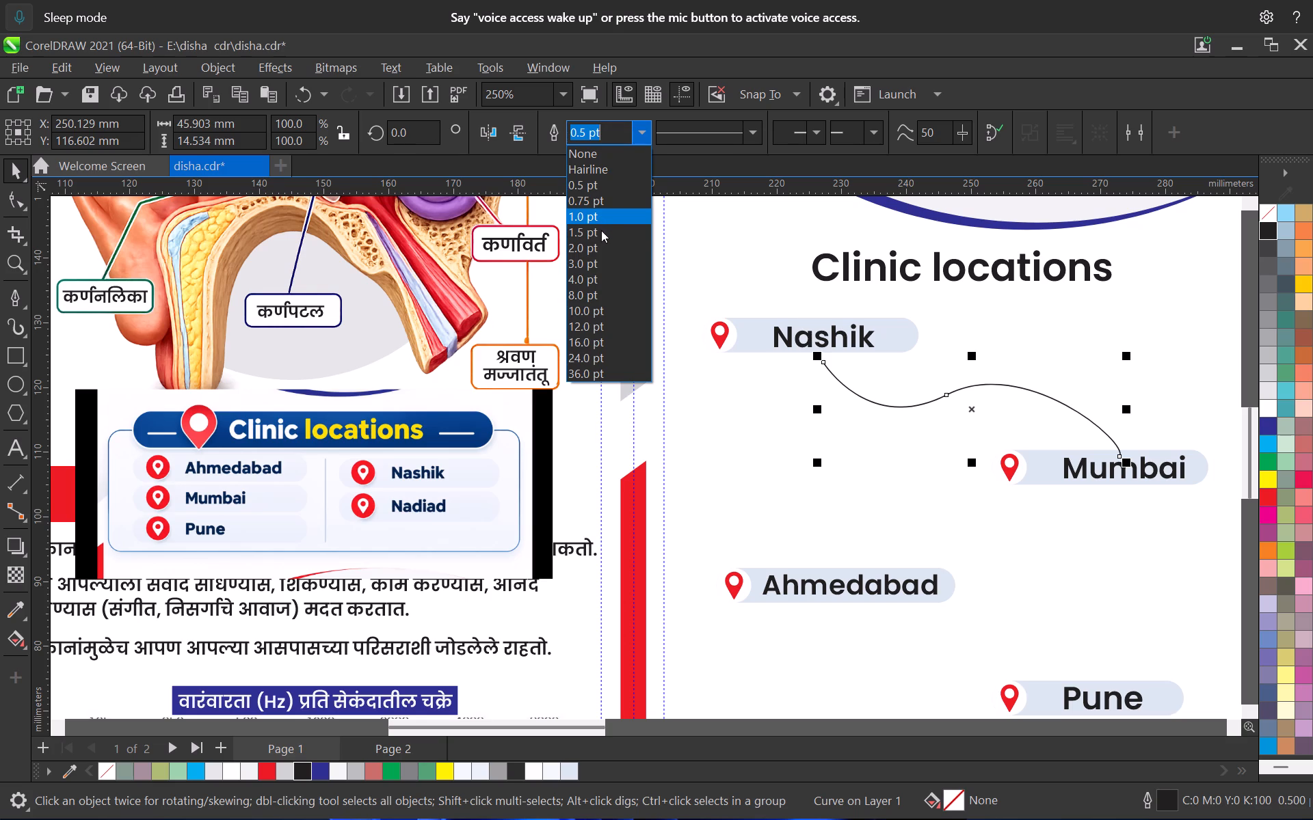
left_click(606, 233)
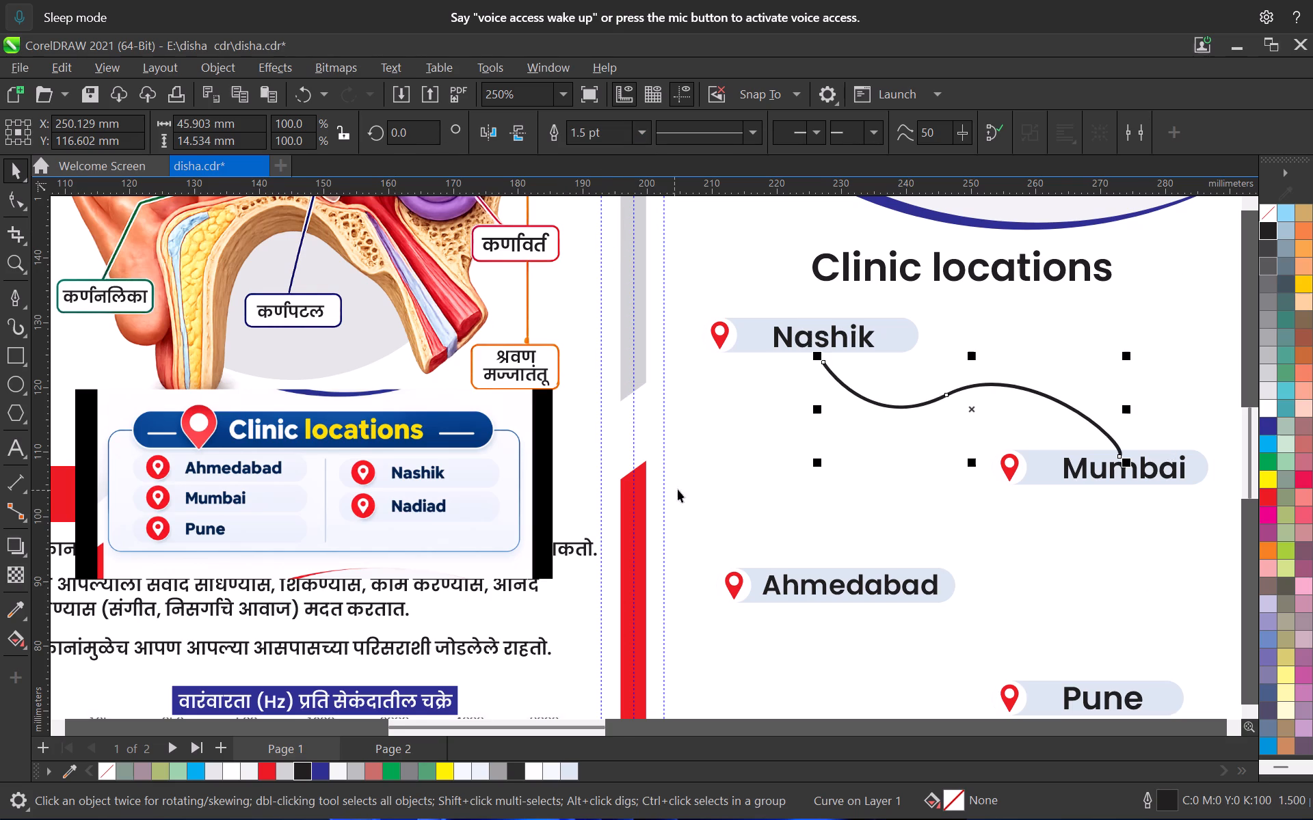
Open the Objects docker and dock it vertically between the canvas and the colour palette.
scroll(926, 474, "down", 2)
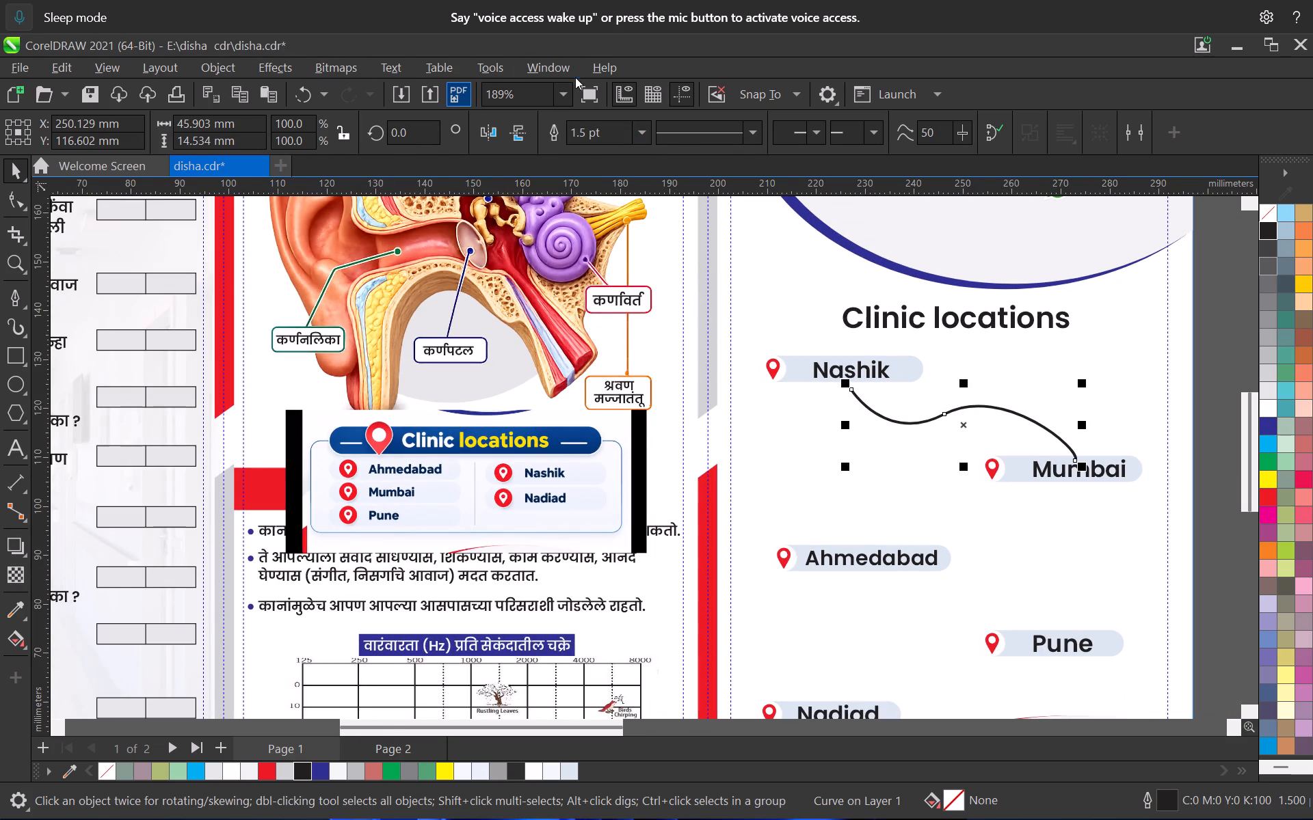
left_click(564, 73)
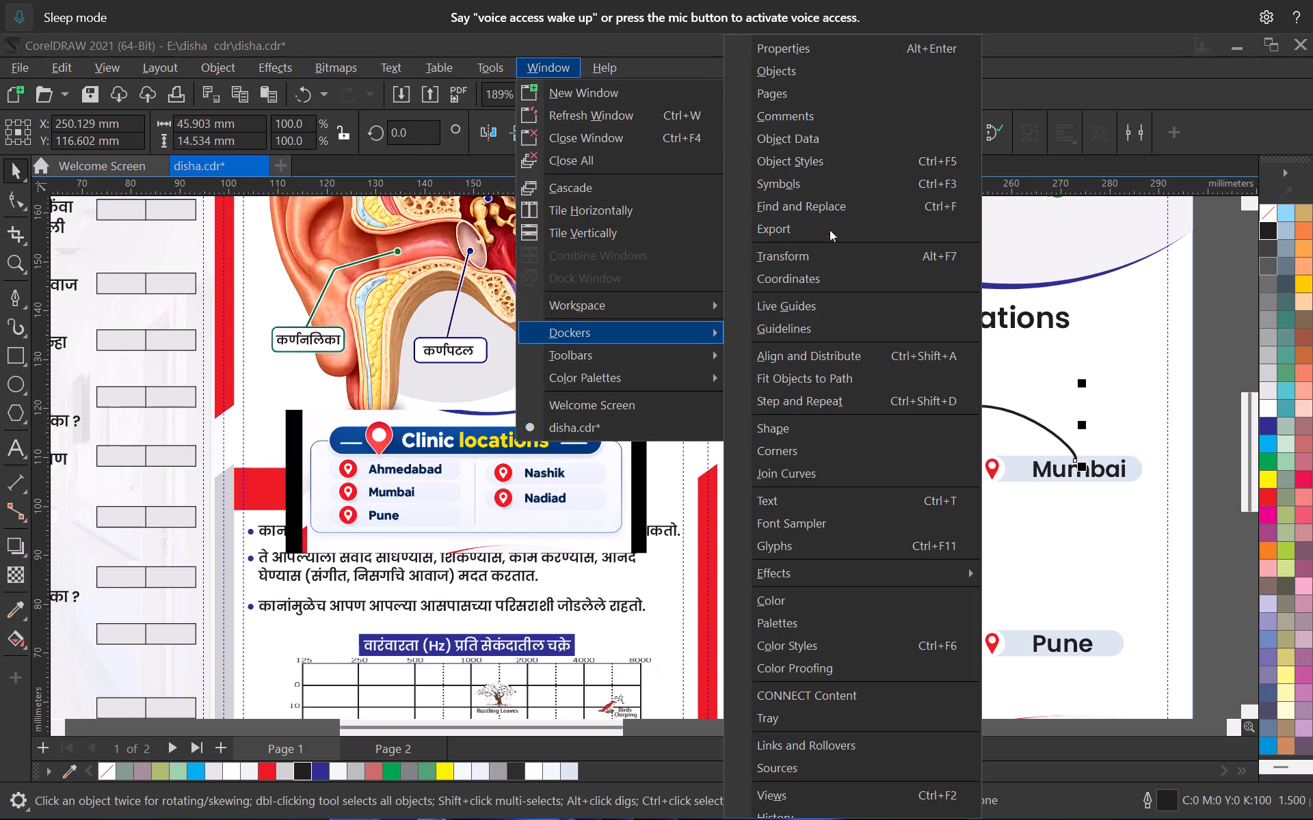
left_click(830, 68)
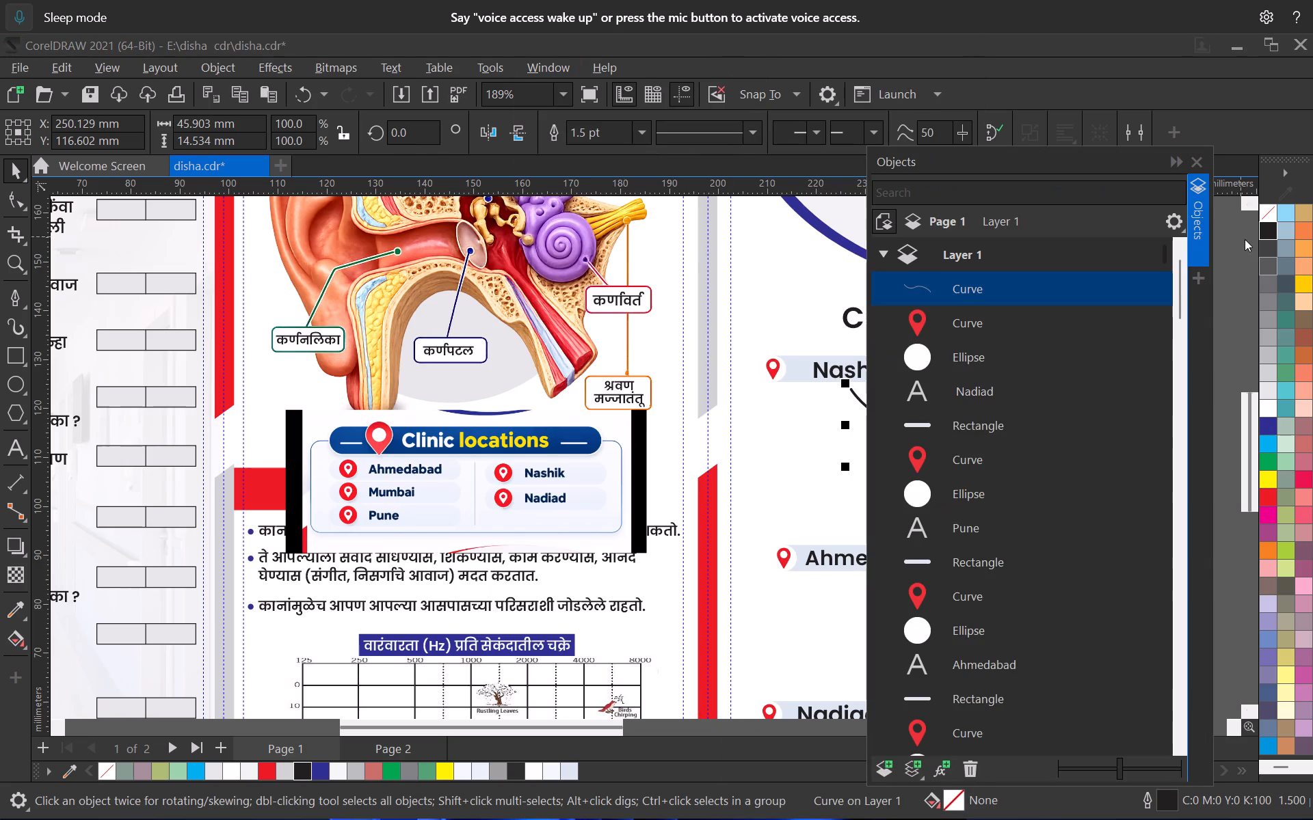
left_click_drag(983, 153, 1182, 114)
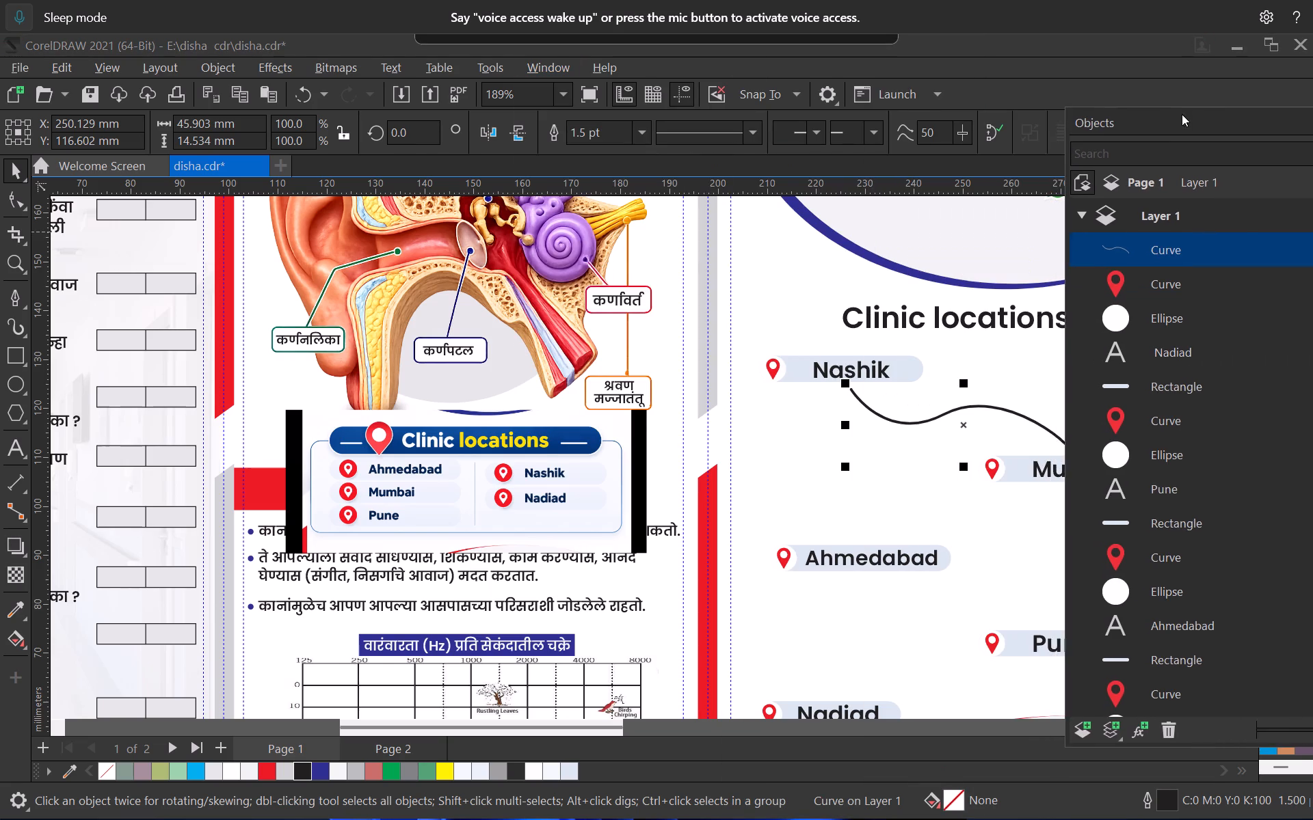
left_click_drag(1182, 114, 1083, 158)
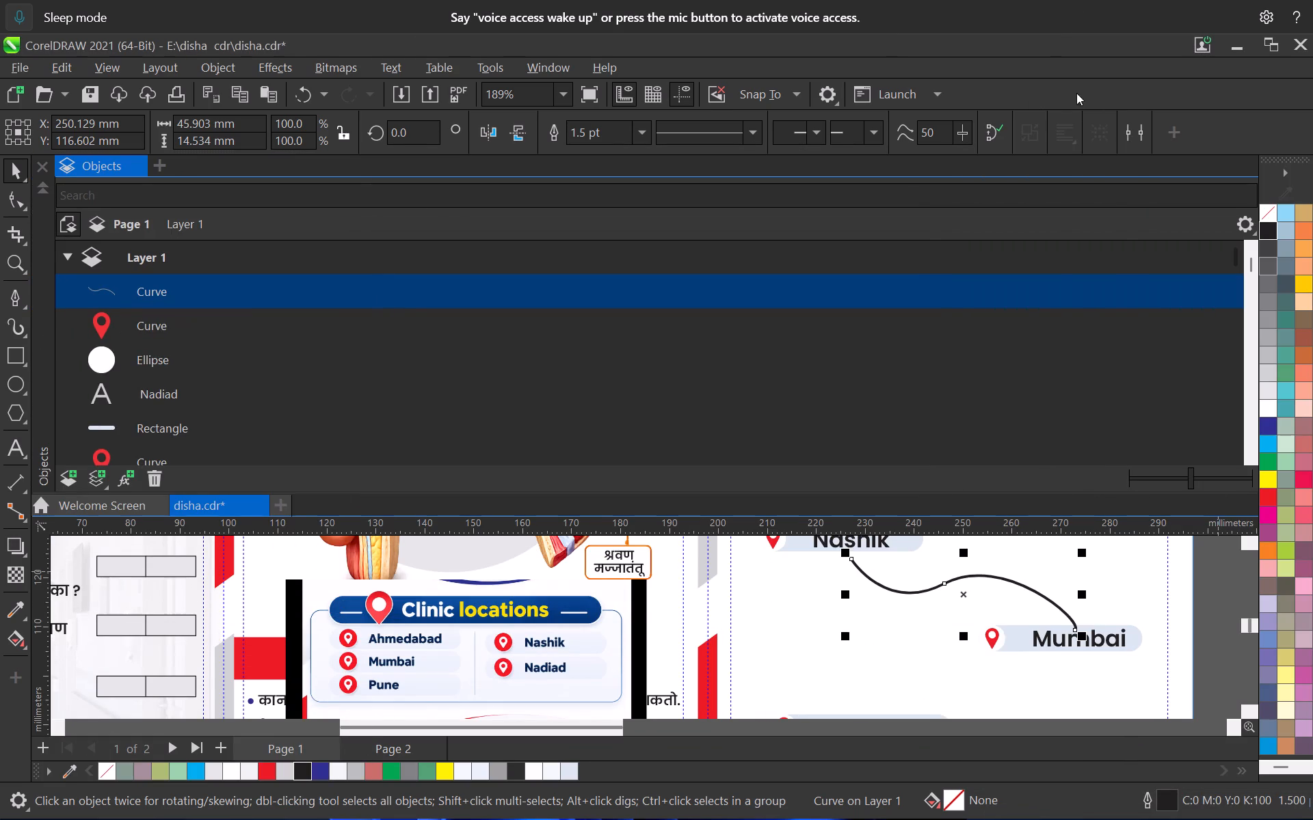
left_click_drag(92, 163, 1215, 371)
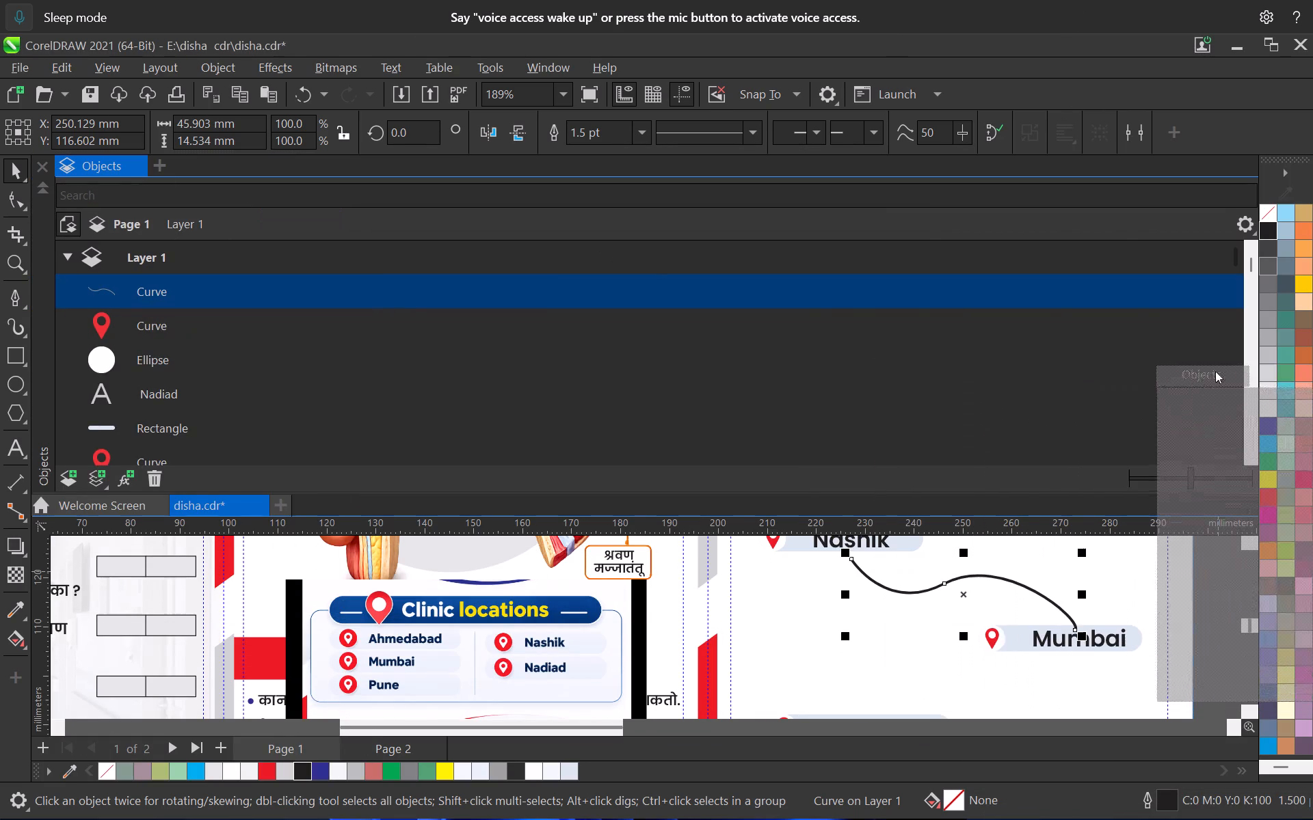
left_click_drag(1215, 371, 1262, 344)
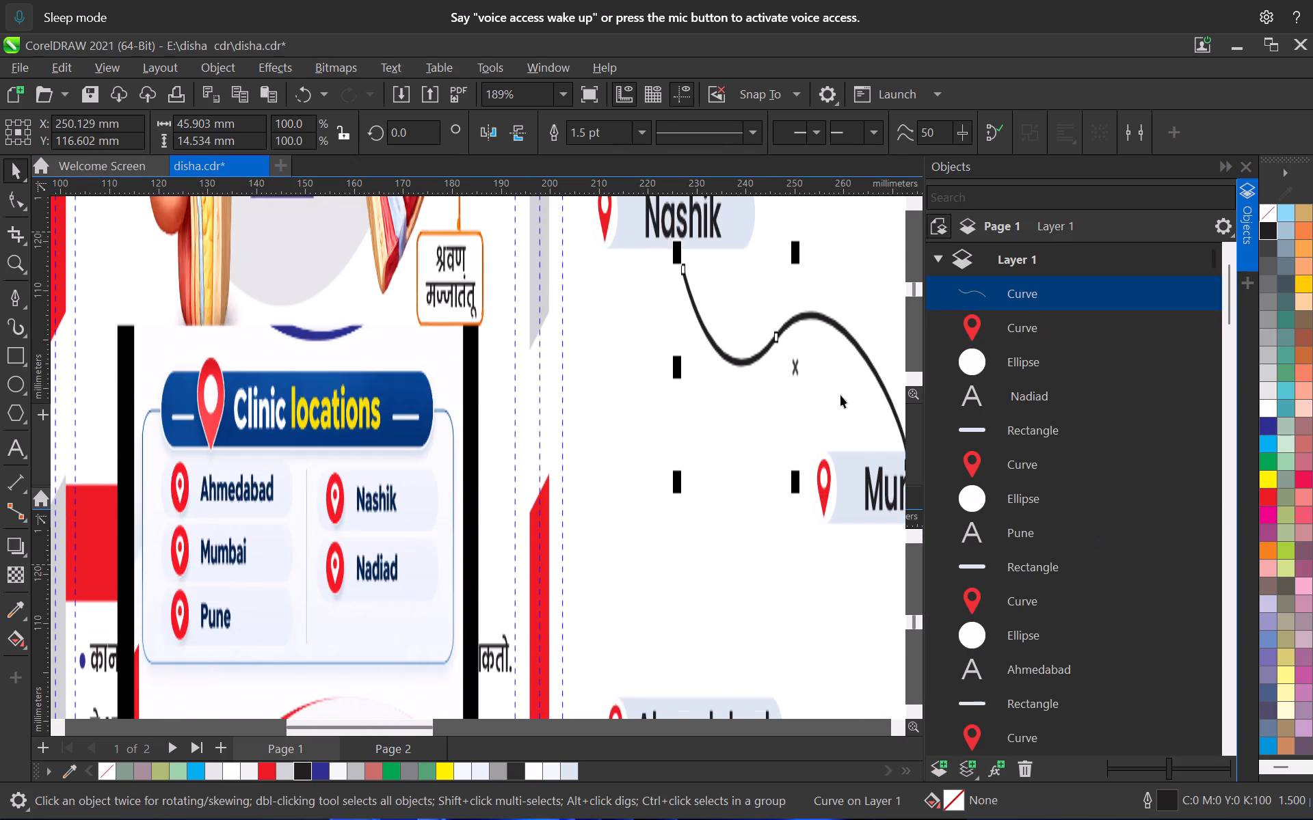
Move the connector curve down the stacking order to directly beneath the Mumbai badge's rectangle.
scroll(574, 509, "down", 6)
scroll(871, 472, "up", 5)
scroll(617, 417, "up", 5)
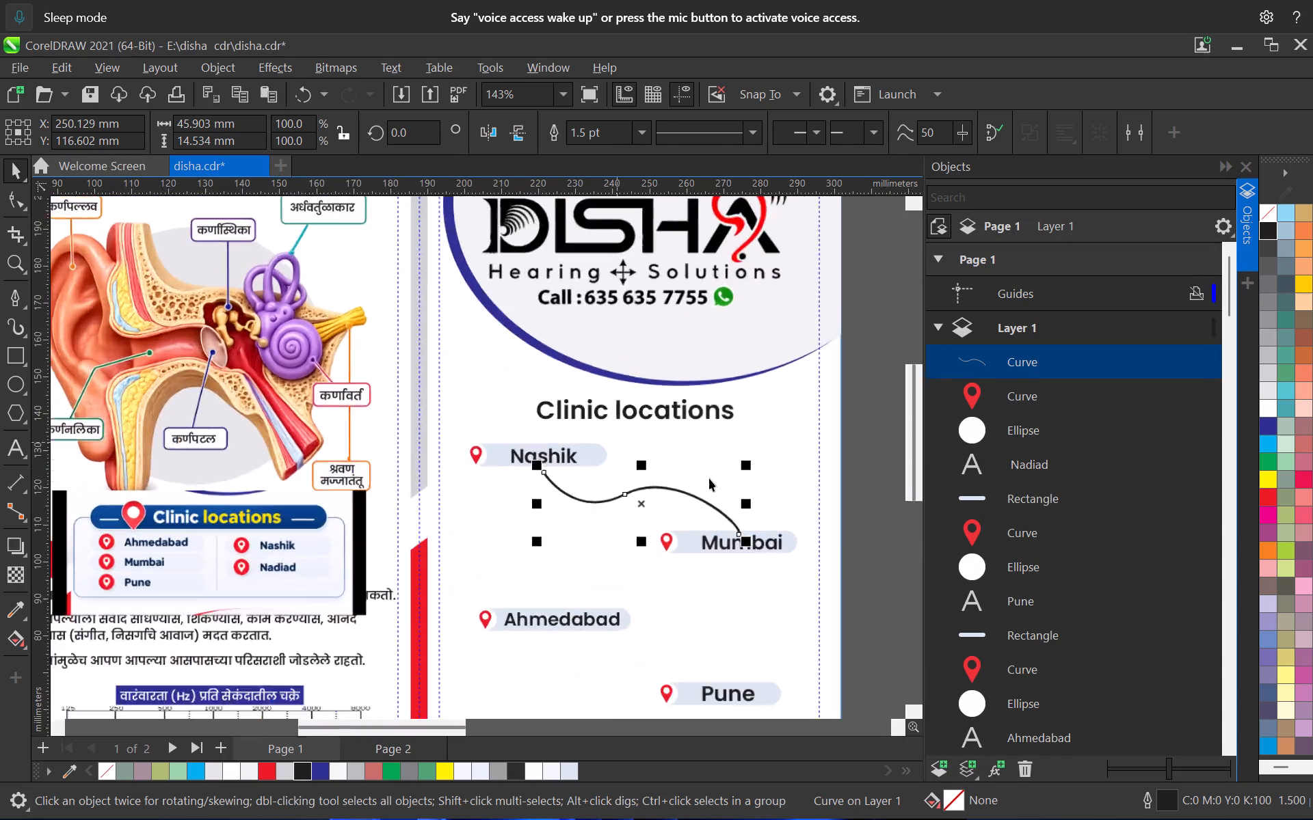
scroll(709, 478, "up", 2)
left_click_drag(981, 366, 1011, 668)
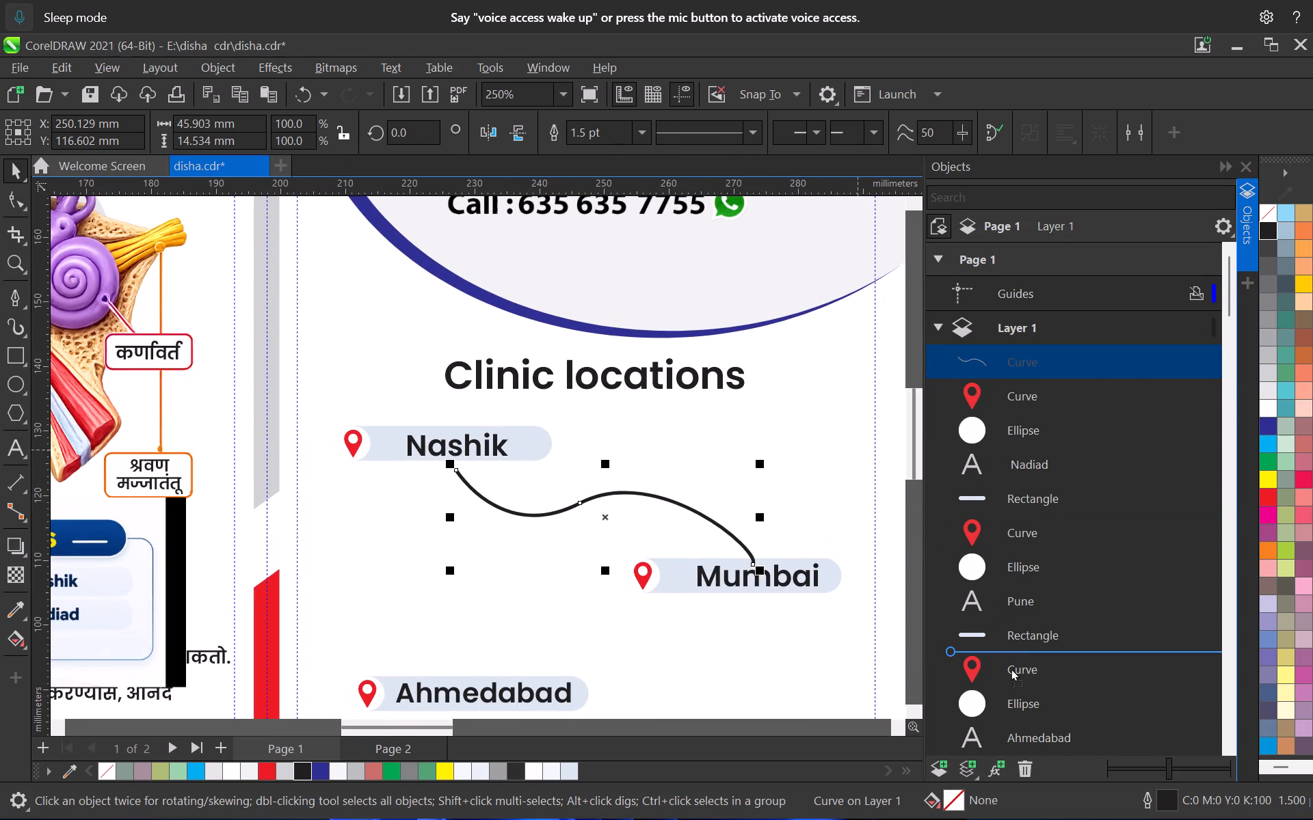
left_click_drag(1011, 668, 1024, 702)
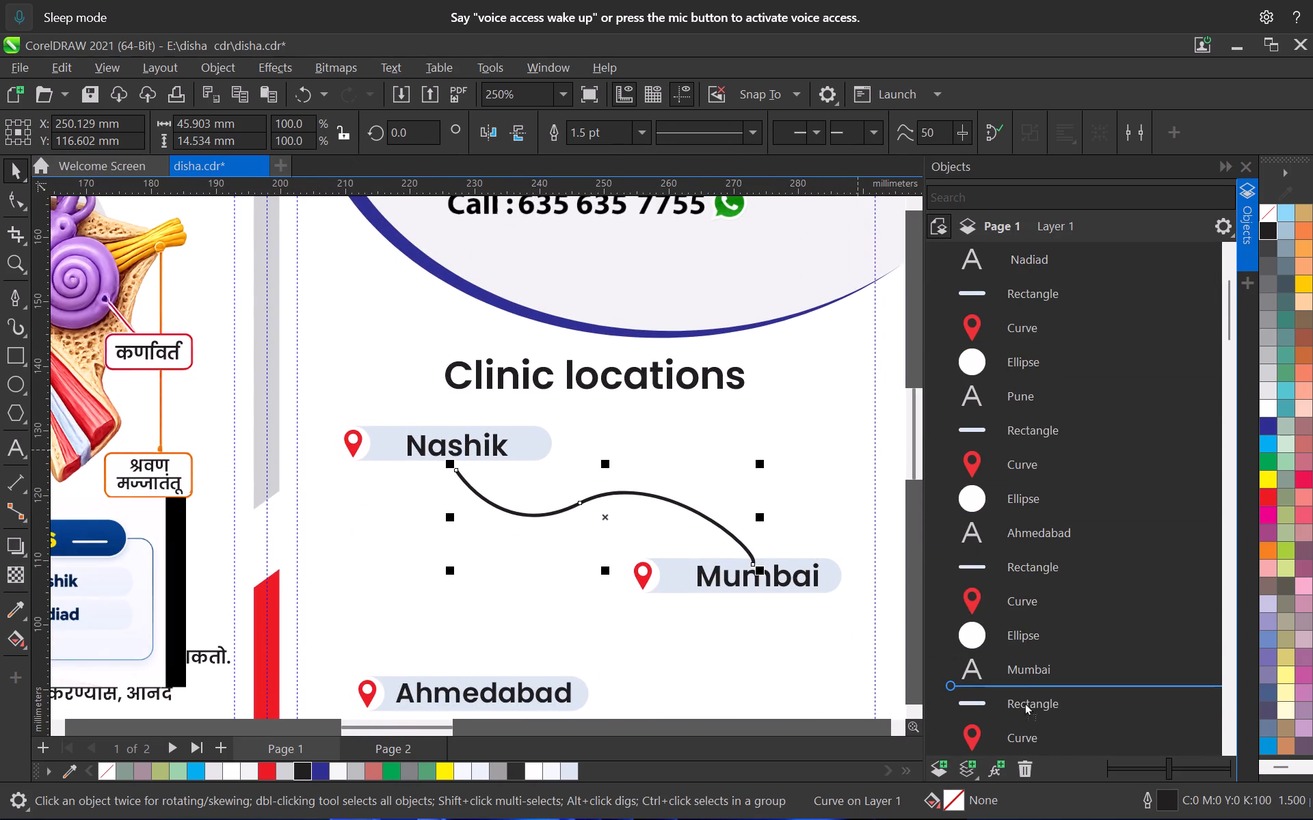
left_click_drag(1024, 702, 1022, 712)
Change the connector curve's outline from solid to a short-dash line style and deselect it.
scroll(780, 508, "down", 8)
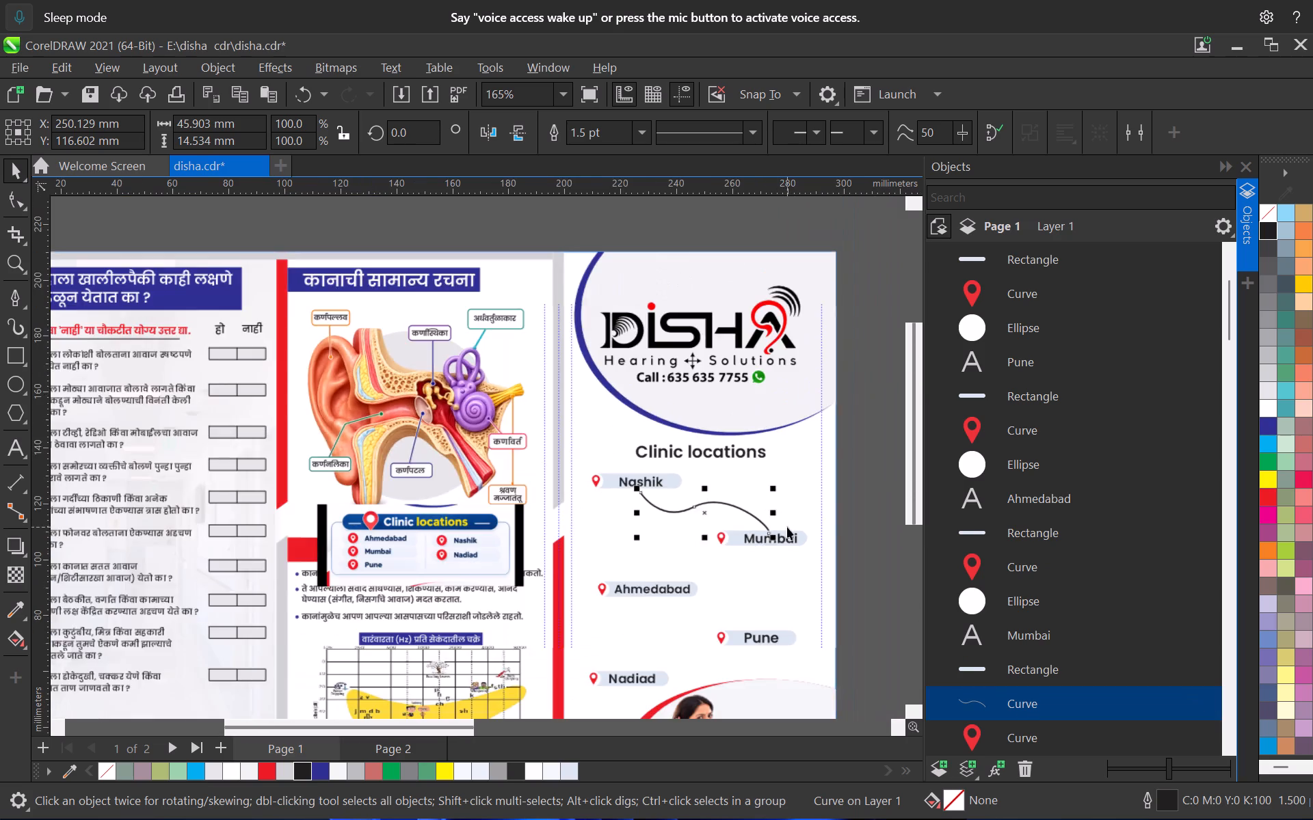
scroll(687, 230, "up", 4)
left_click(744, 135)
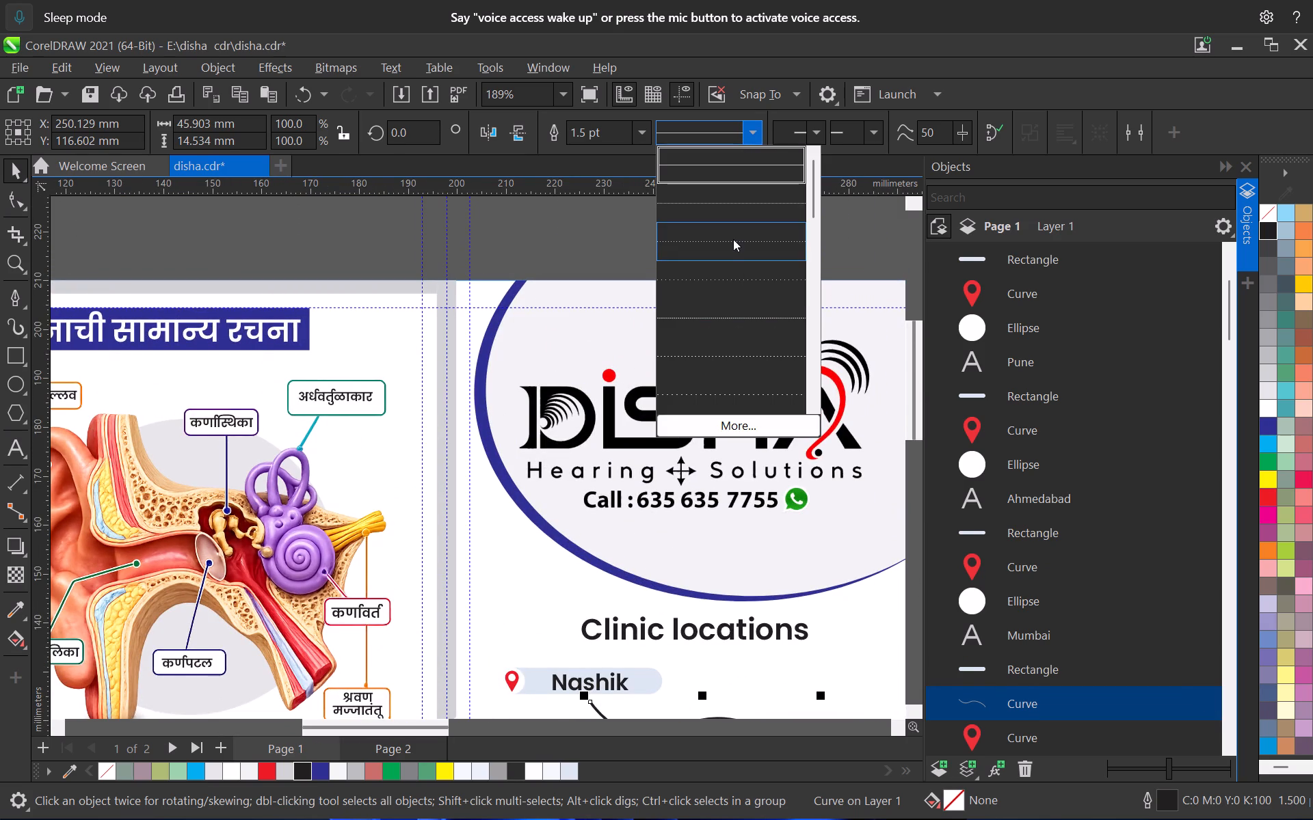
left_click(733, 271)
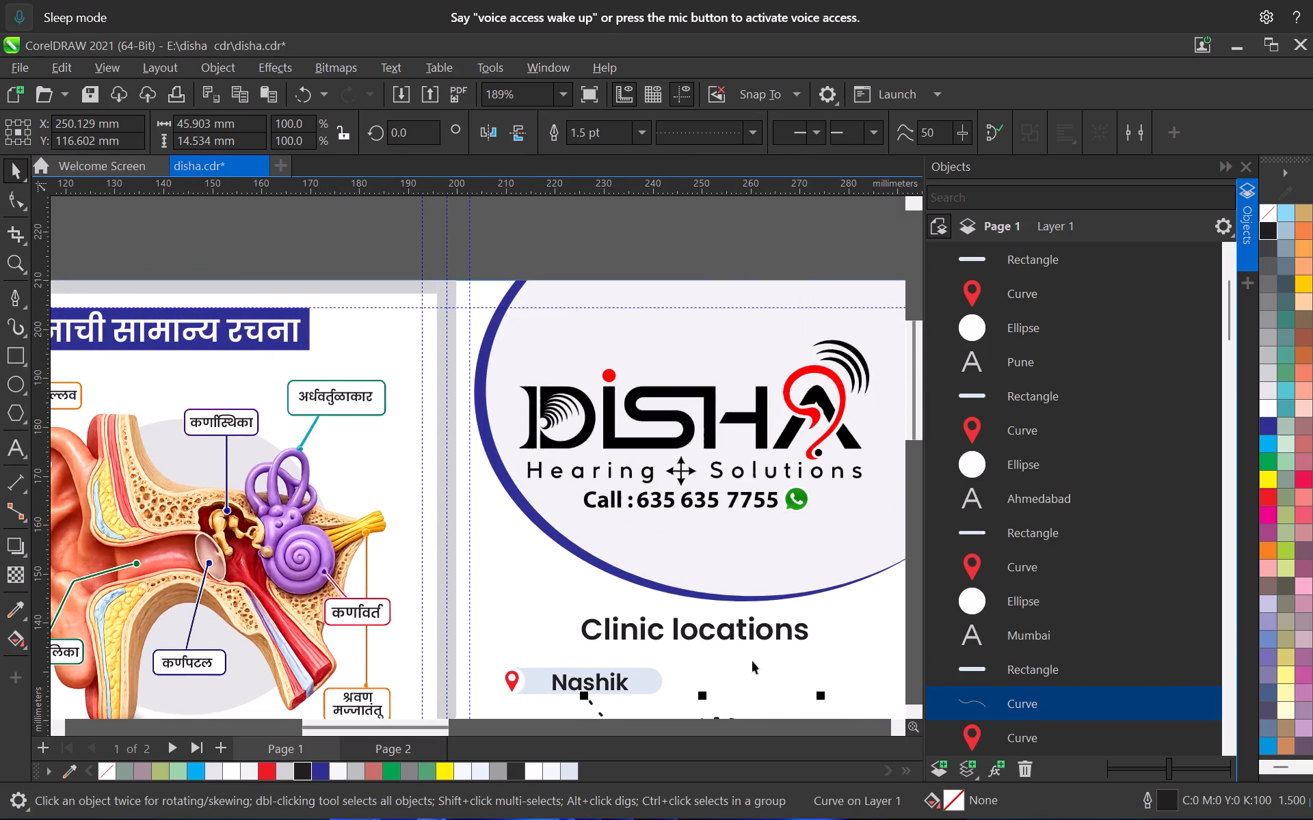
middle_click_drag(674, 549, 572, 327)
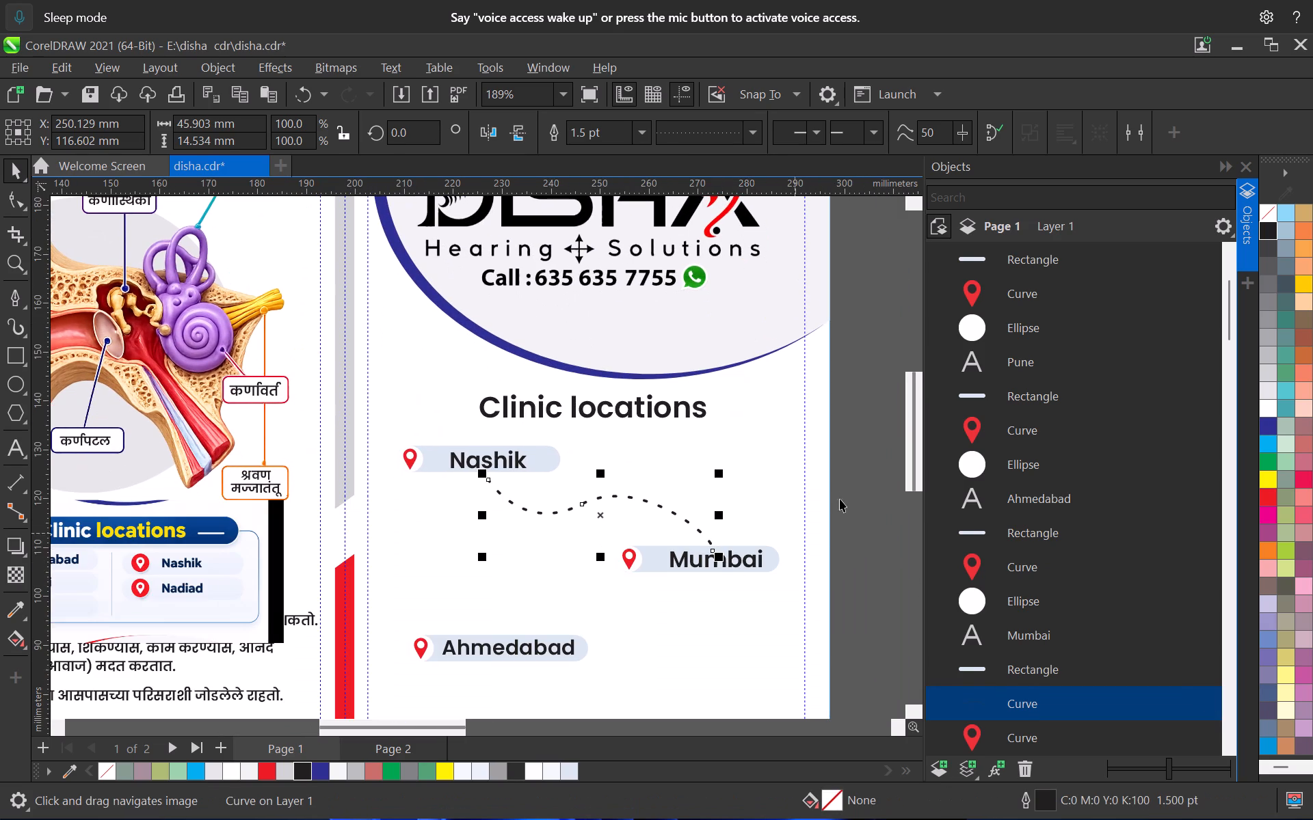
left_click(855, 482)
Move the dashed connector's middle node about 3 mm toward Mumbai, and lengthen its control handles at a shallower angle.
scroll(733, 530, "down", 3)
middle_click_drag(741, 556, 695, 493)
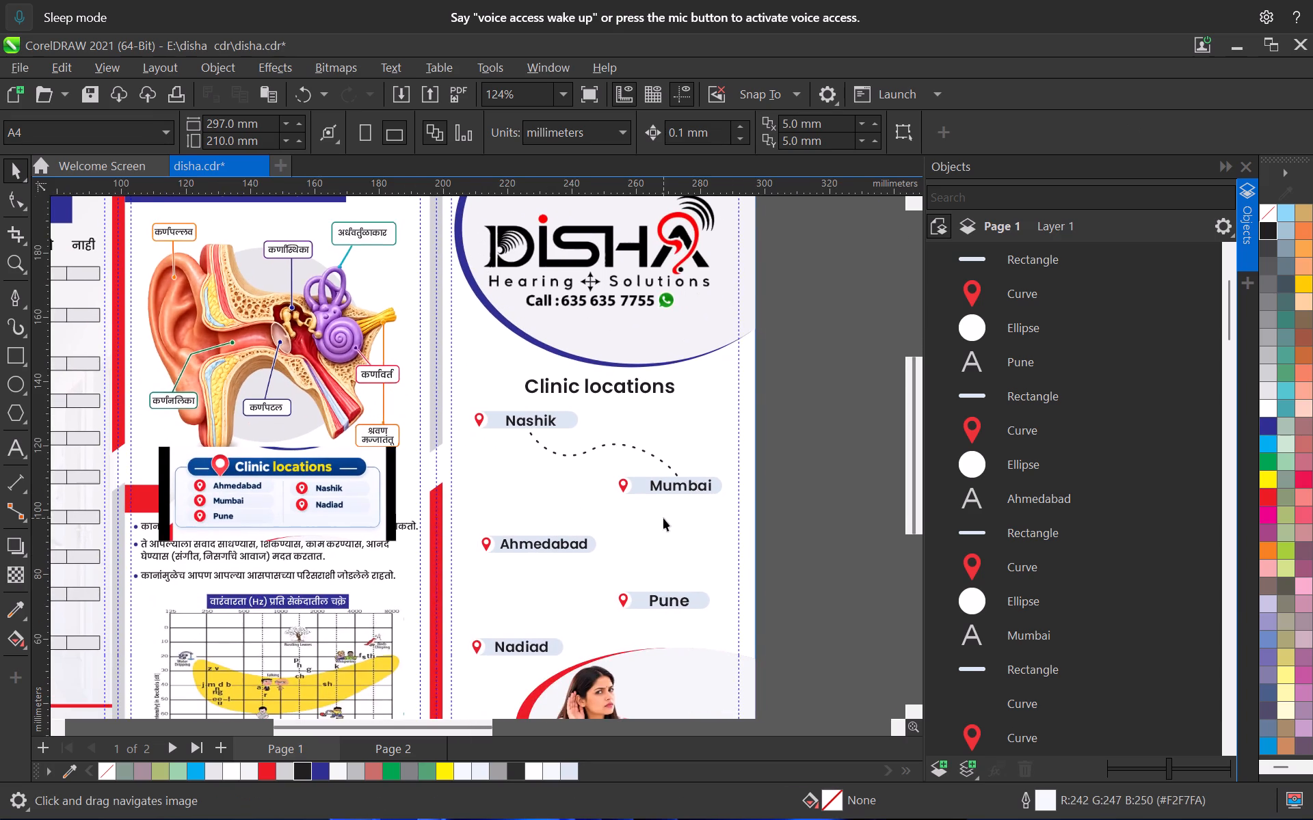
scroll(634, 480, "down", 4)
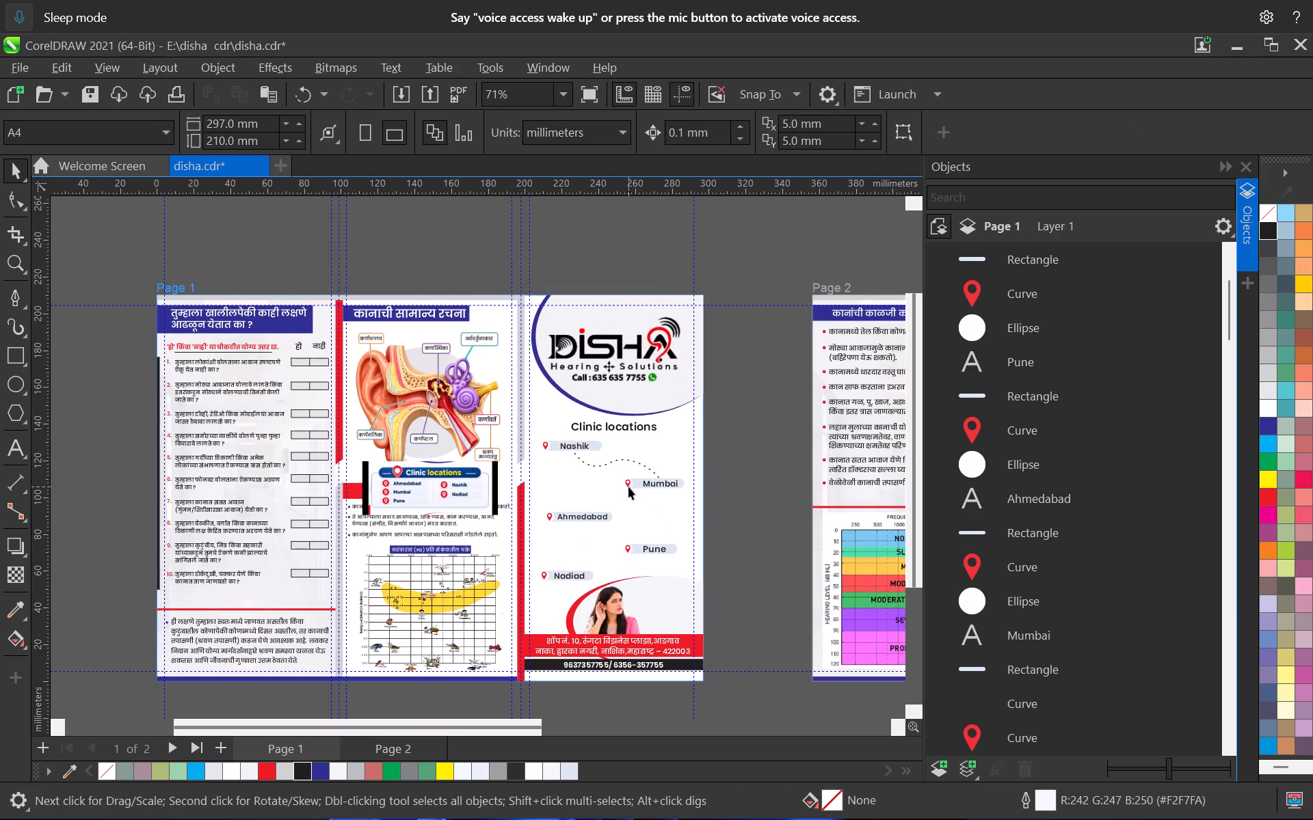
scroll(628, 487, "up", 2)
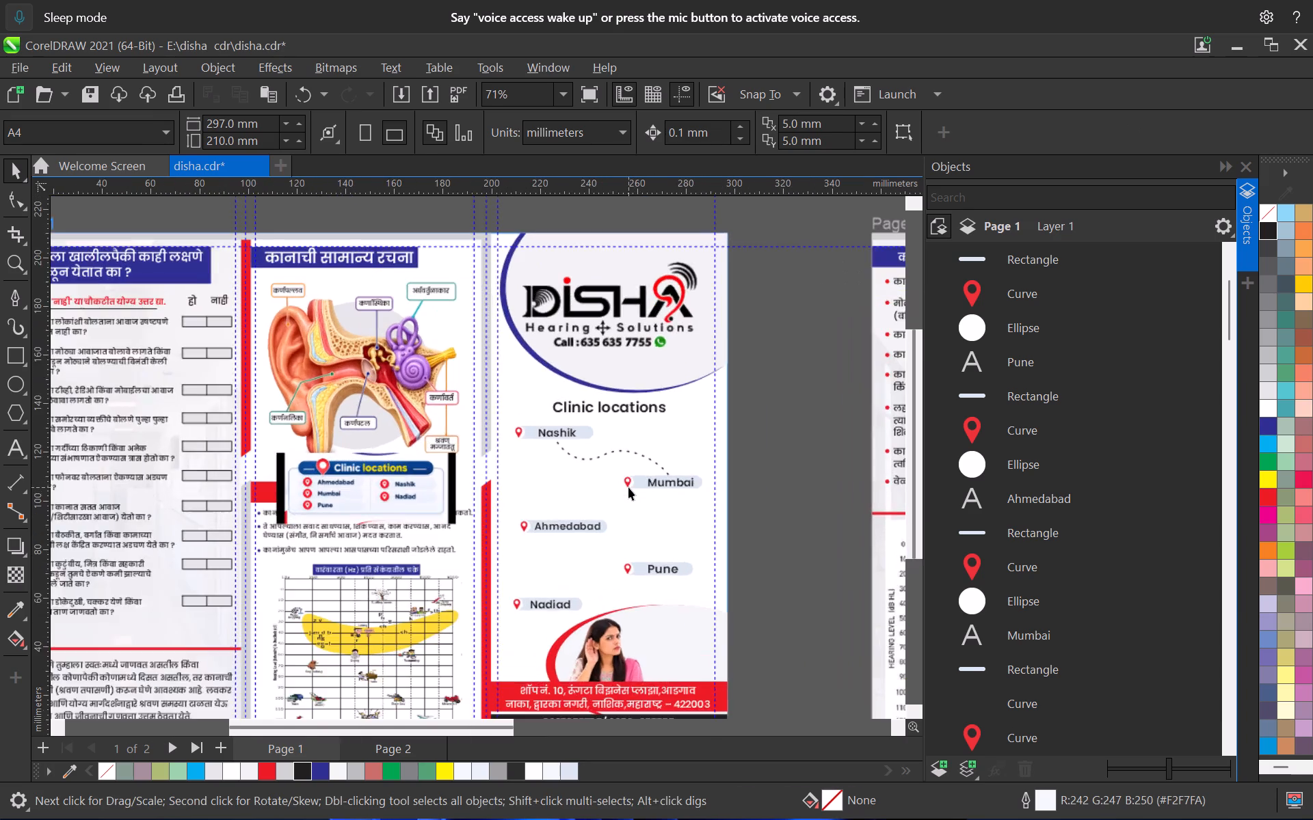
scroll(628, 487, "up", 4)
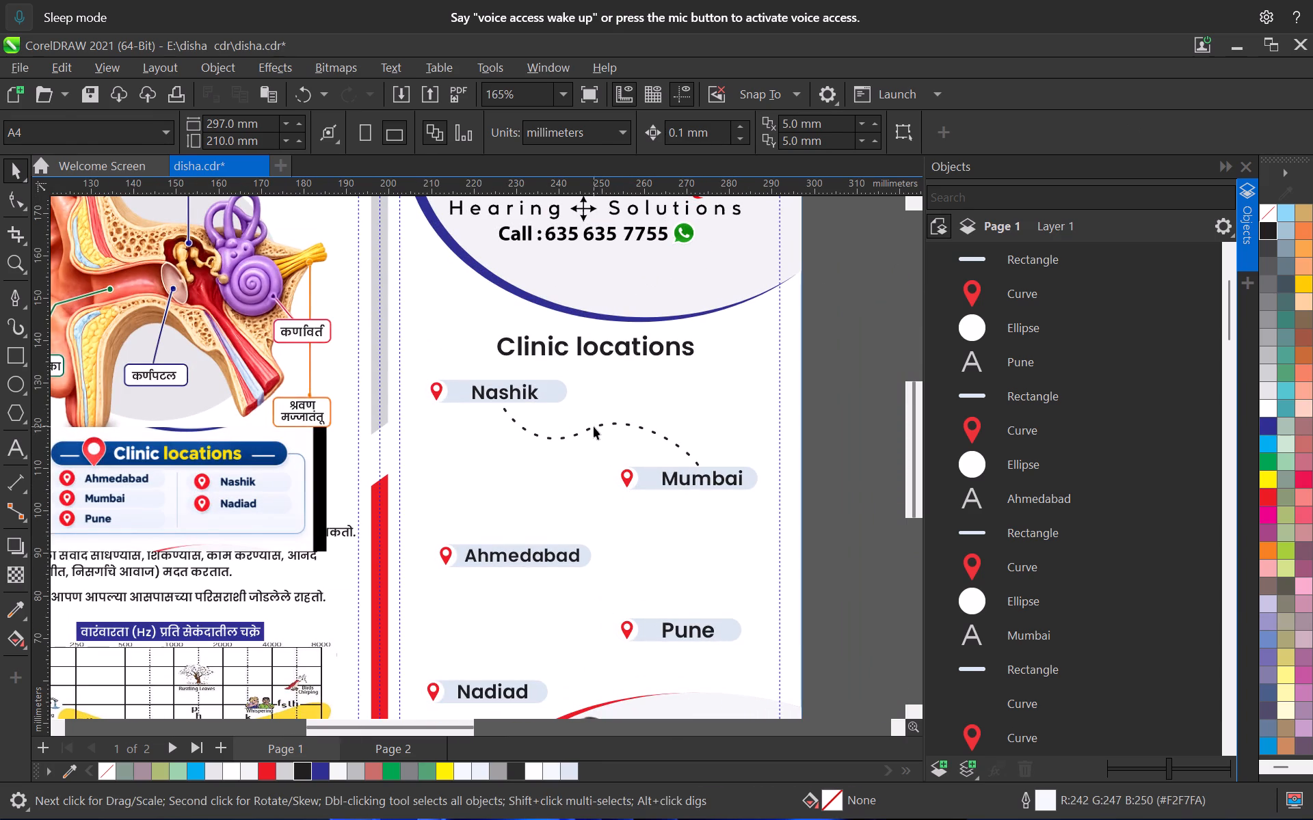
left_click(594, 426)
middle_click_drag(608, 461, 550, 412)
scroll(549, 411, "up", 2)
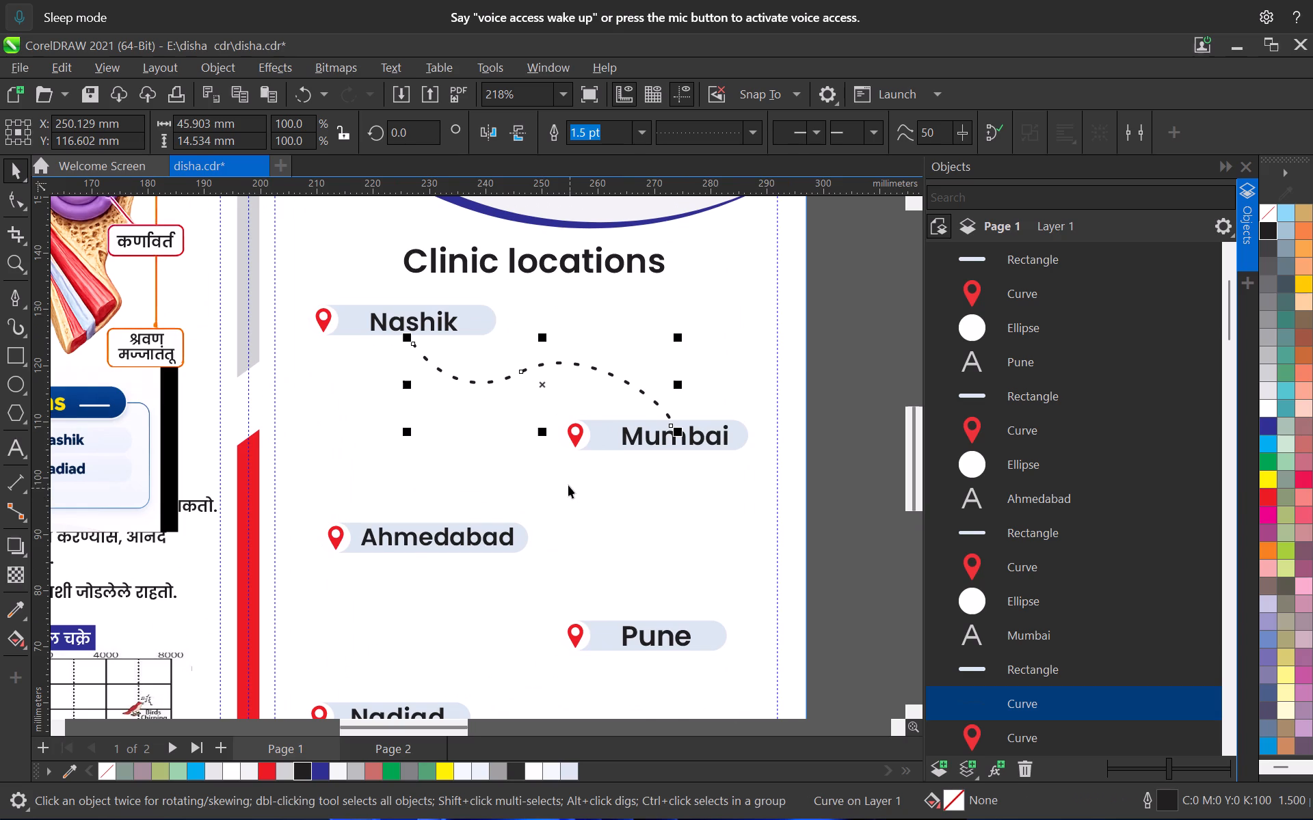
scroll(530, 372, "up", 6)
double_click(520, 373)
left_click(517, 371)
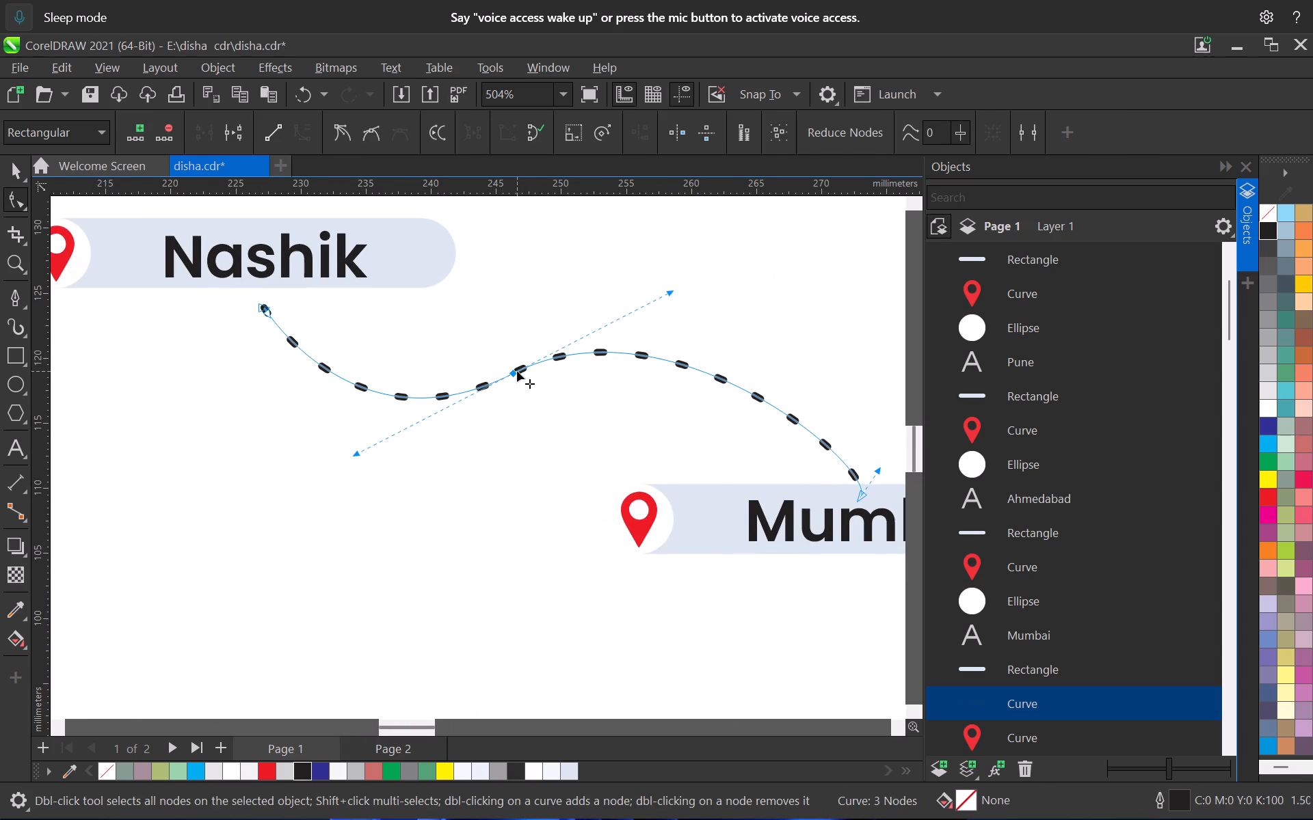
left_click_drag(516, 373, 554, 383)
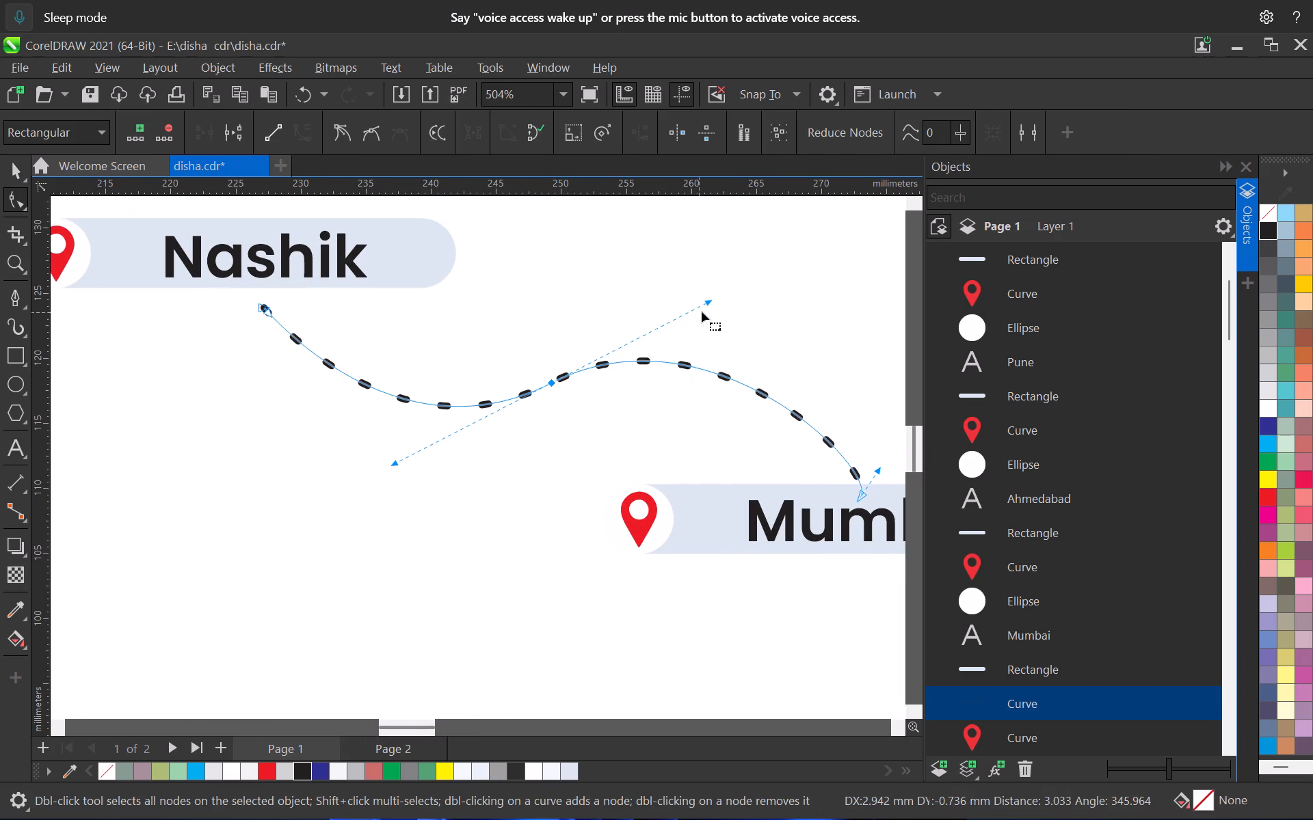
left_click_drag(706, 303, 721, 292)
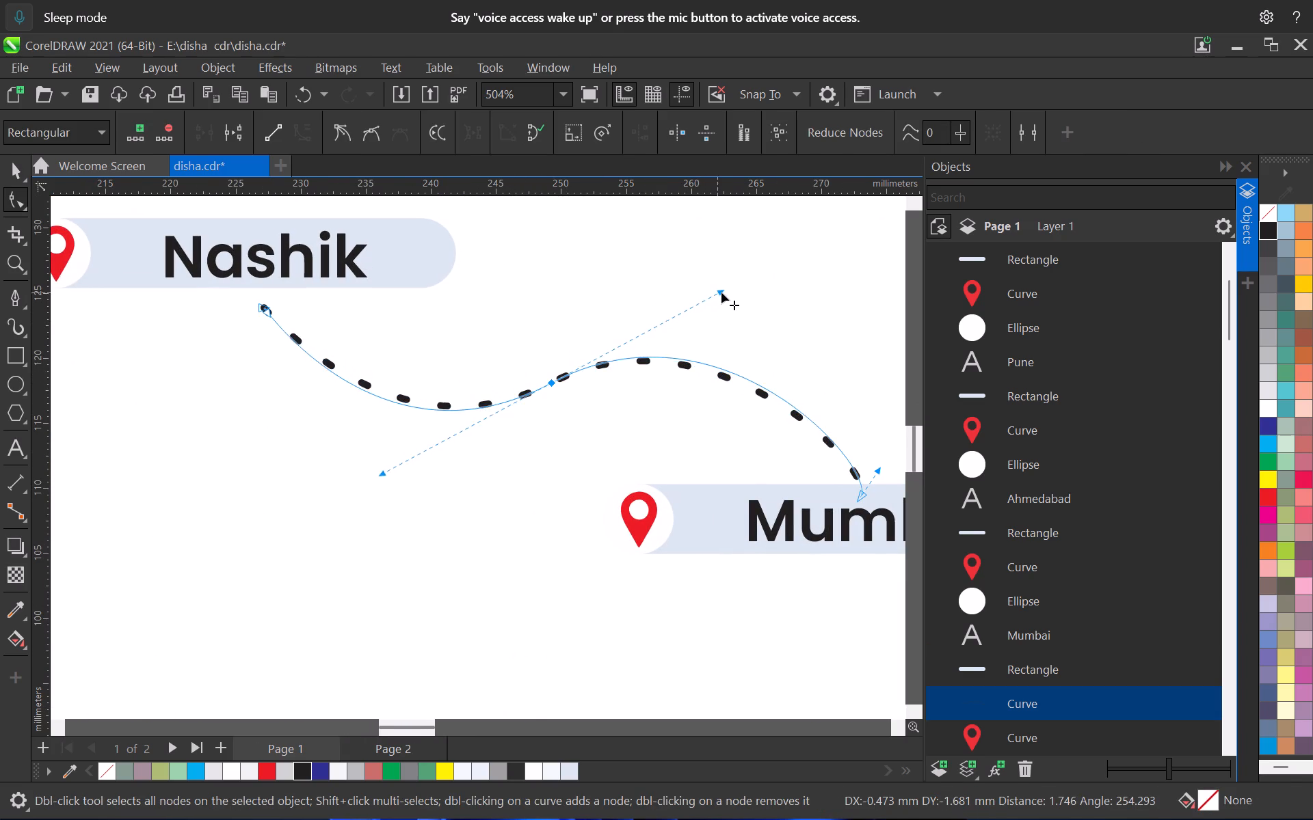
left_click_drag(721, 292, 735, 302)
Turn the control handle at the connector's Mumbai end nearly vertical so the curve drops steeply into the pill.
middle_click_drag(680, 458, 550, 425)
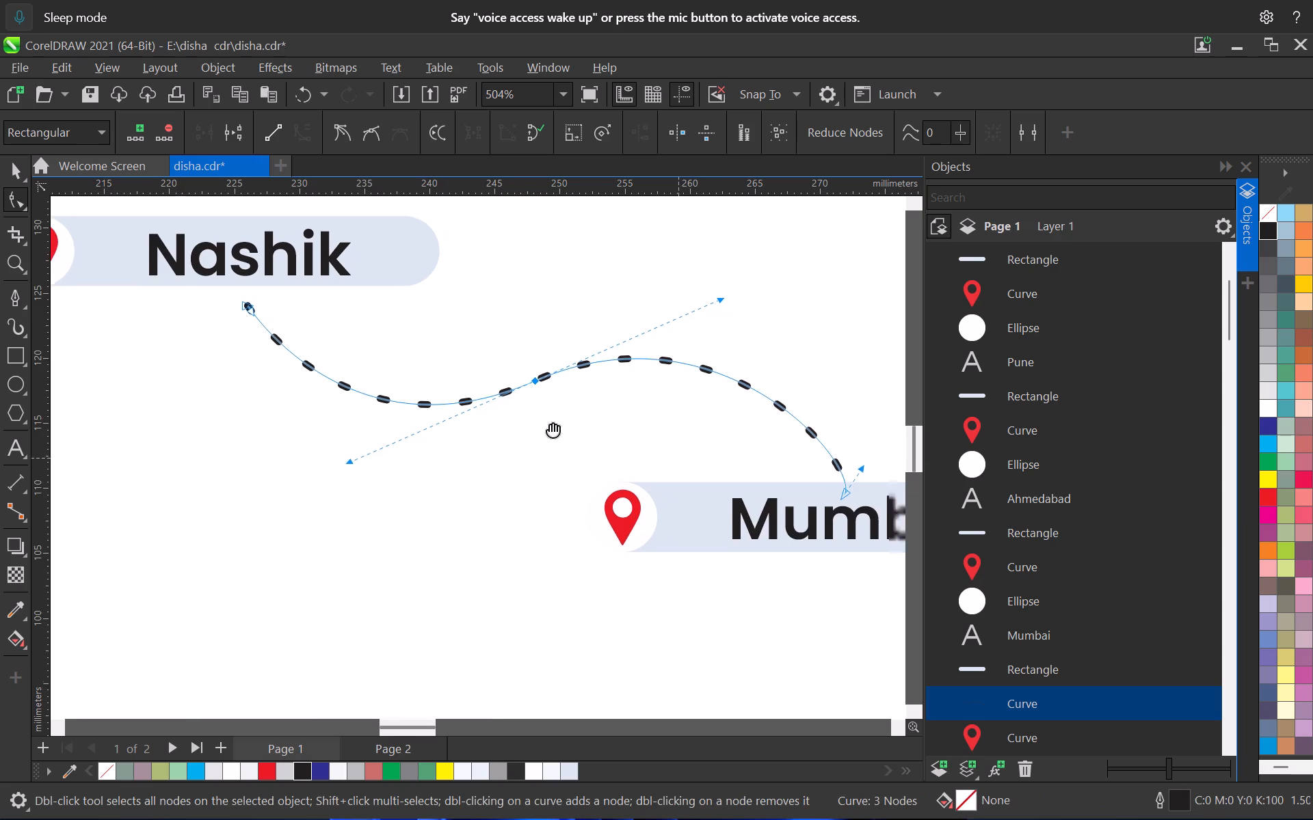
middle_click_drag(550, 425, 511, 426)
left_click_drag(709, 438, 692, 430)
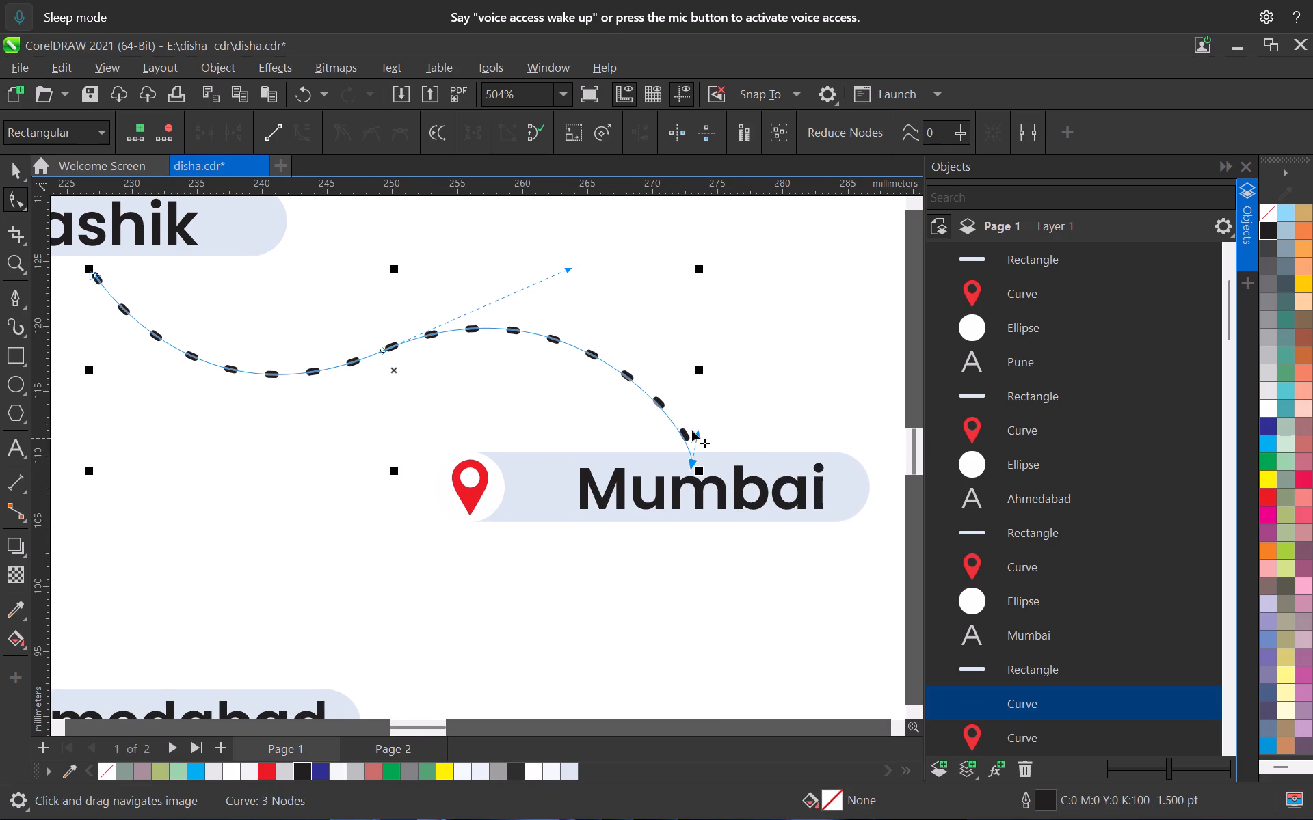
left_click_drag(692, 430, 687, 429)
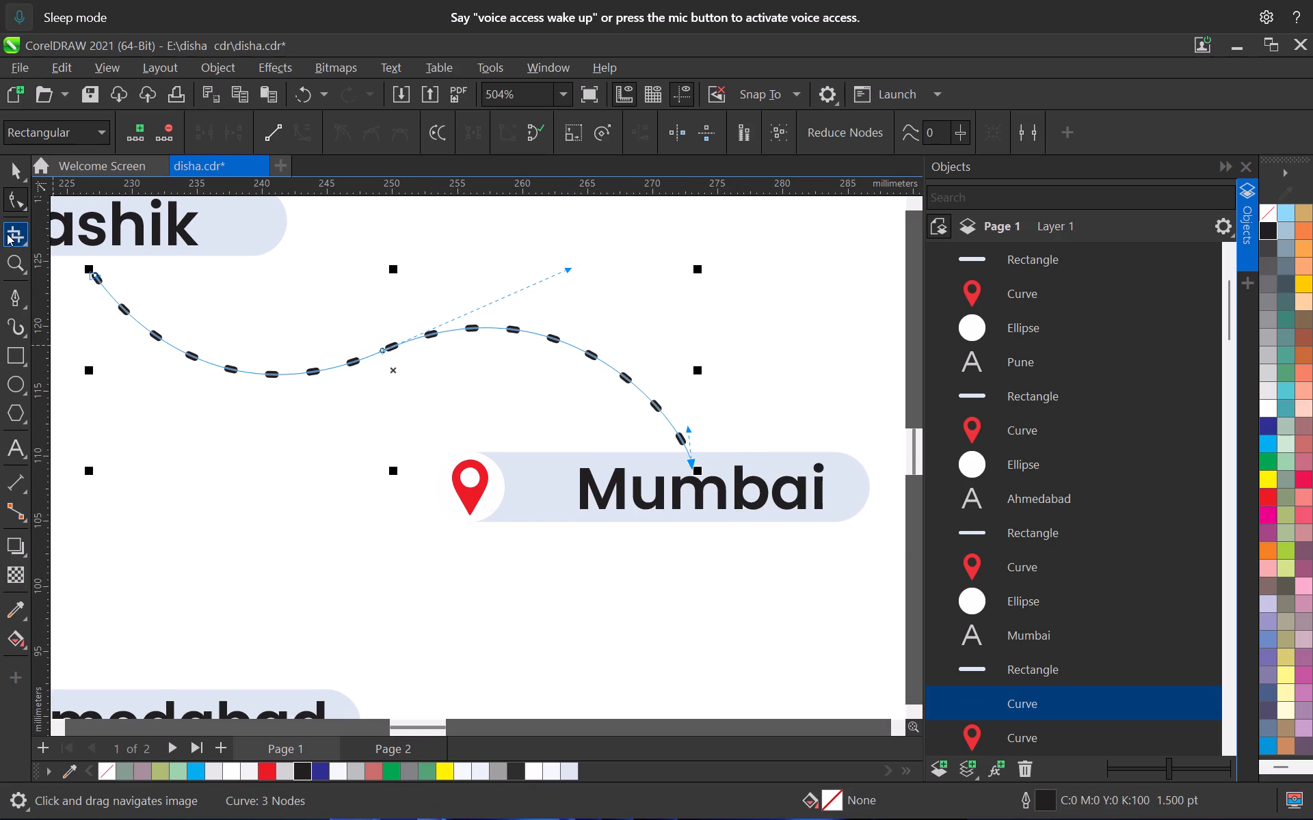
left_click(21, 178)
scroll(625, 467, "down", 8)
middle_click_drag(615, 477, 577, 379)
scroll(577, 376, "up", 2)
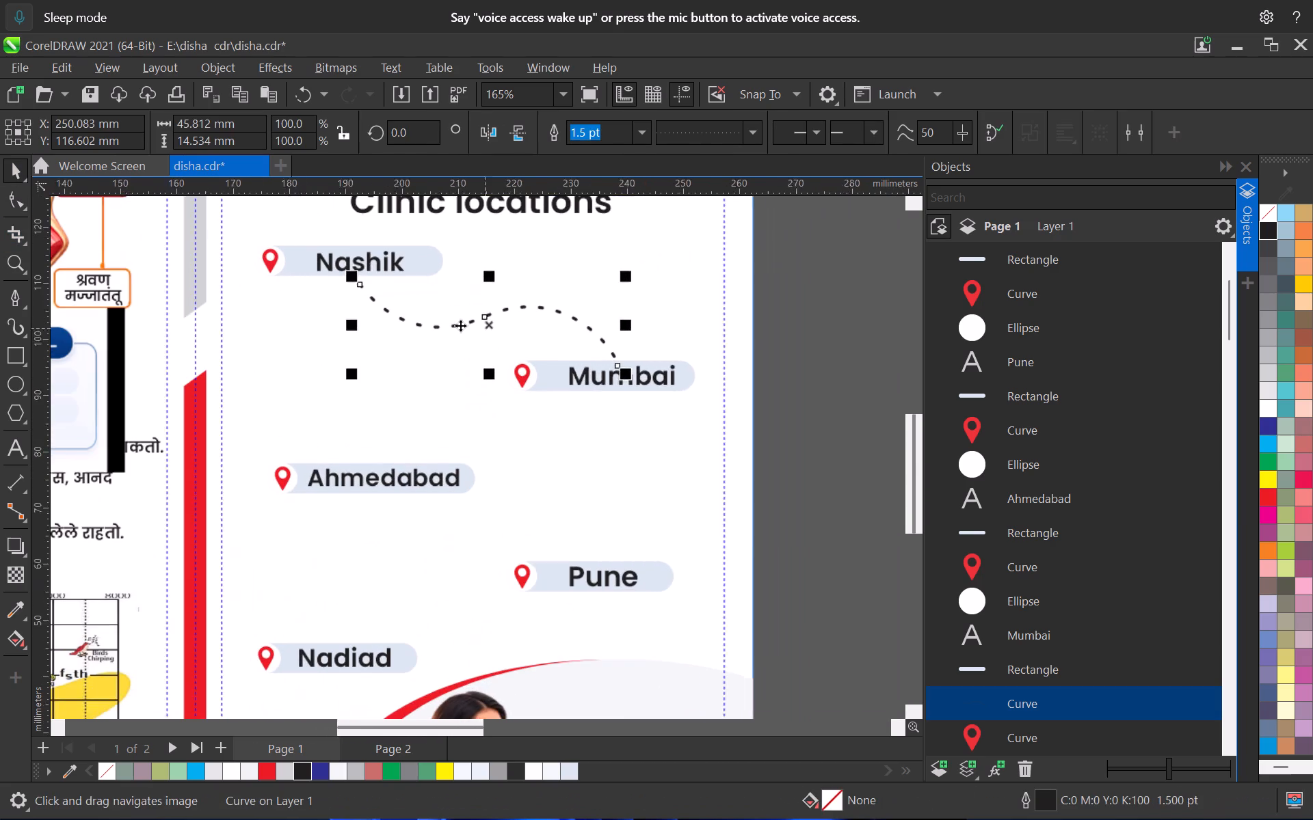
Duplicate the Nashik–Mumbai dashed connector and place the copy between the Ahmedabad and Pune badges.
left_click_drag(457, 329, 466, 531)
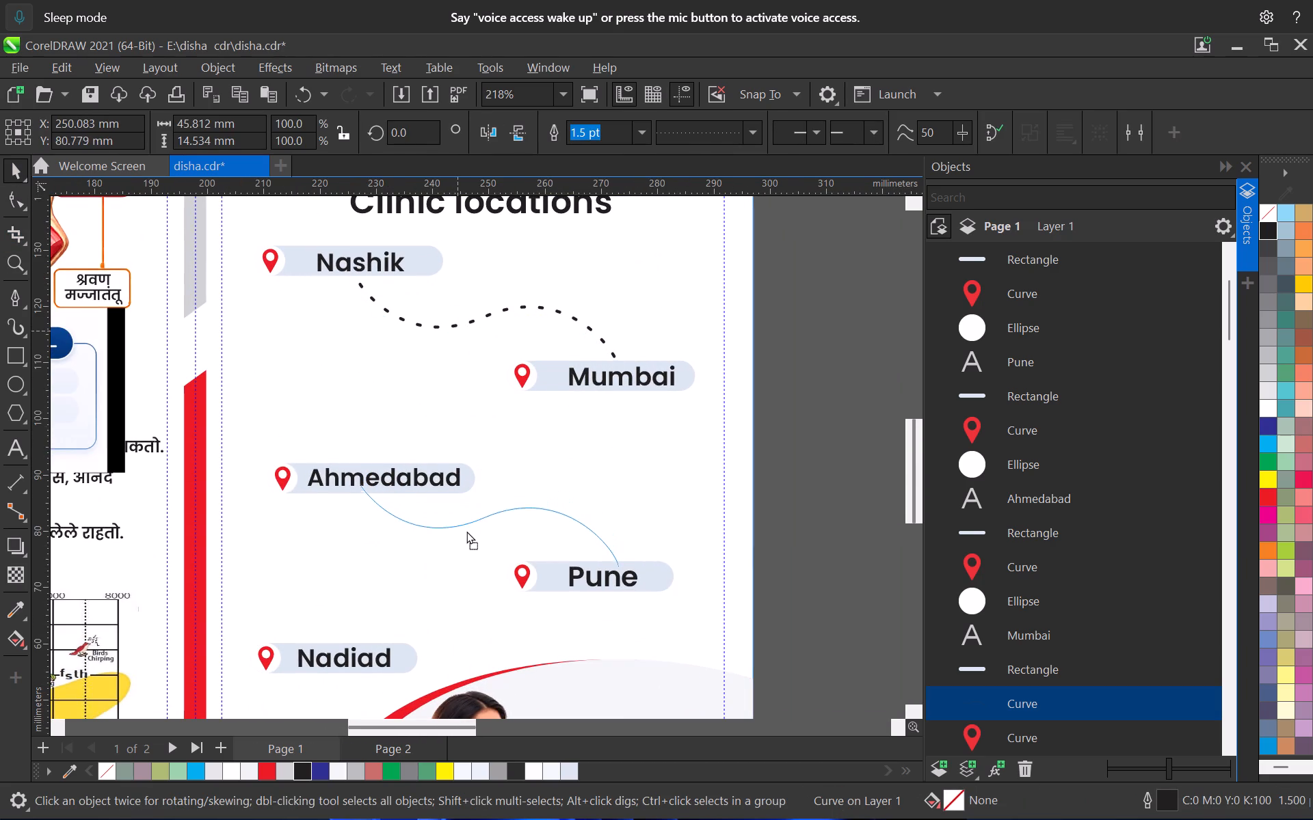
left_click_drag(466, 531, 473, 530)
right_click(473, 530, "shift")
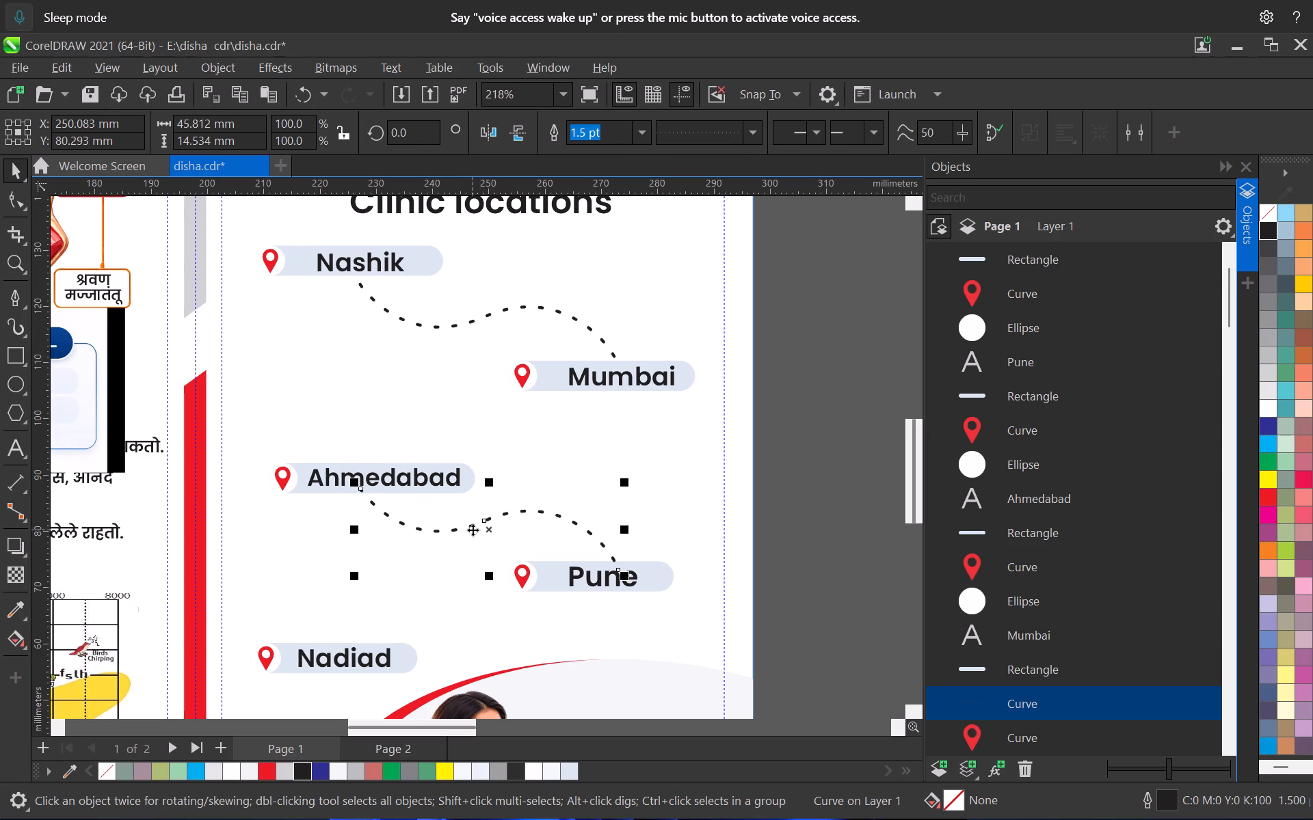
Rotate the copied connector about 5° clockwise.
left_click(590, 535)
left_click_drag(626, 472, 638, 493)
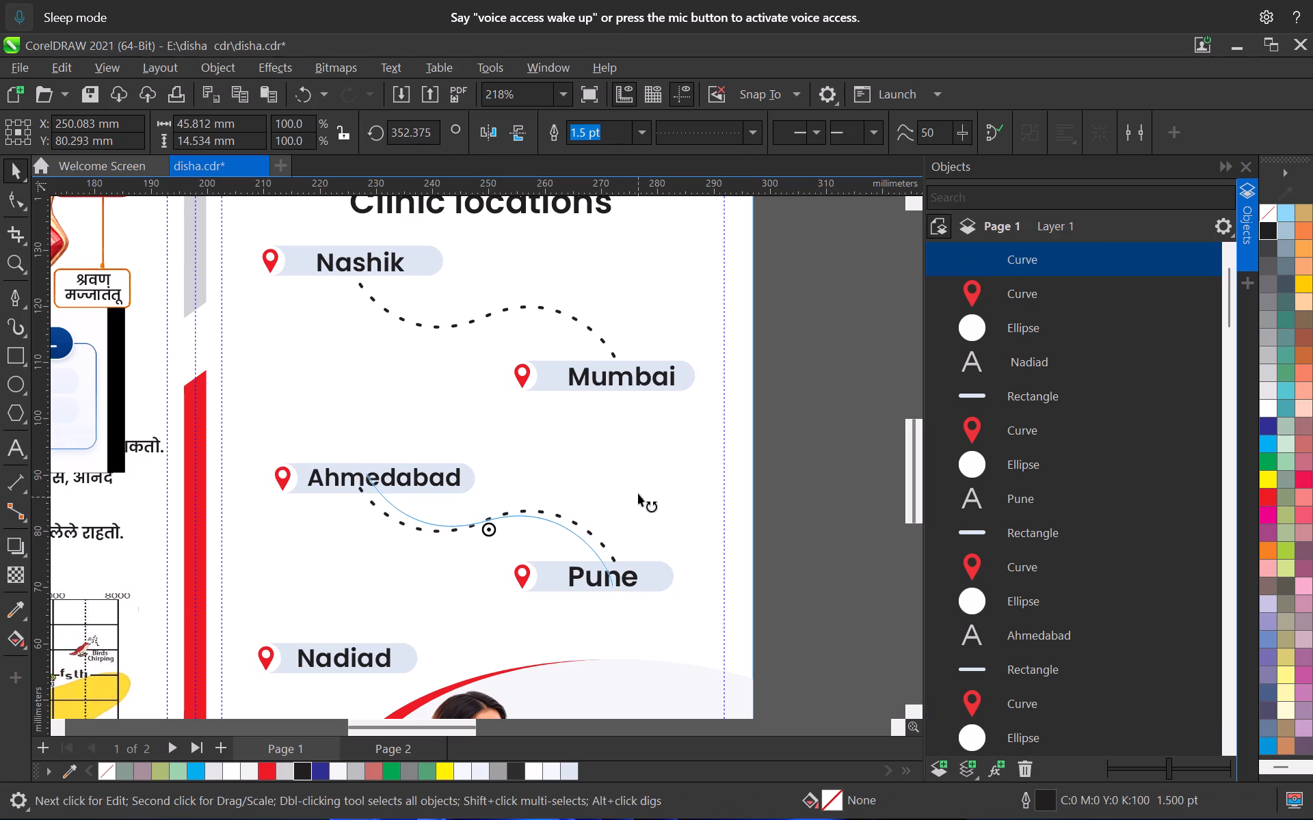
left_click_drag(638, 493, 637, 490)
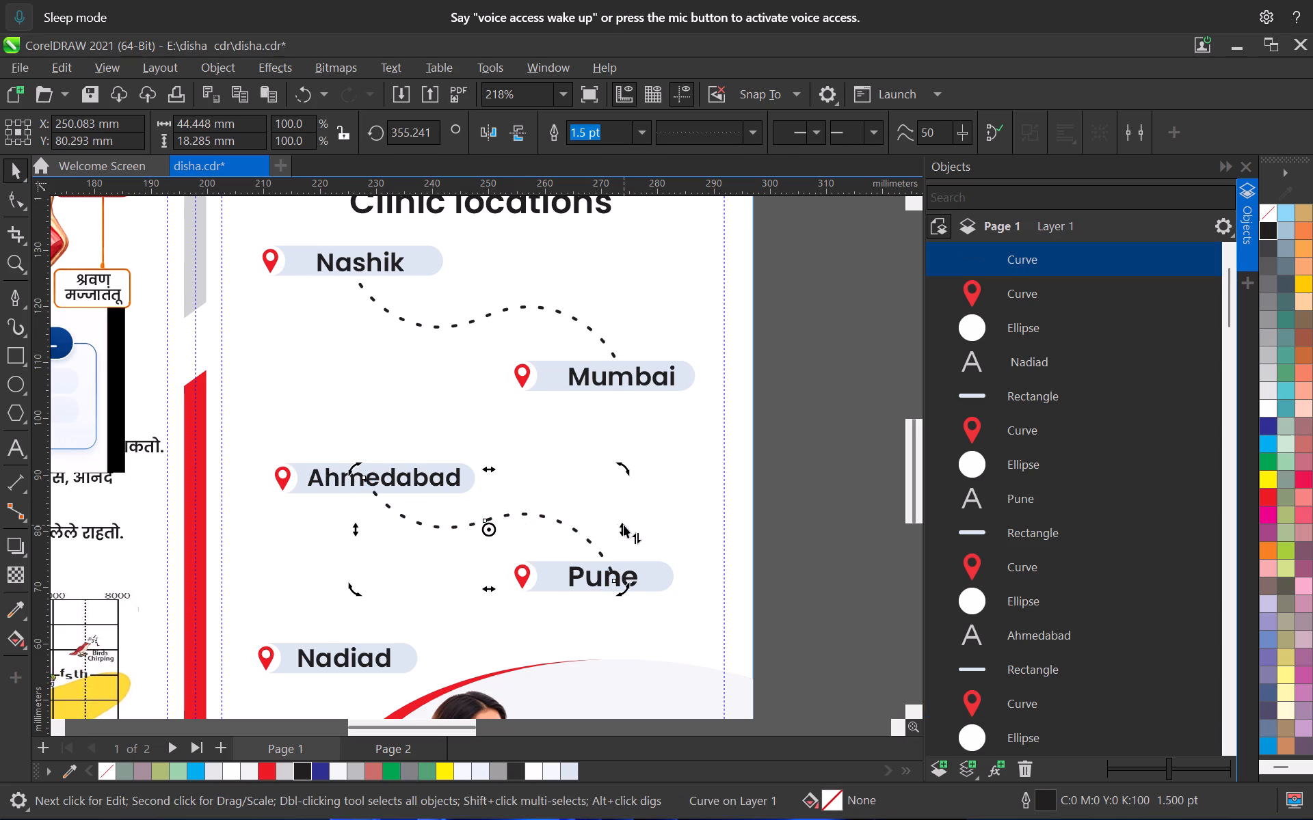
Shrink the copied connector to about 34 mm wide and 16 mm high, fitting it between the Ahmedabad and Pune badges.
left_click(541, 514)
left_click(541, 515)
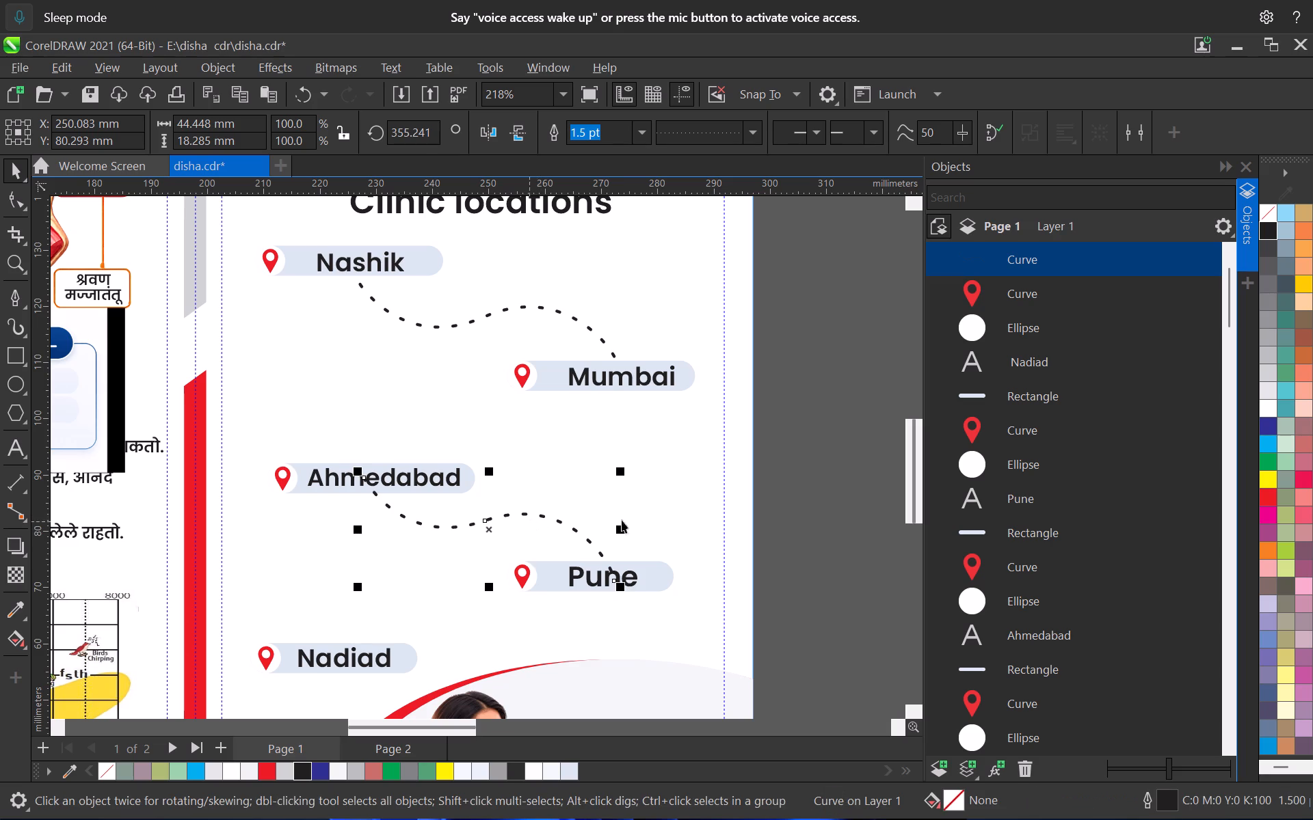
left_click_drag(619, 529, 561, 529)
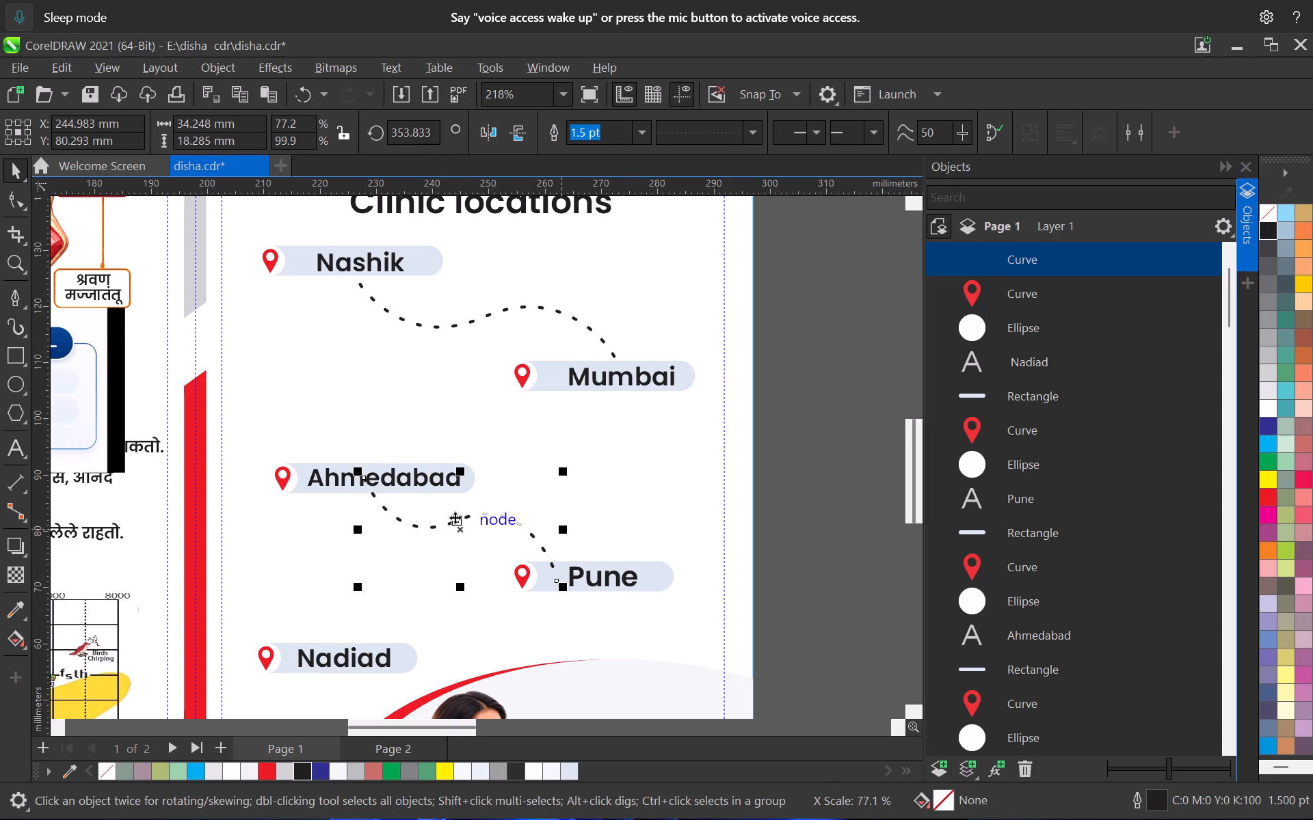
left_click_drag(479, 513, 496, 517)
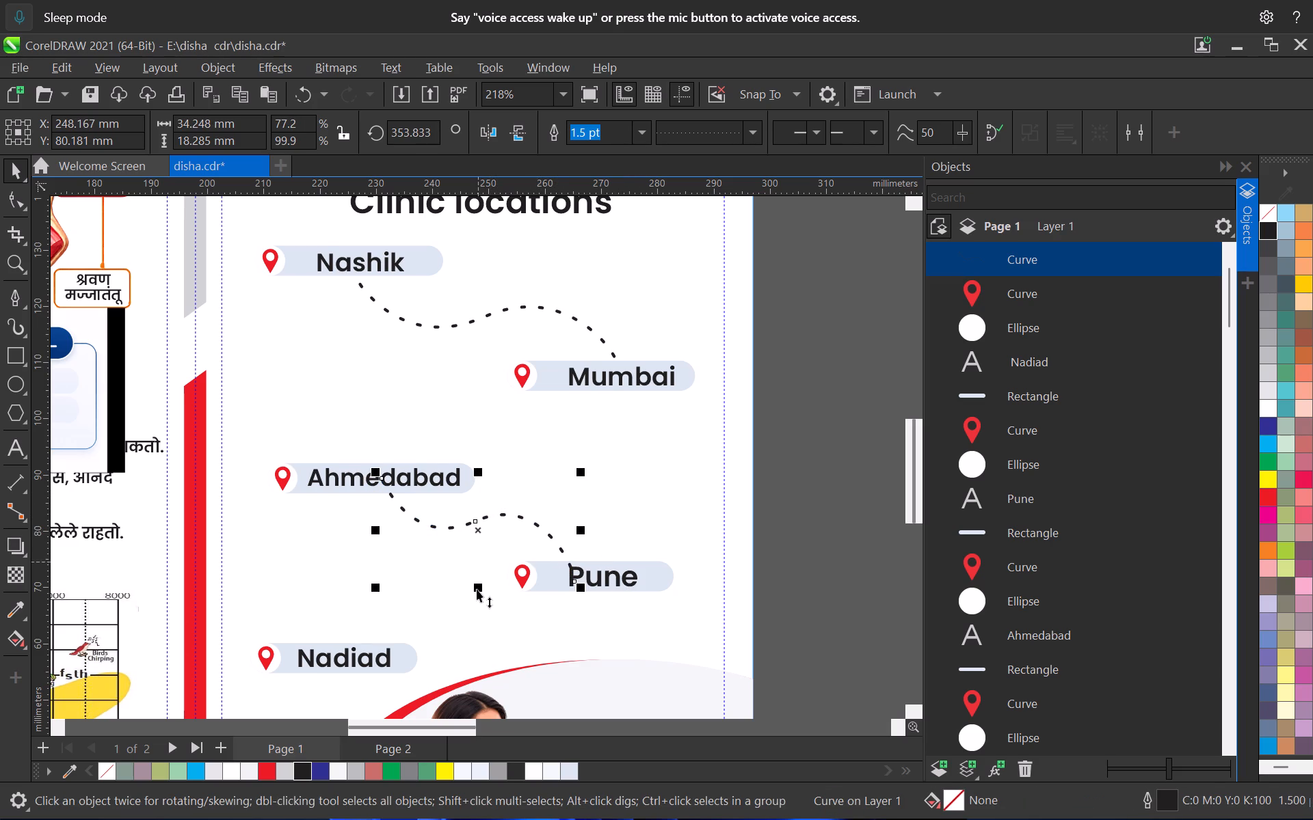
left_click_drag(477, 590, 475, 577)
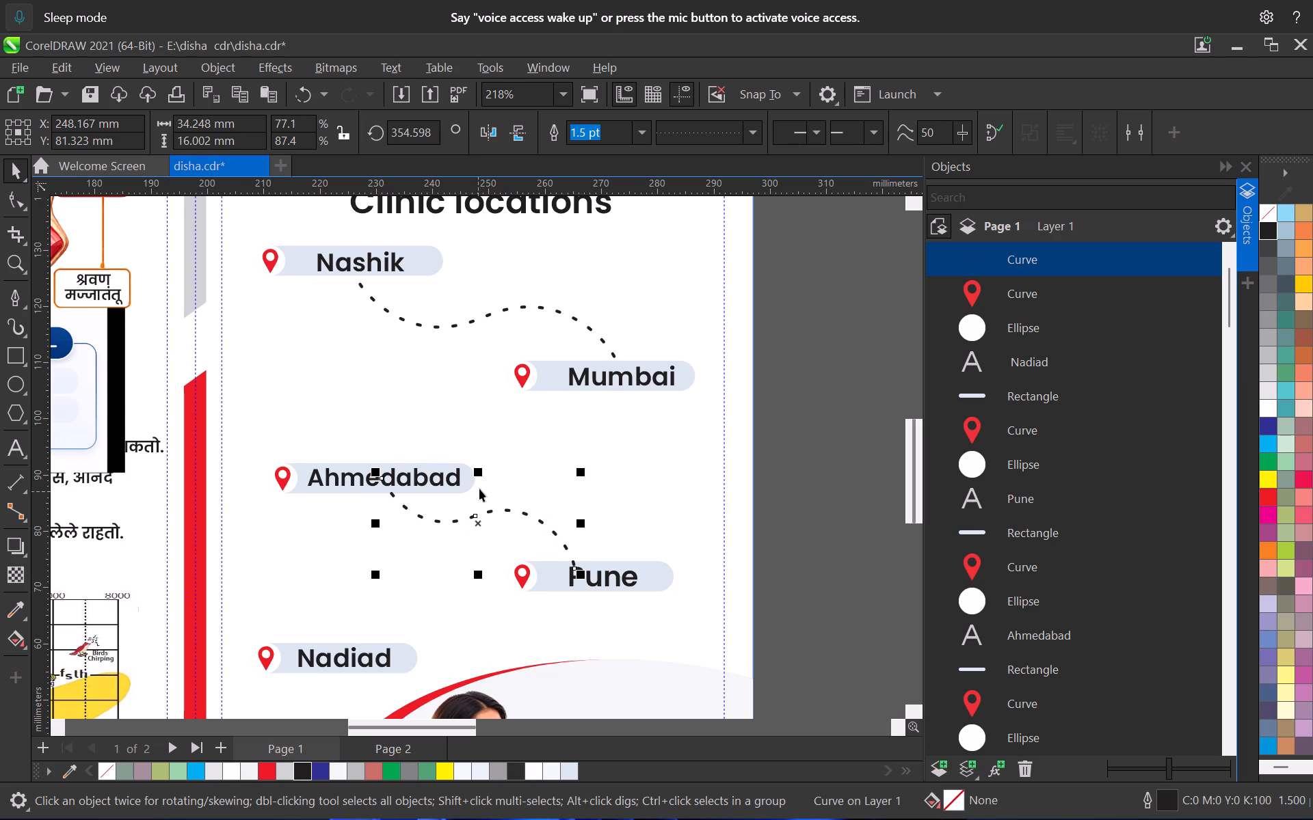
Move the copied connector's middle node about 3 mm left and 3 mm down to deepen the dip below Ahmedabad.
scroll(470, 515, "up", 3)
double_click(472, 521)
left_click_drag(476, 515, 479, 530)
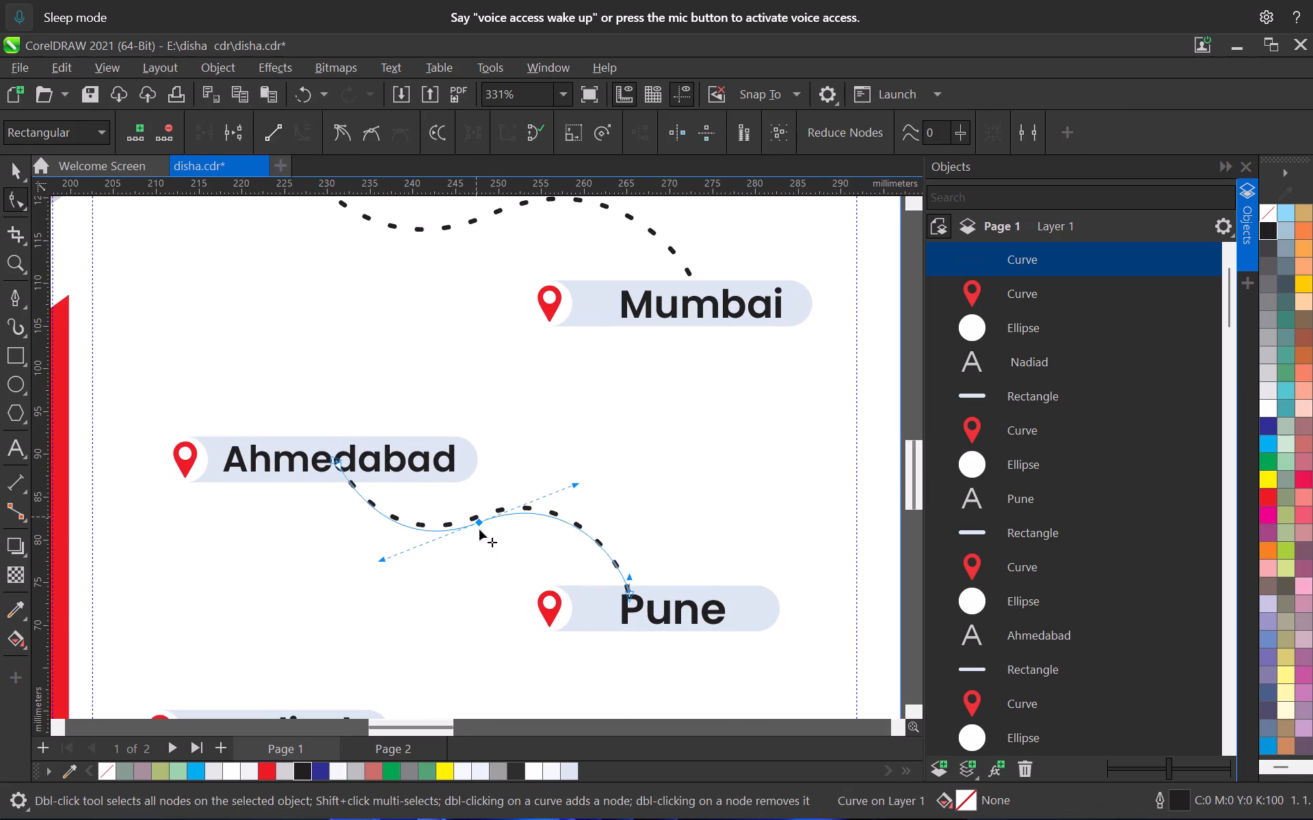
left_click_drag(479, 530, 451, 539)
left_click(16, 169)
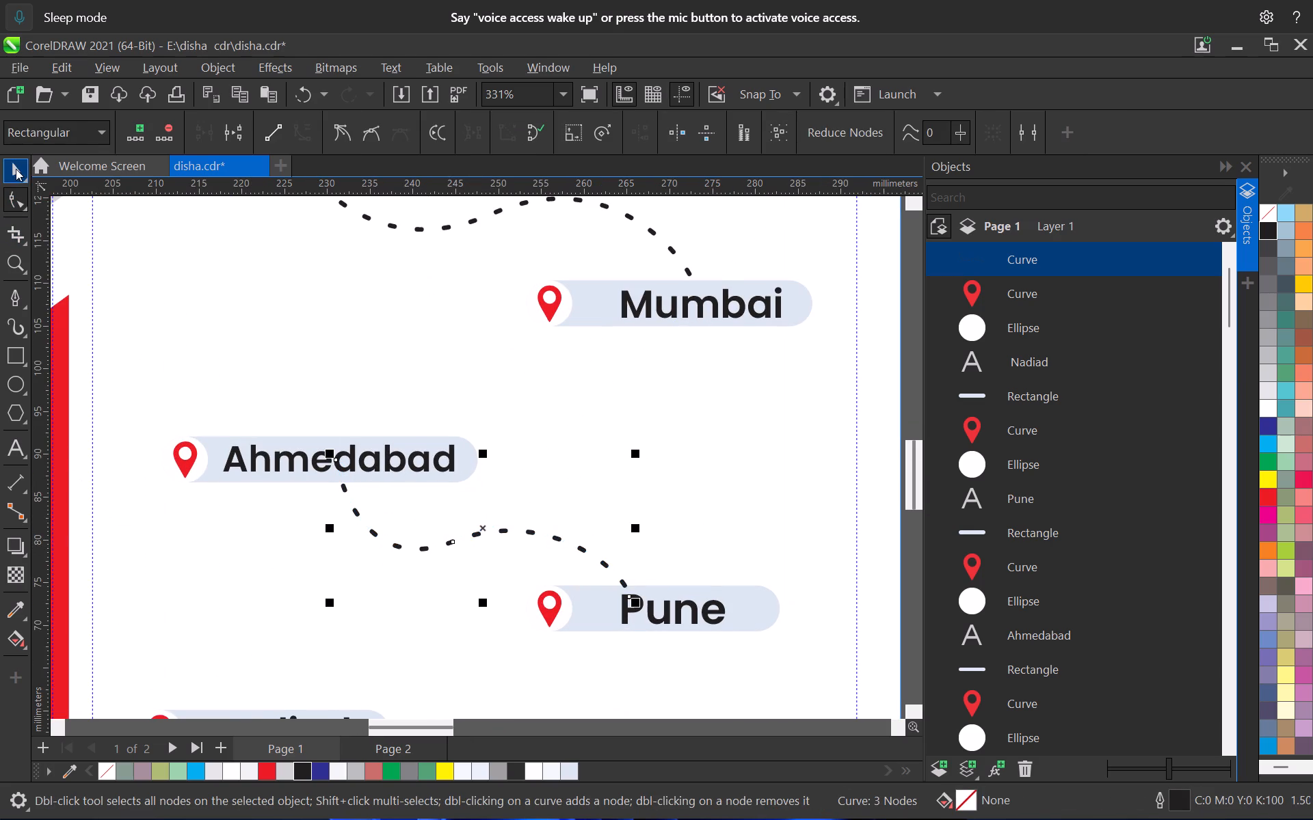
Move the Ahmedabad–Pune connector down the stacking order to between the Nashik text and the Clinic locations heading, and deselect it.
scroll(628, 616, "down", 5)
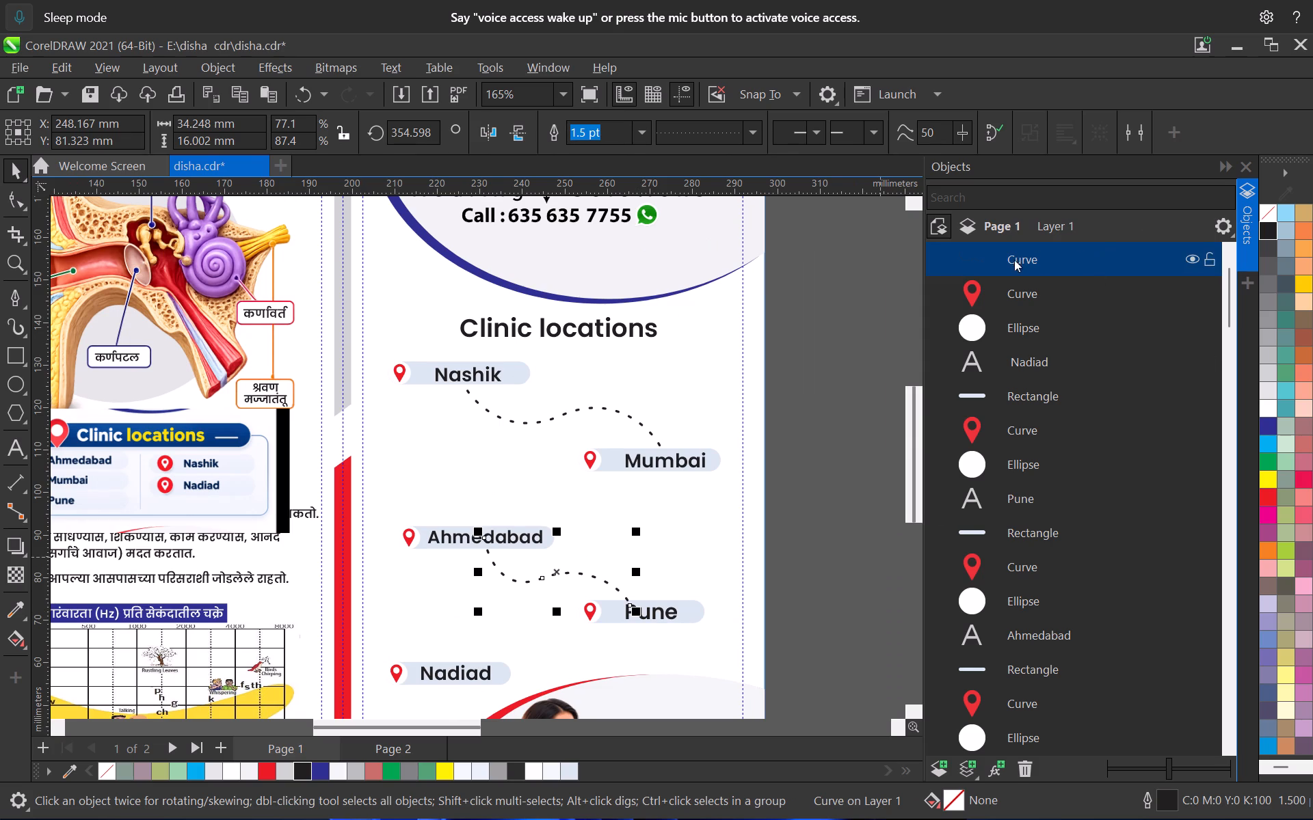
left_click_drag(1013, 260, 1033, 582)
scroll(618, 647, "up", 9)
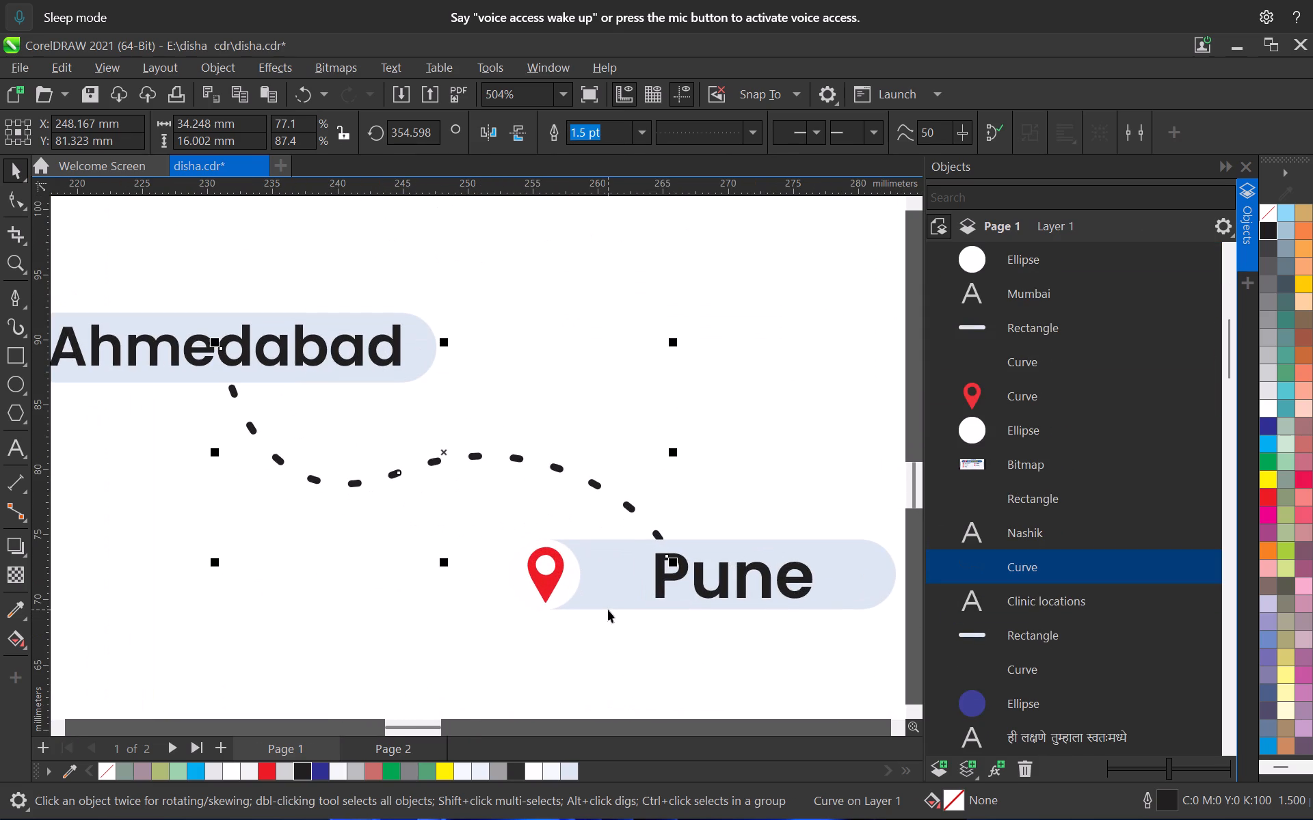
scroll(613, 605, "down", 8)
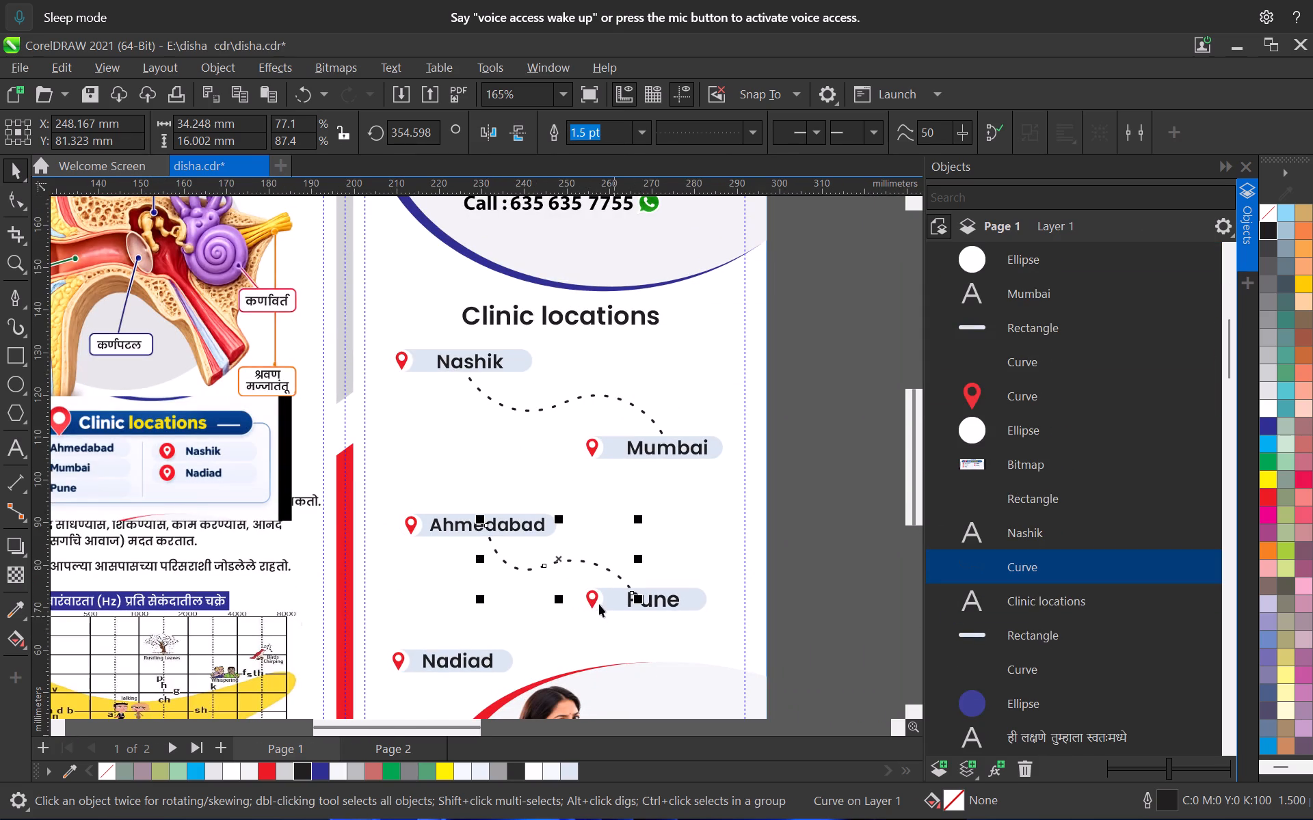
scroll(576, 530, "up", 6)
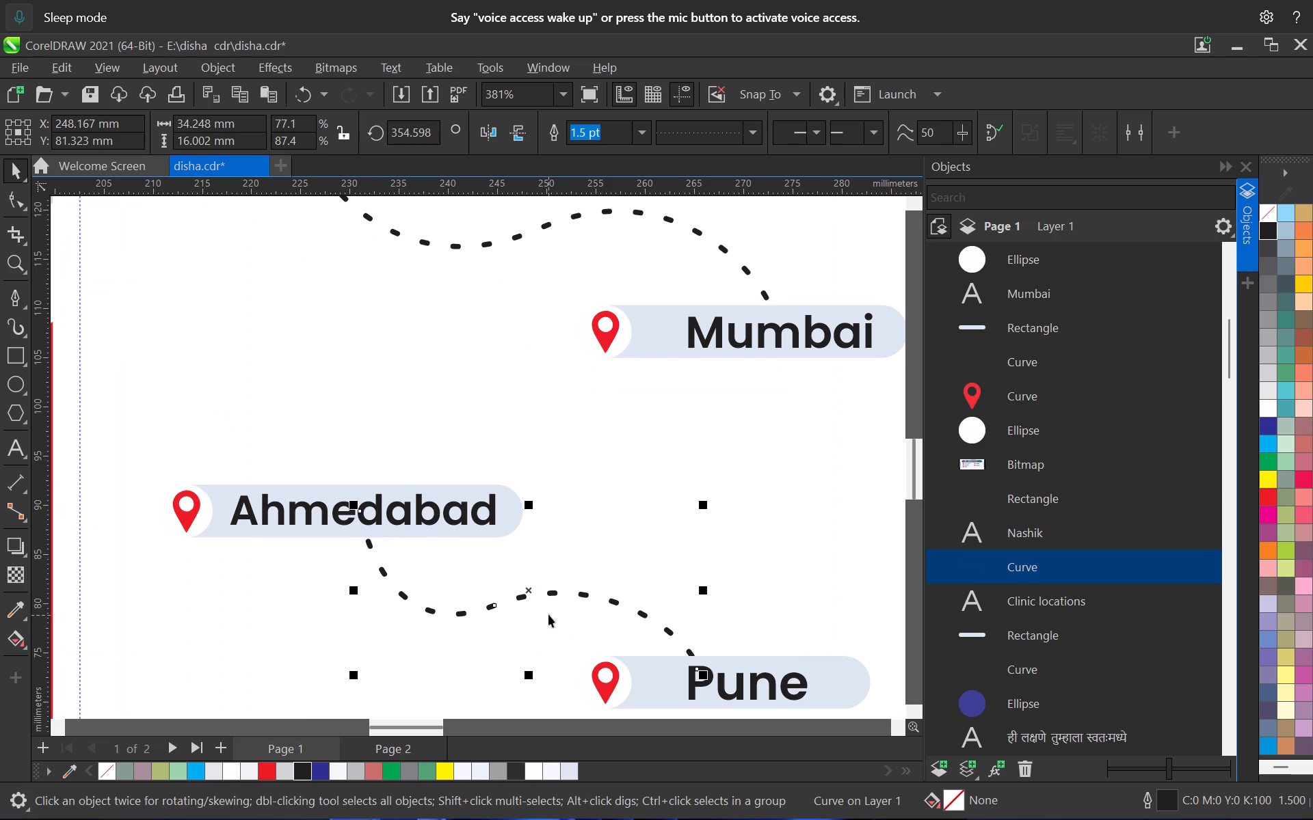
scroll(570, 566, "down", 6)
left_click(852, 495)
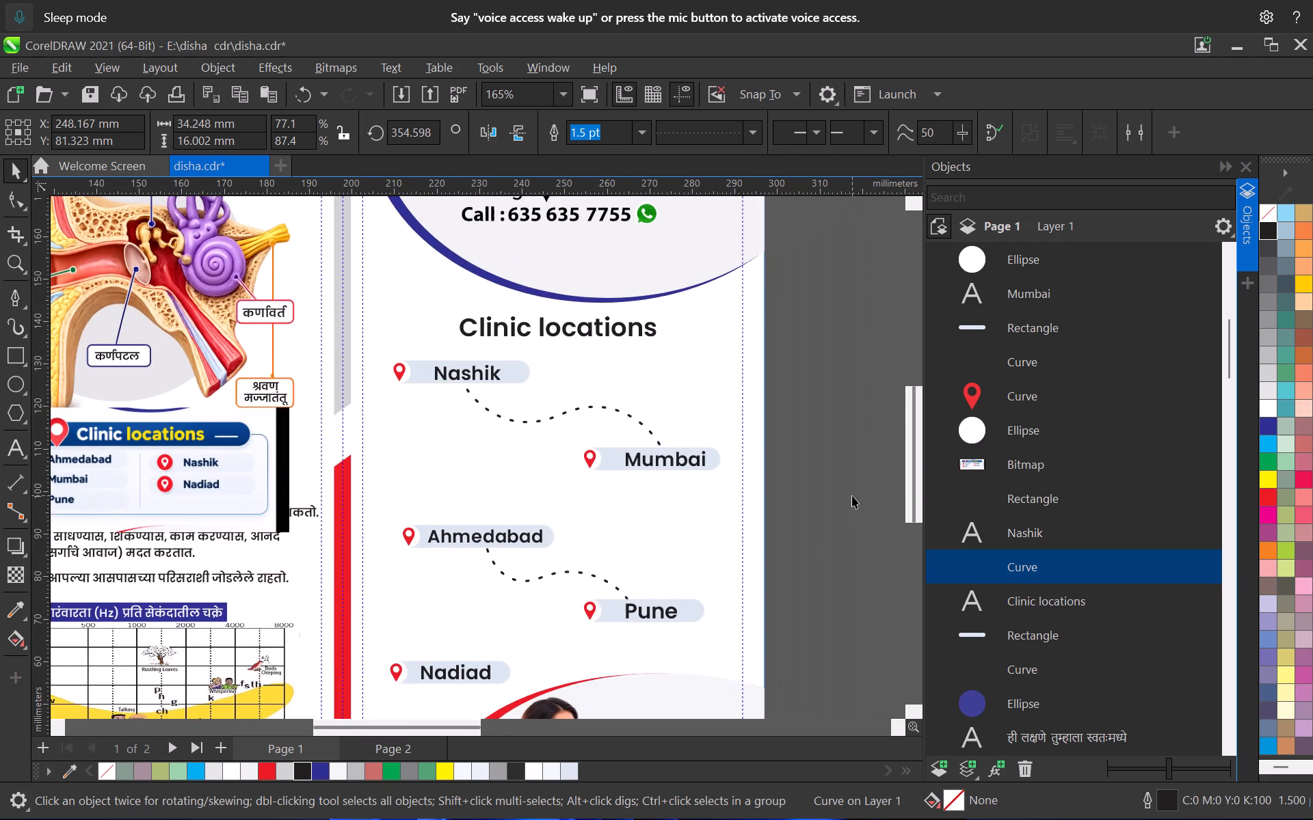
Draw a two-segment S-curve with the Pen tool from Ahmedabad's upper edge to just below Mumbai's badge, about 37 mm wide and 12 mm high.
scroll(654, 529, "down", 3)
scroll(652, 513, "up", 8)
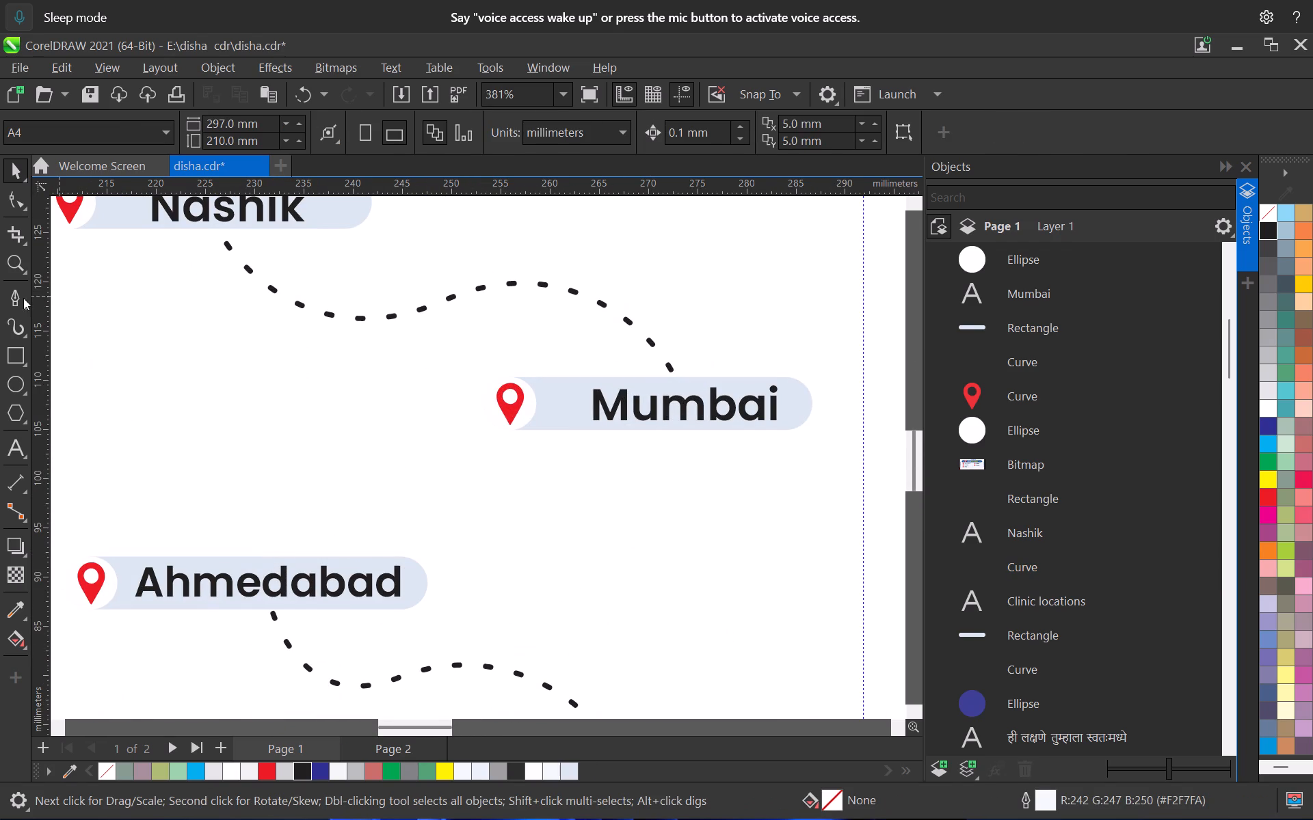
left_click(23, 298)
left_click(14, 299)
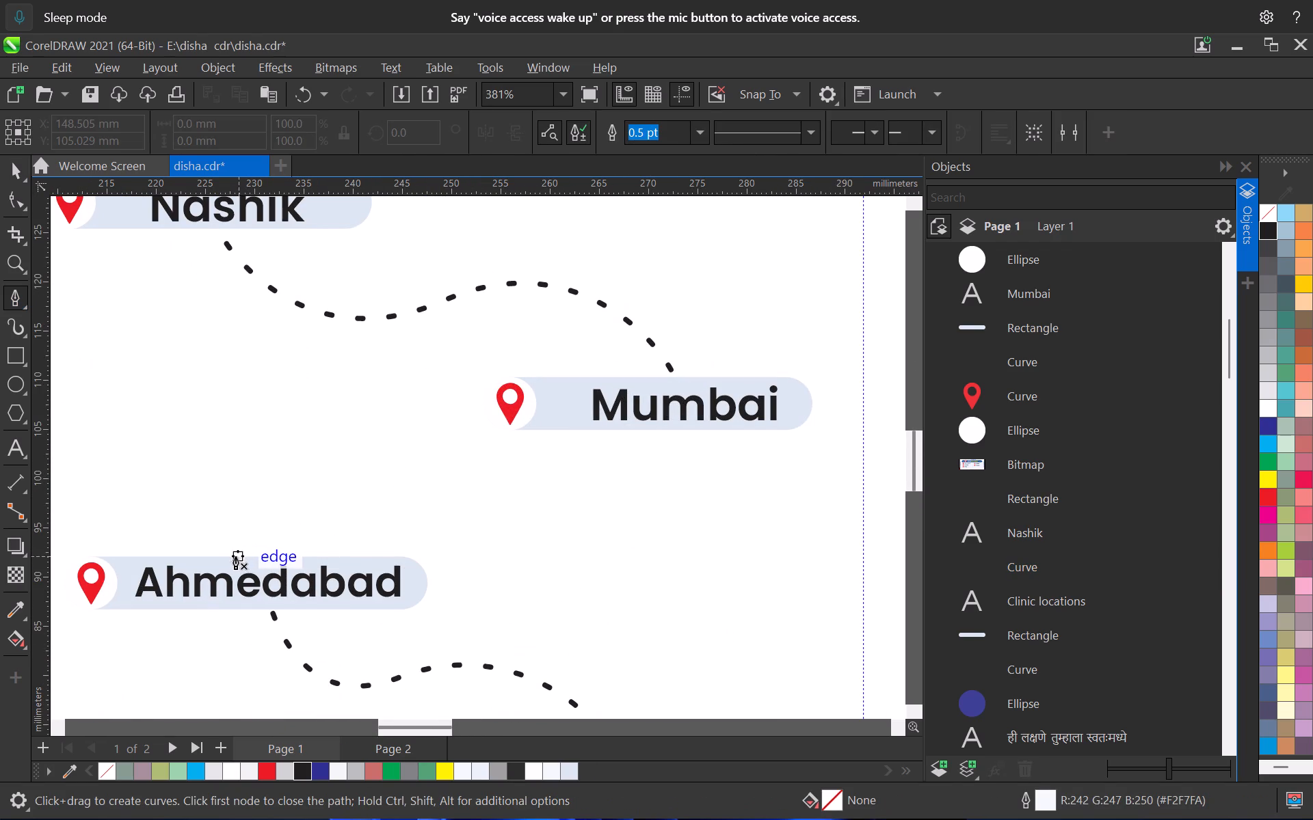
left_click(304, 554)
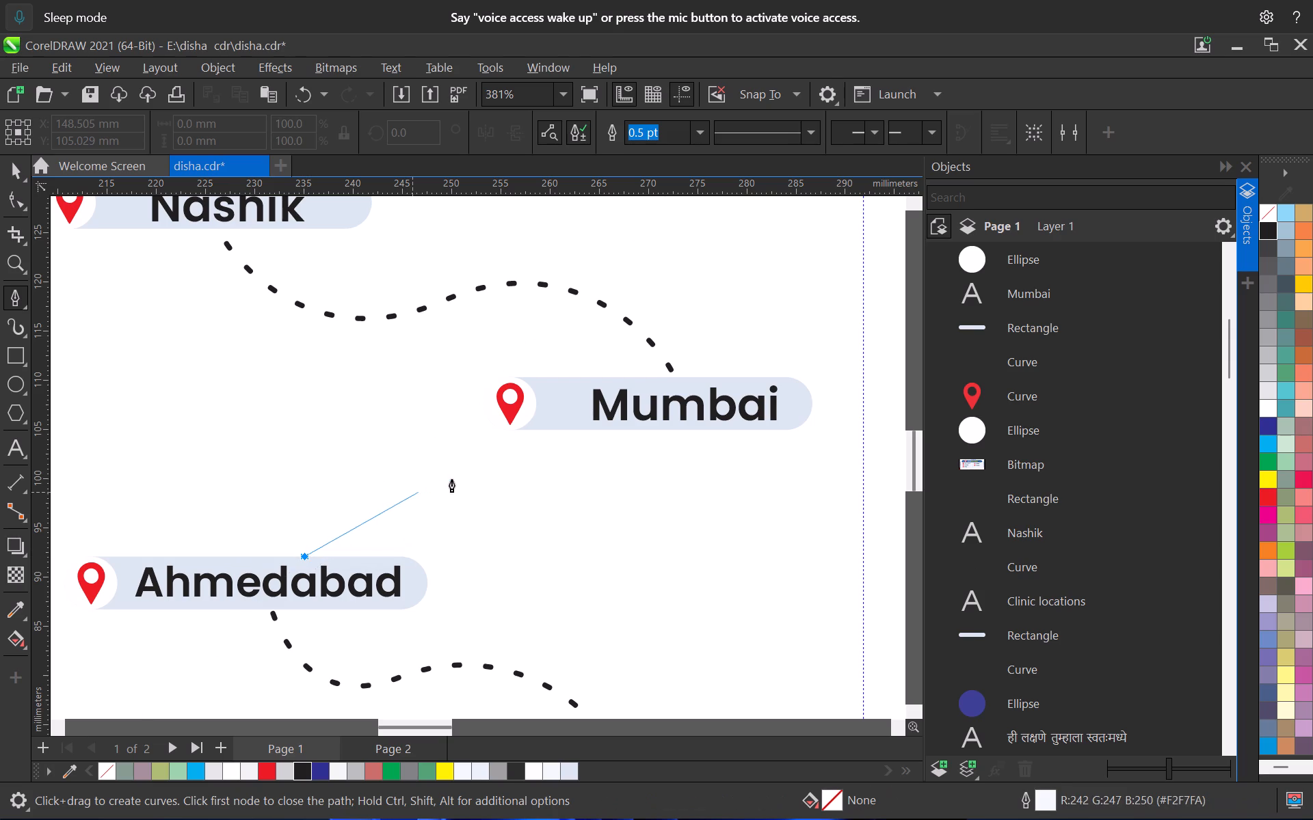
left_click_drag(523, 522, 620, 539)
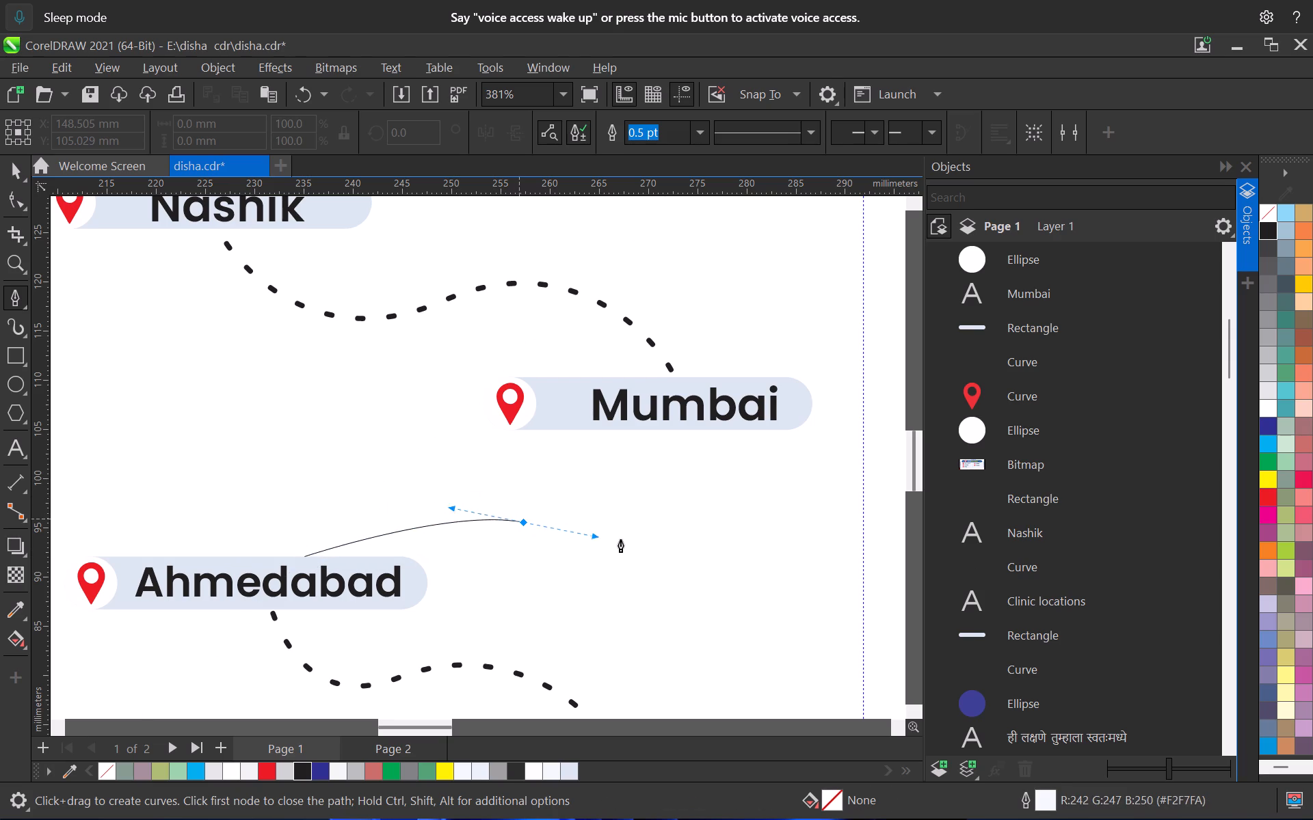
left_click_drag(620, 539, 631, 556)
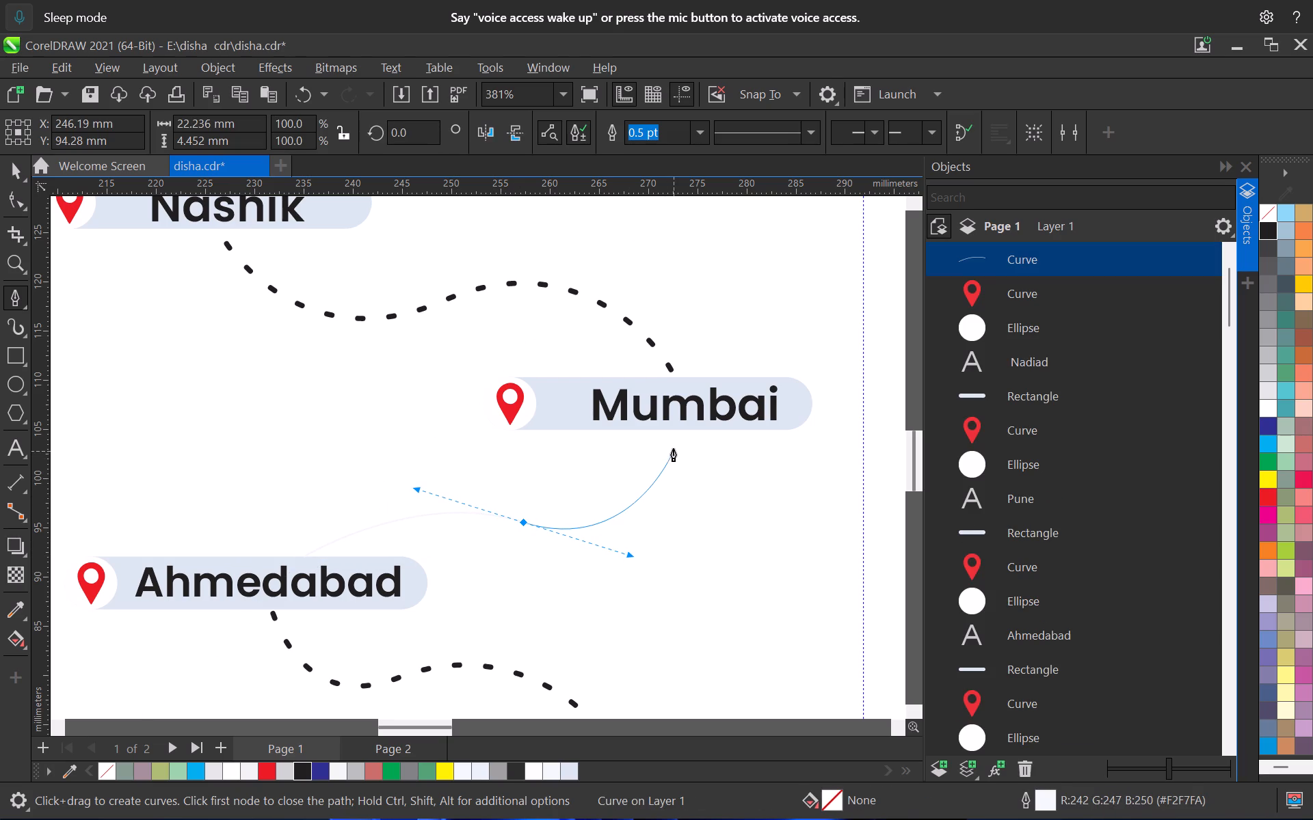
left_click_drag(666, 437, 650, 401)
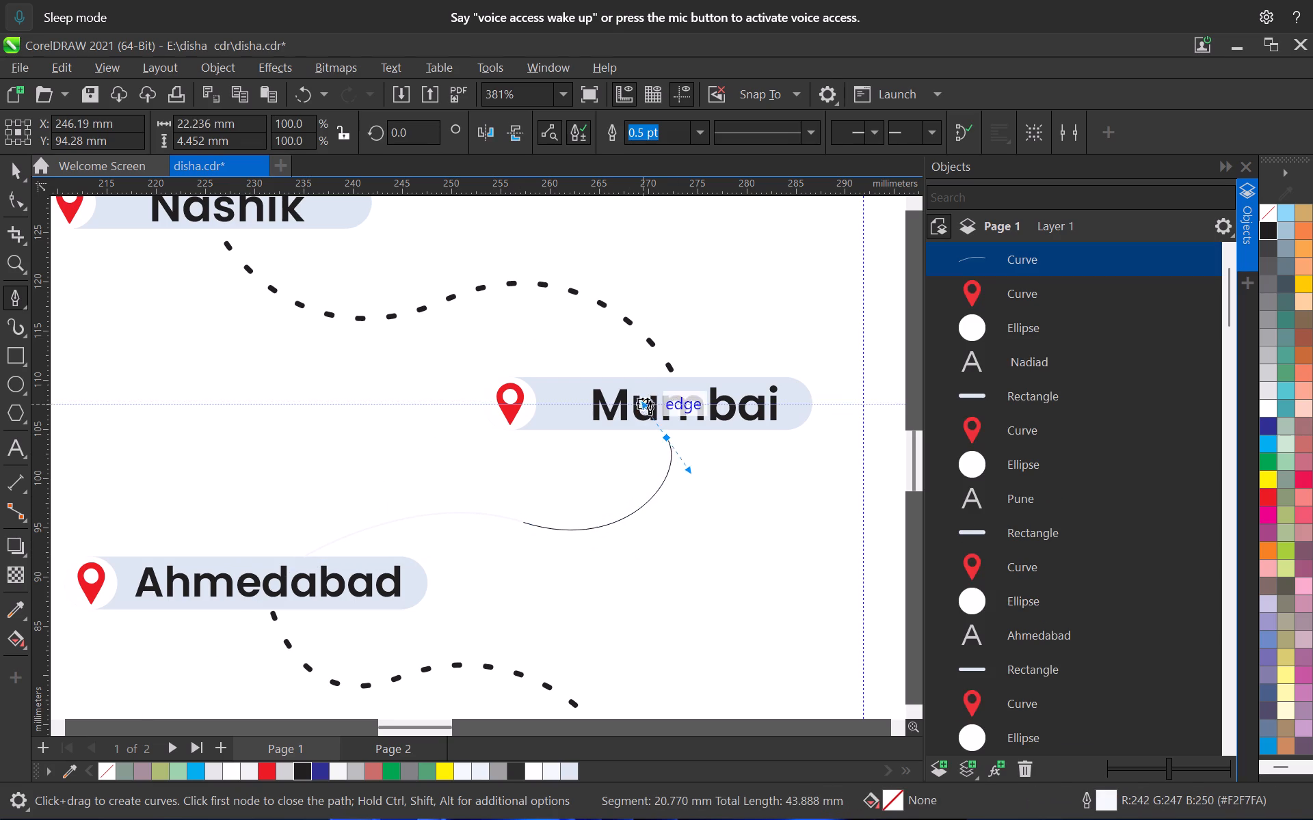
left_click_drag(650, 401, 654, 398)
left_click(659, 398)
key("ctrl+z")
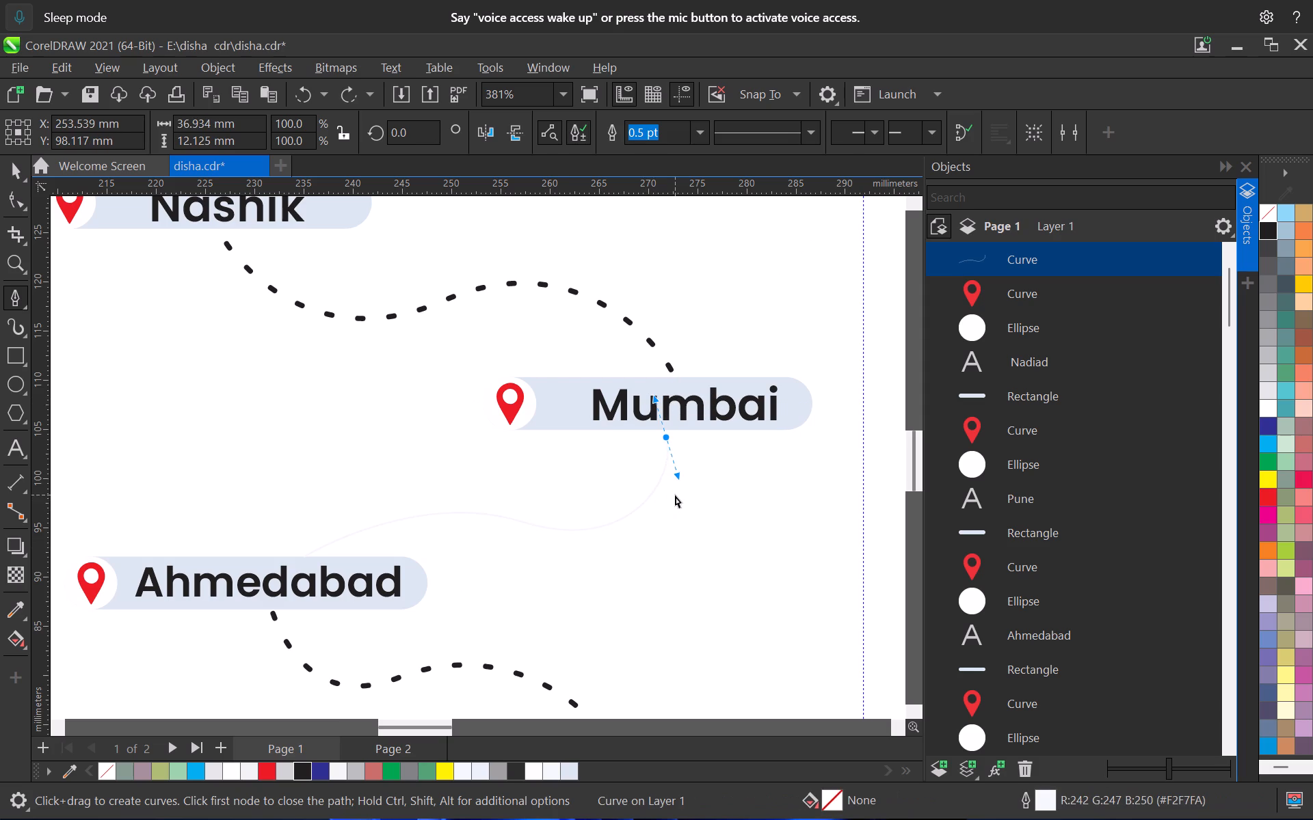
scroll(674, 441, "up", 6)
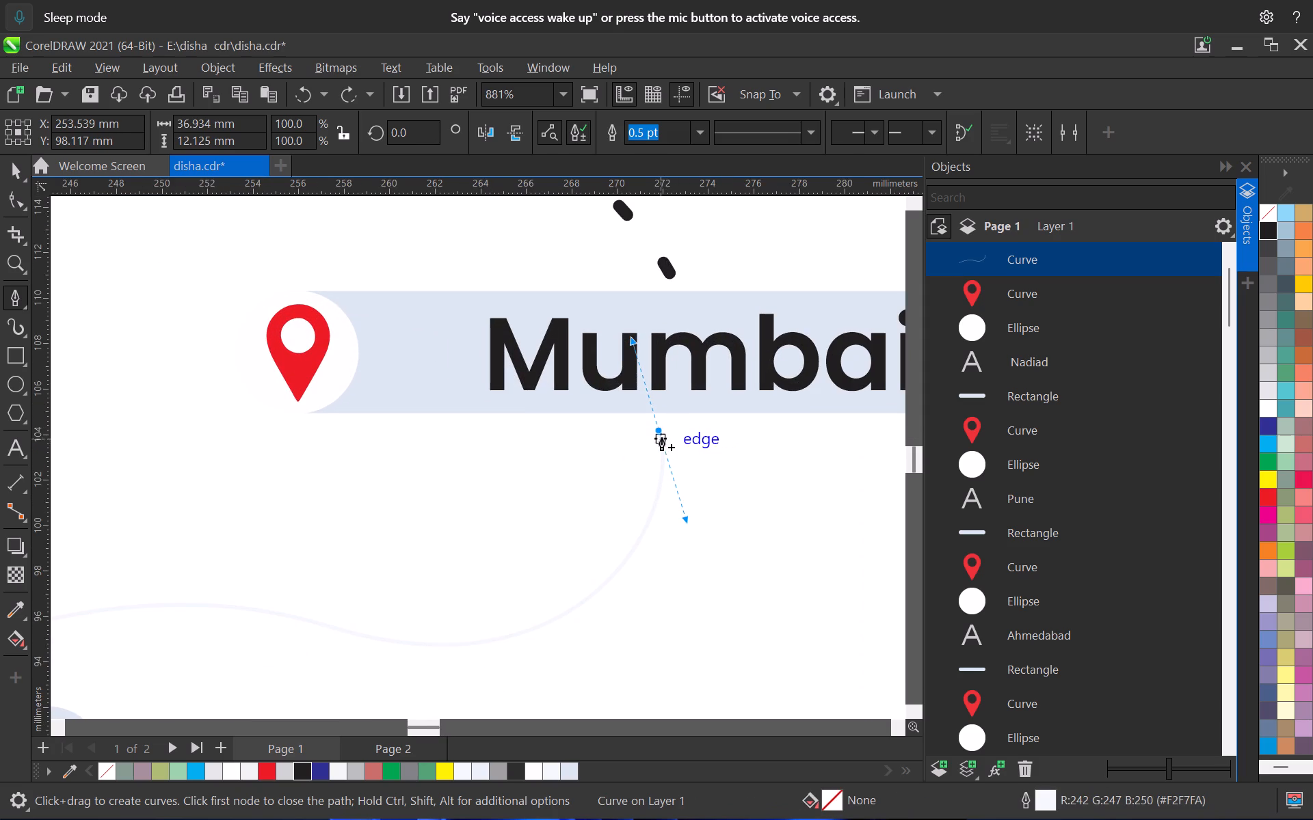
left_click(659, 430, "alt")
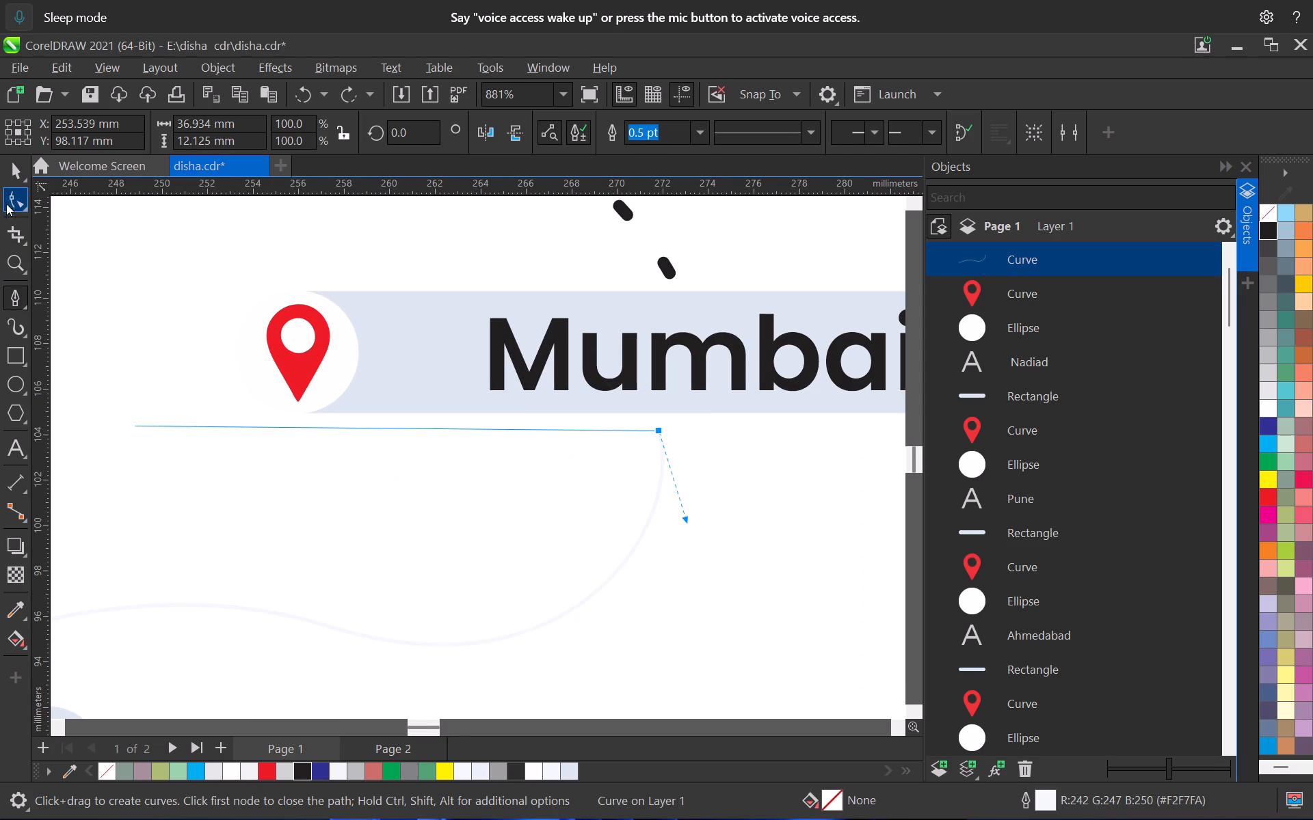
left_click(10, 178)
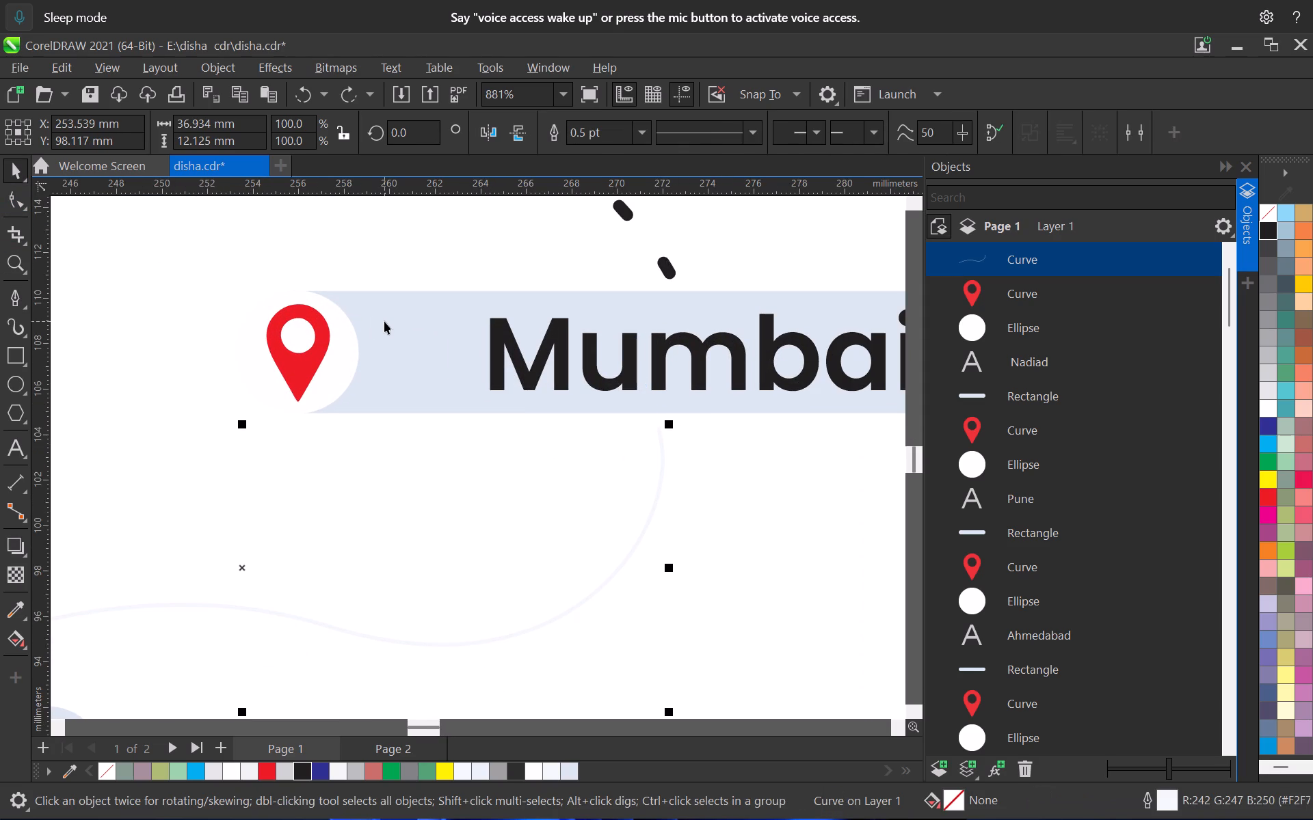
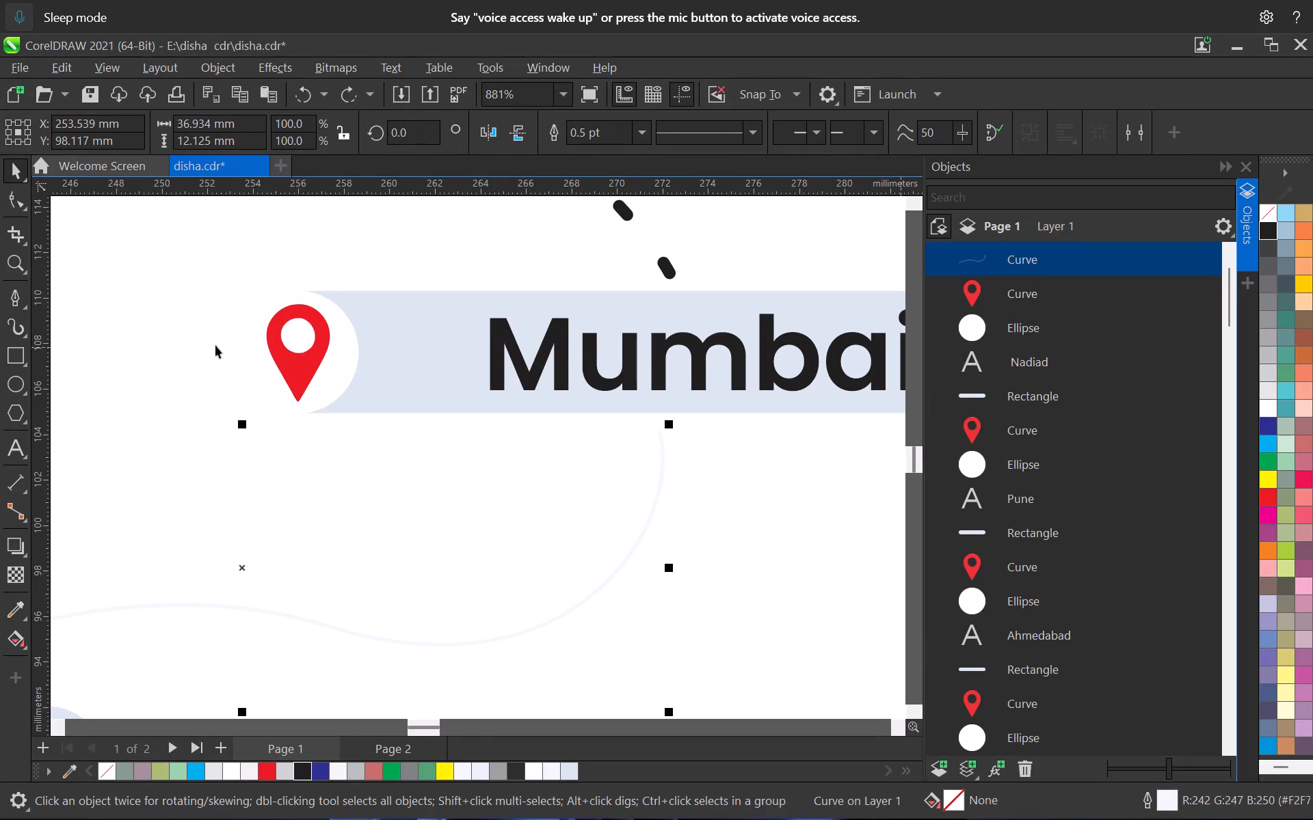
Sample the black of the dashed Nashik–Mumbai connector with the eyedropper and apply it to the new S-curve's outline.
scroll(215, 344, "down", 6)
scroll(153, 614, "up", 1)
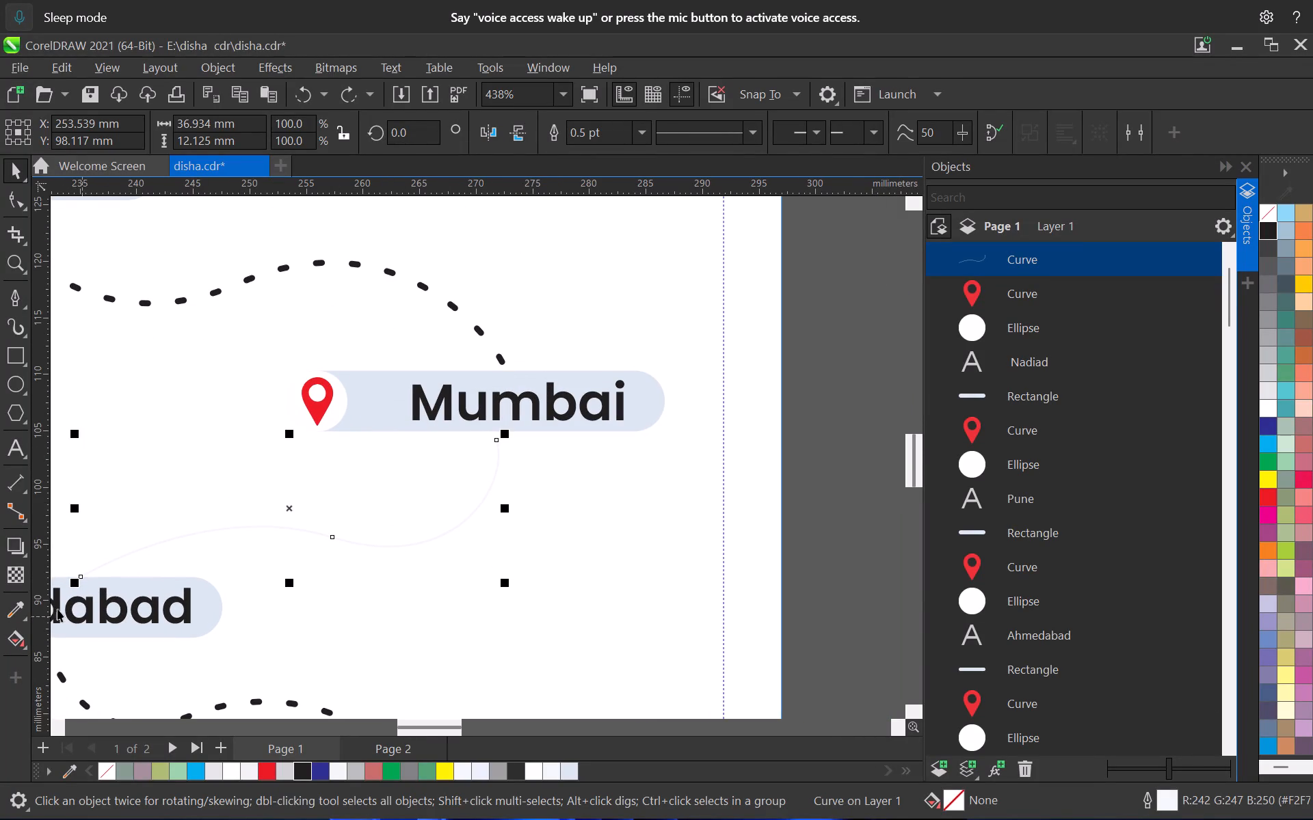
left_click(23, 614)
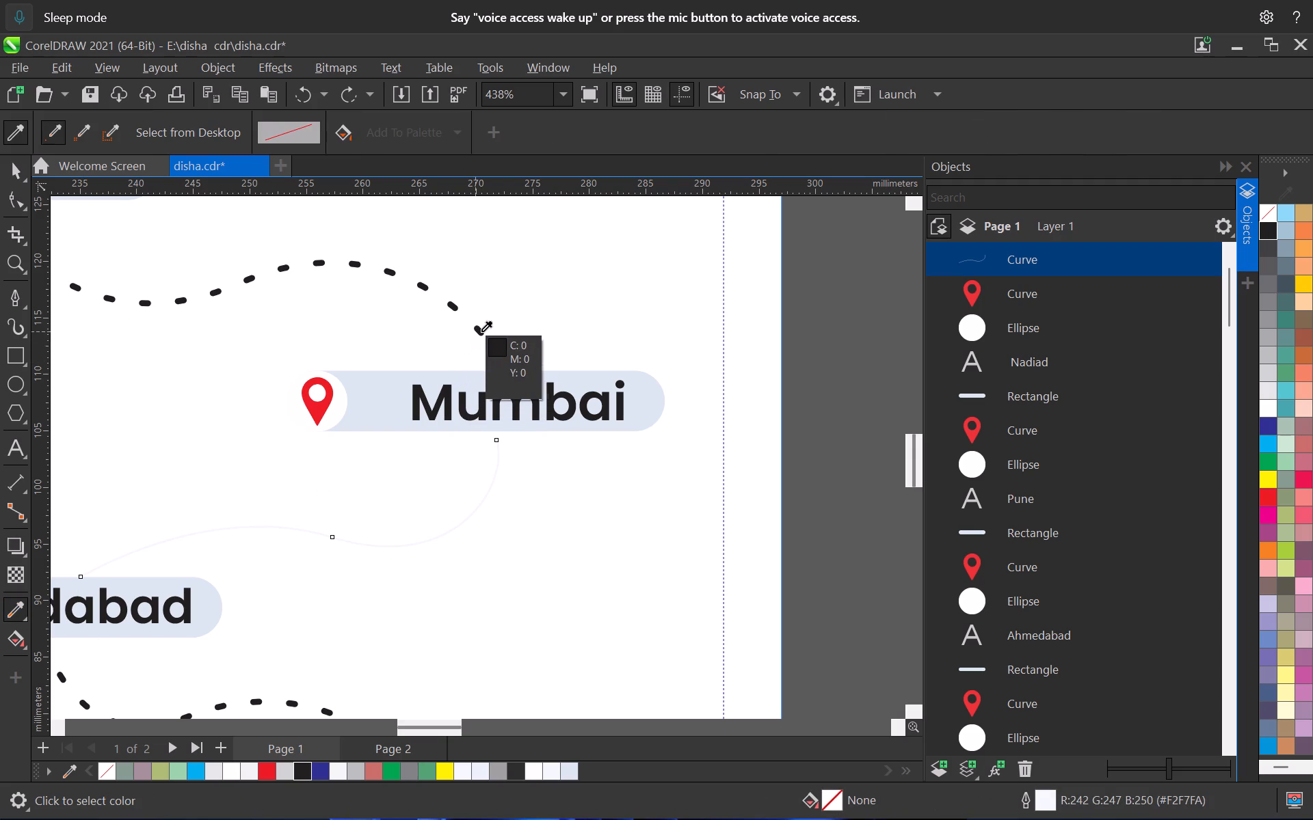
left_click(482, 331)
scroll(496, 501, "up", 5)
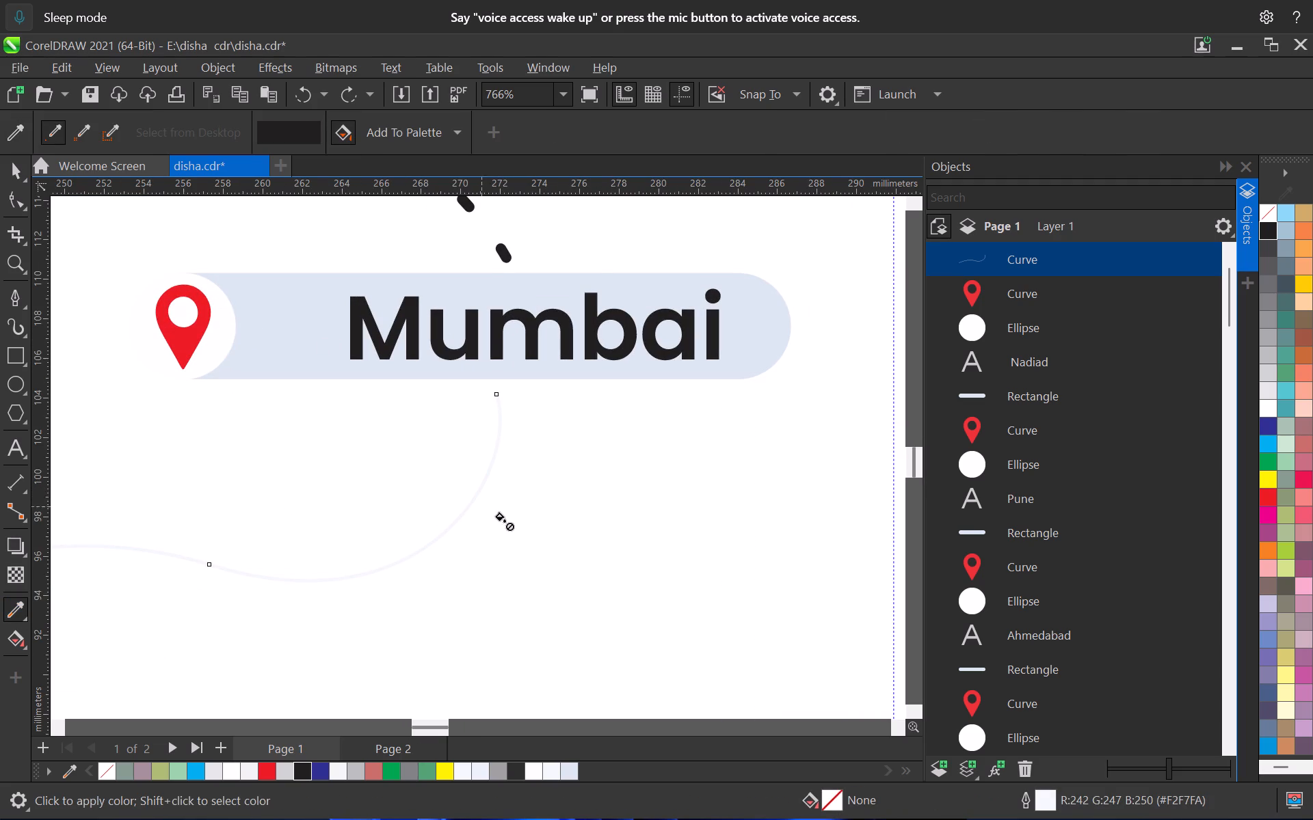
left_click(481, 487)
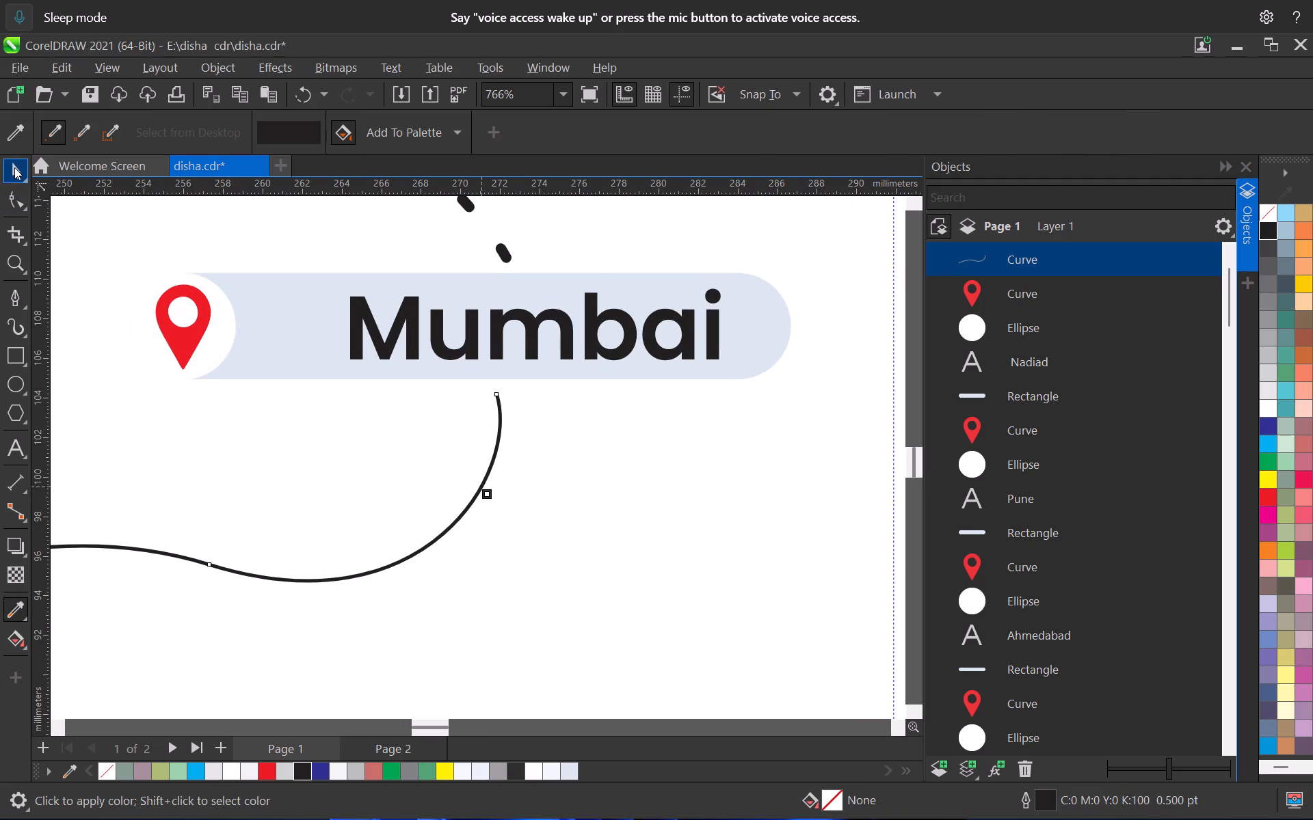
Give the Ahmedabad–Mumbai curve a 1.5 pt outline with the same dashed style as the other connectors and deselect it.
left_click(14, 167)
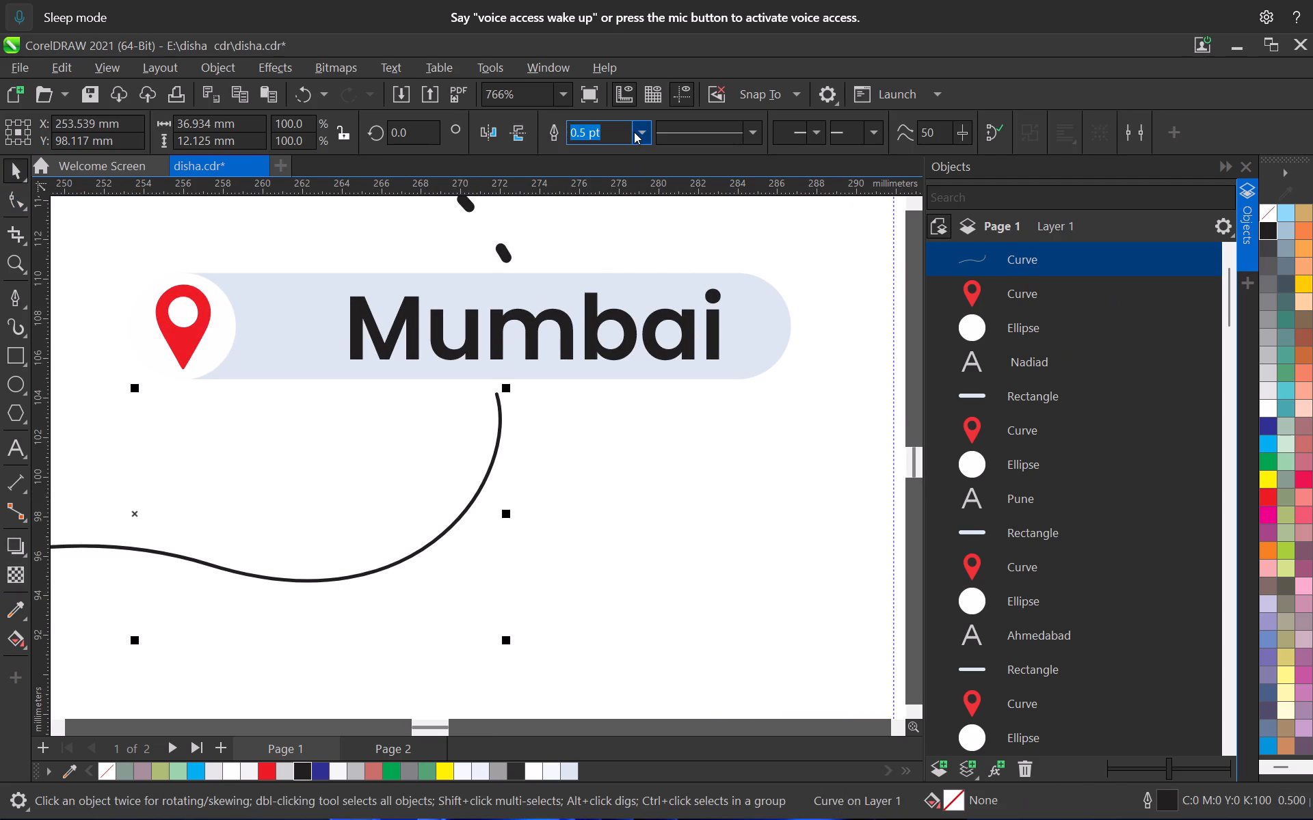
left_click(634, 132)
left_click(596, 215)
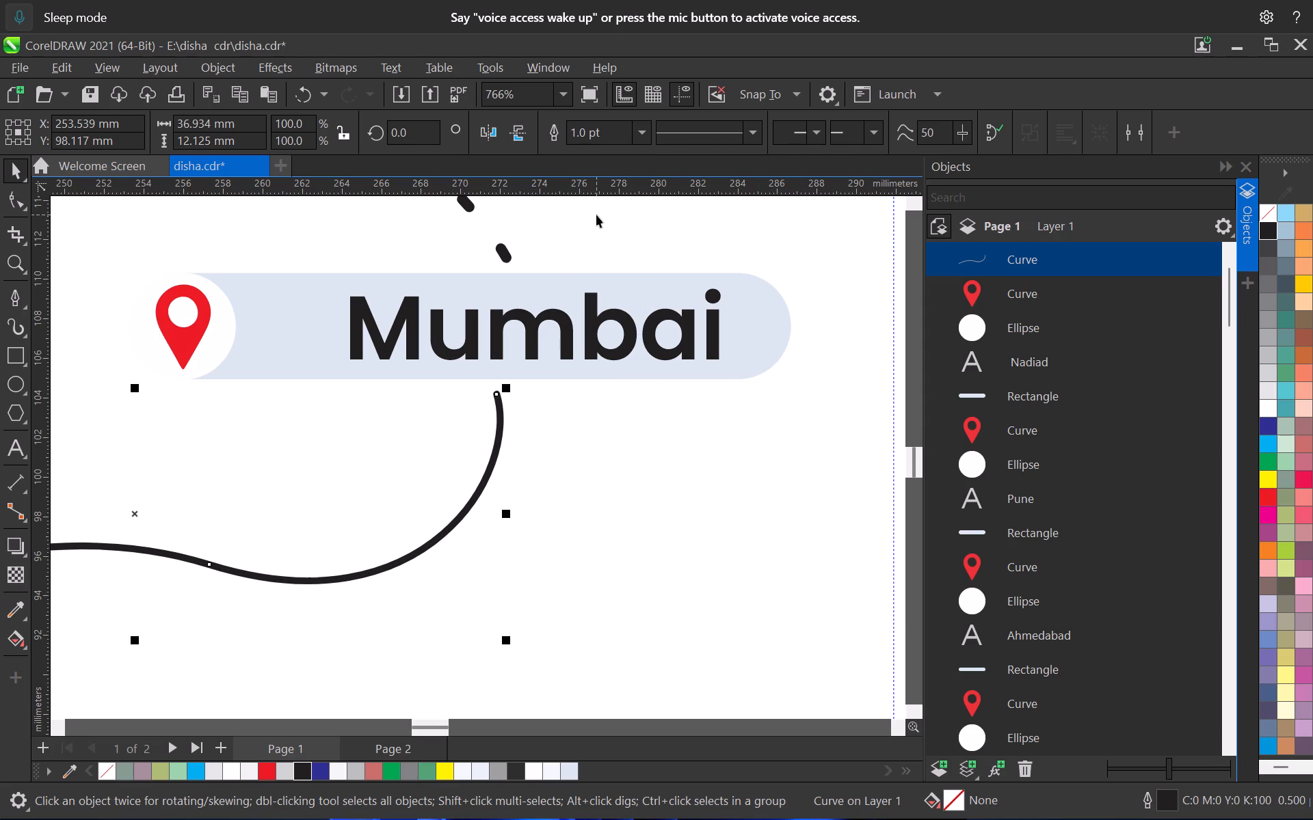
left_click(642, 131)
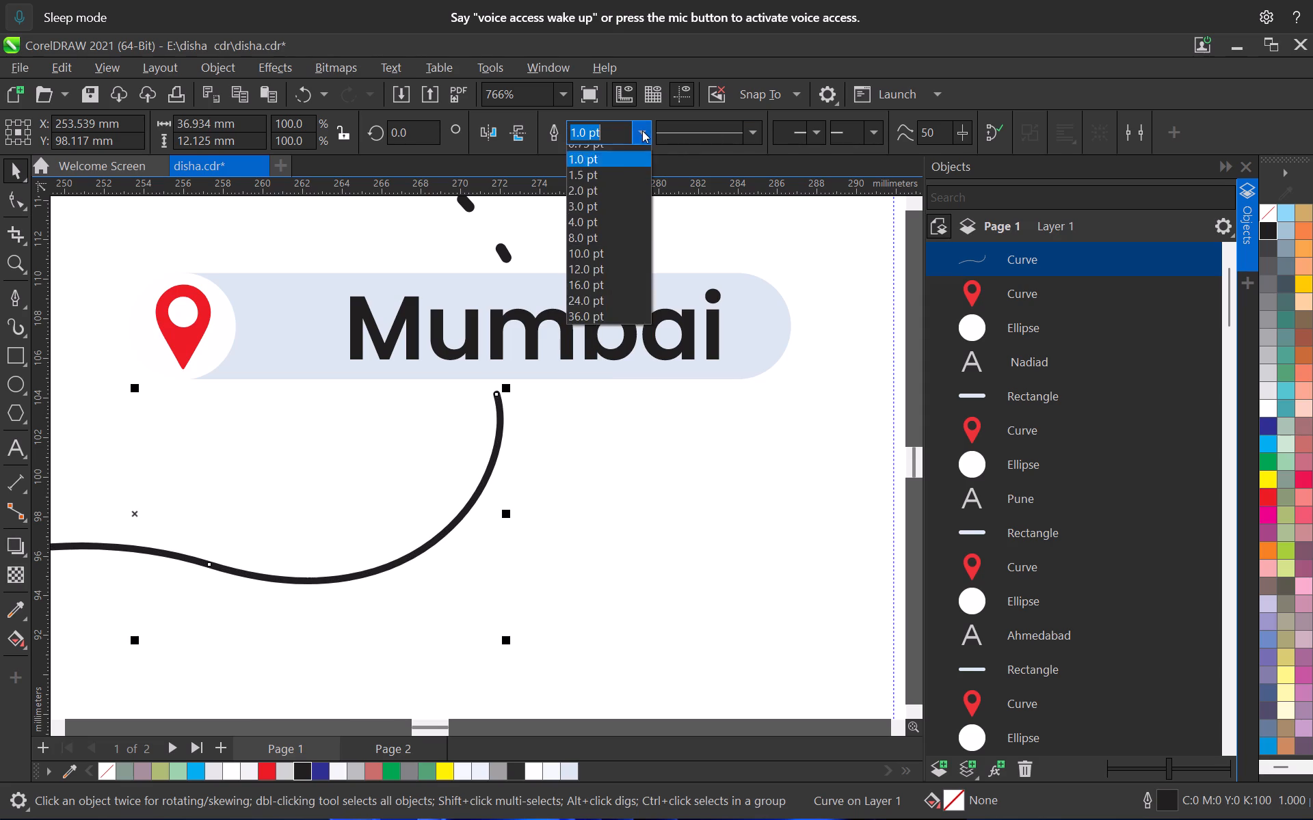
left_click(606, 234)
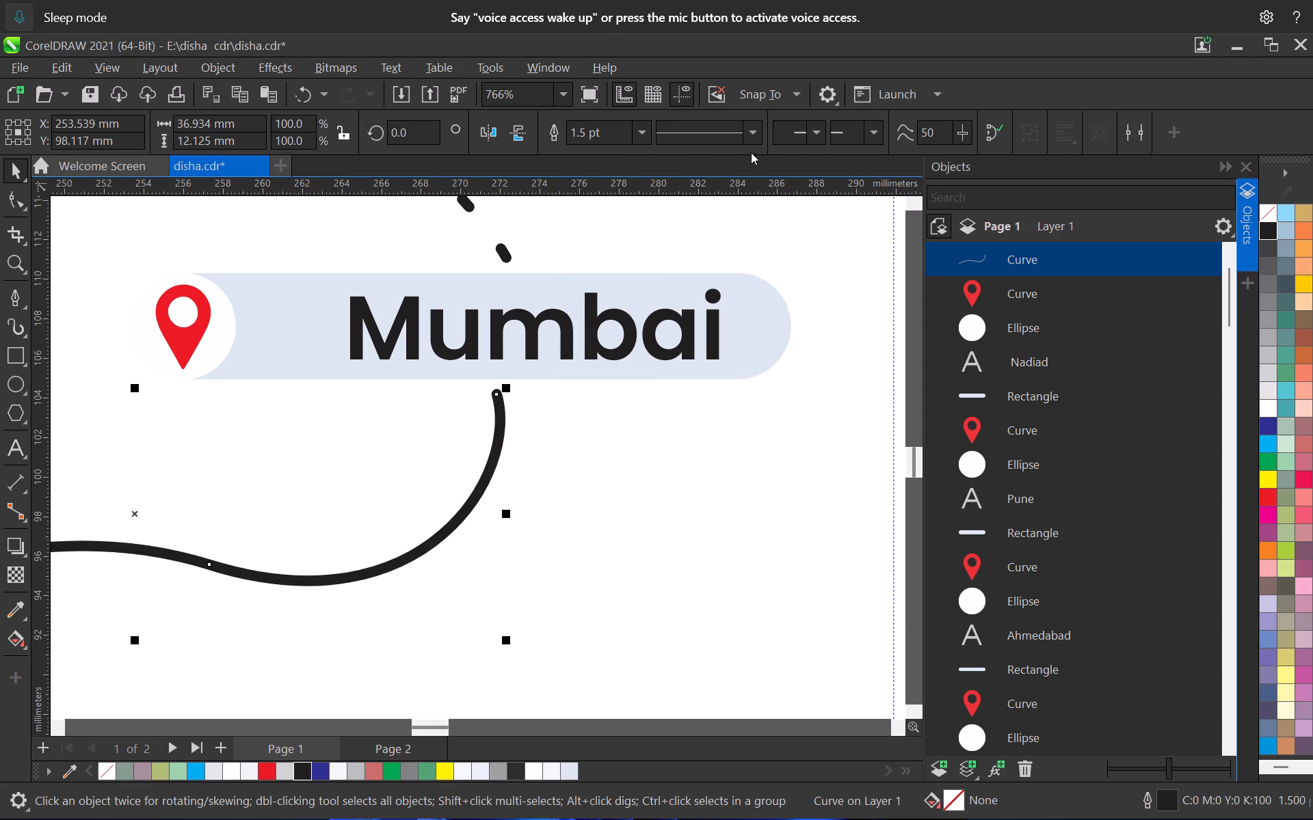
left_click(755, 139)
left_click(742, 285)
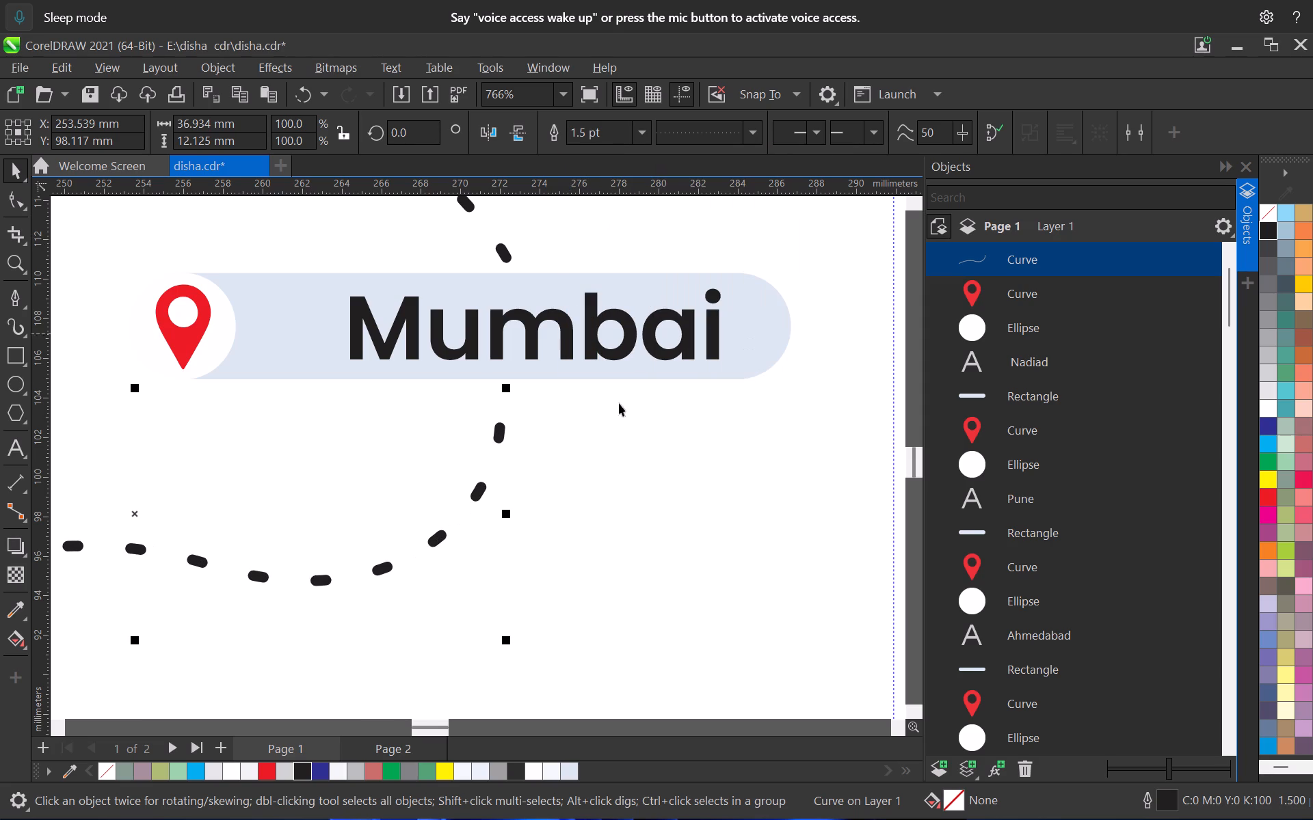
scroll(530, 428, "down", 4)
left_click(578, 500)
Move the curve's upper end node onto the lower edge of Mumbai's badge and adjust its handle, making the curve about 38 × 14 mm.
scroll(525, 447, "up", 3)
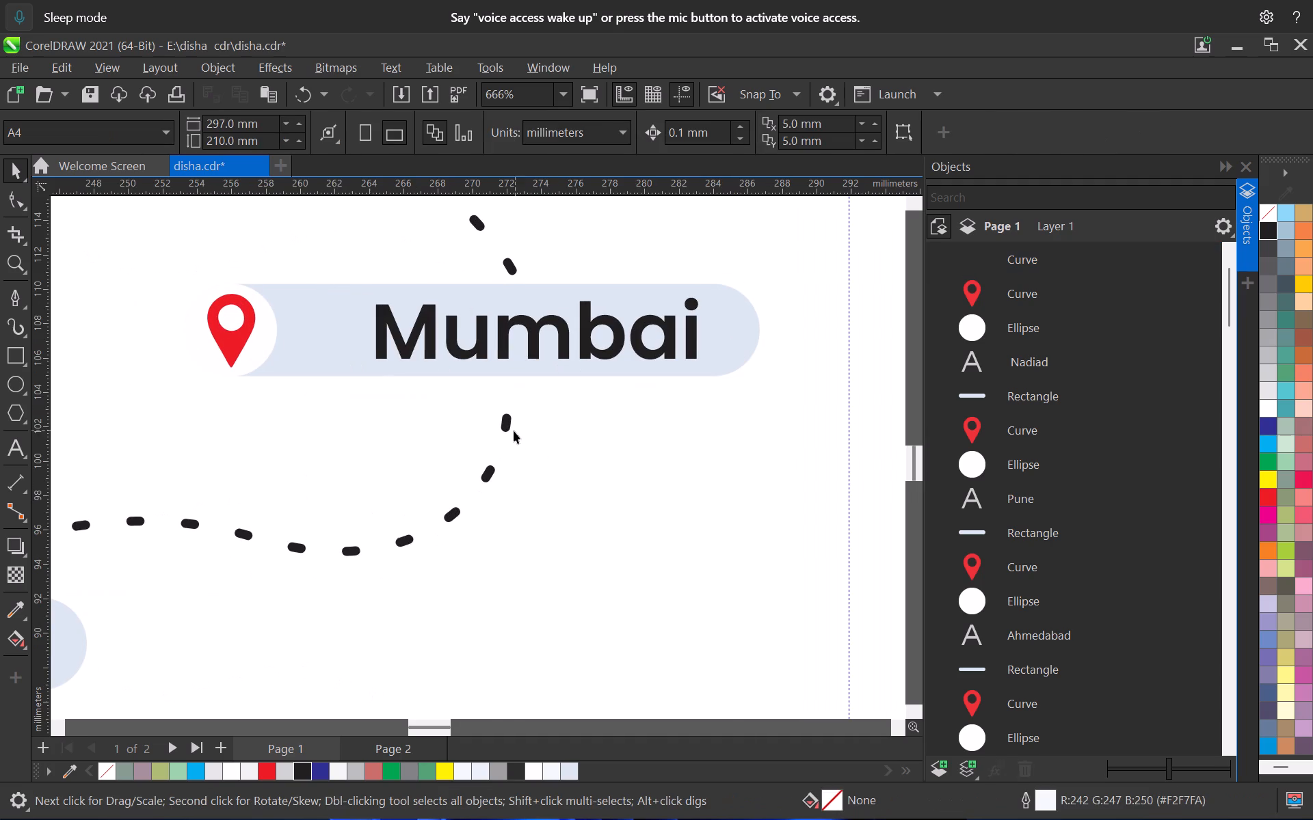
double_click(512, 425)
left_click_drag(507, 392, 523, 372)
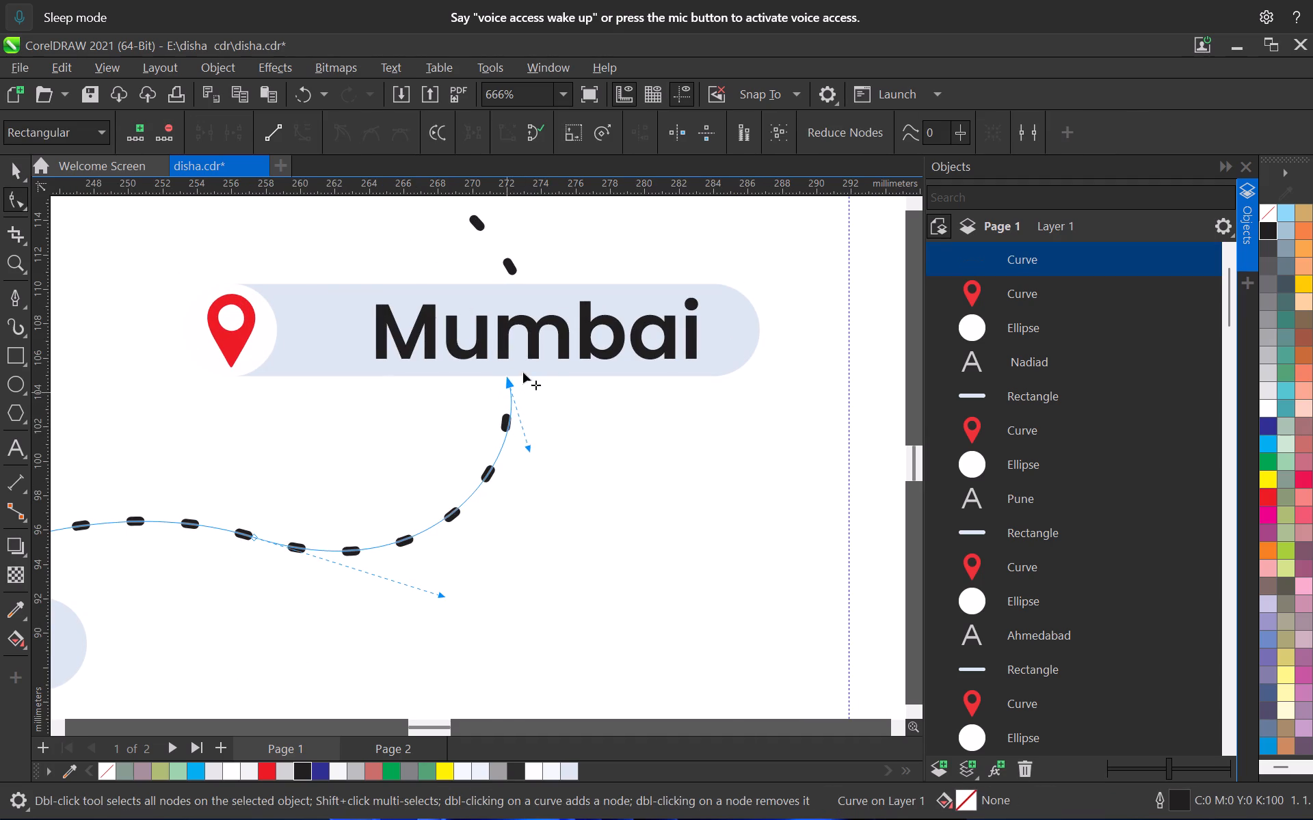
left_click_drag(523, 372, 532, 360)
left_click_drag(552, 424, 544, 429)
left_click(6, 169)
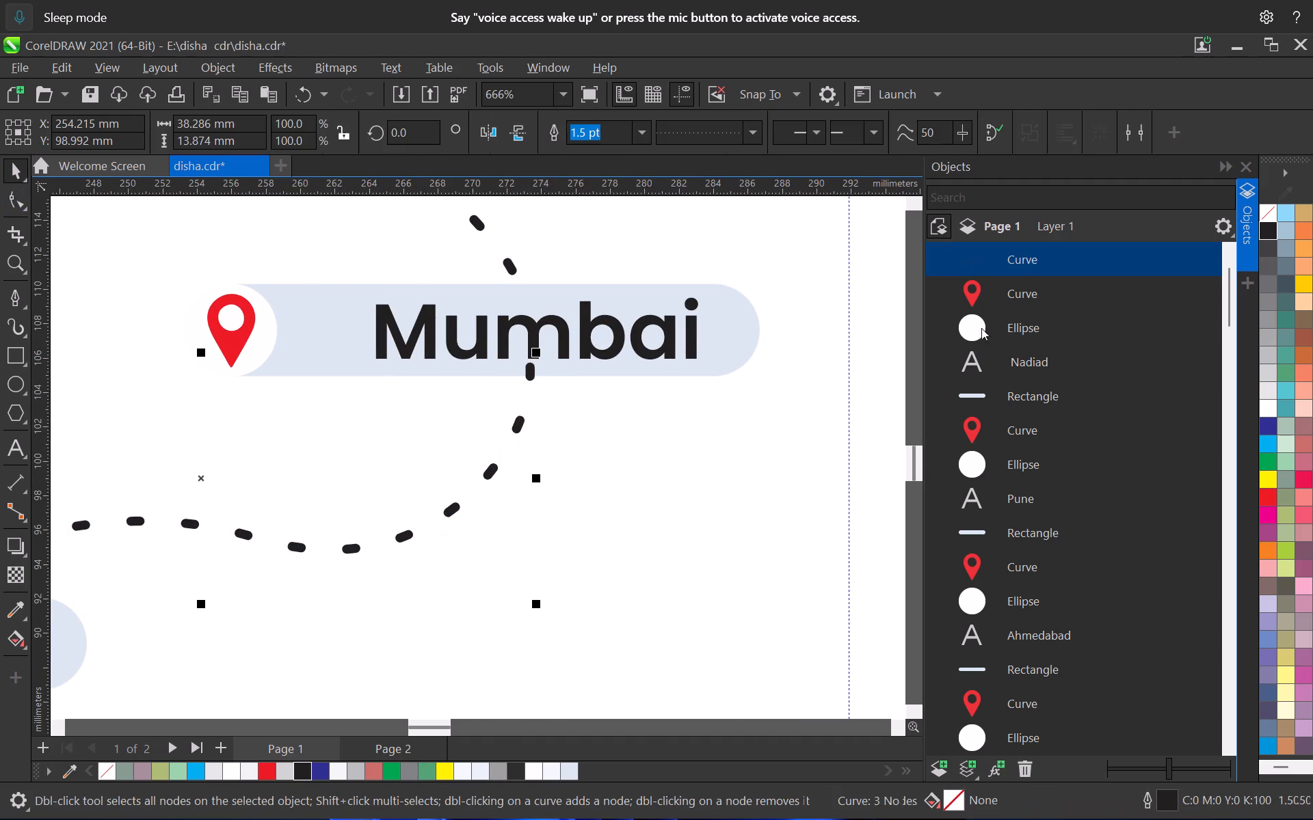
Move the Ahmedabad–Mumbai connector down the stacking order to just above the Nashik text and deselect it.
left_click_drag(957, 253, 994, 651)
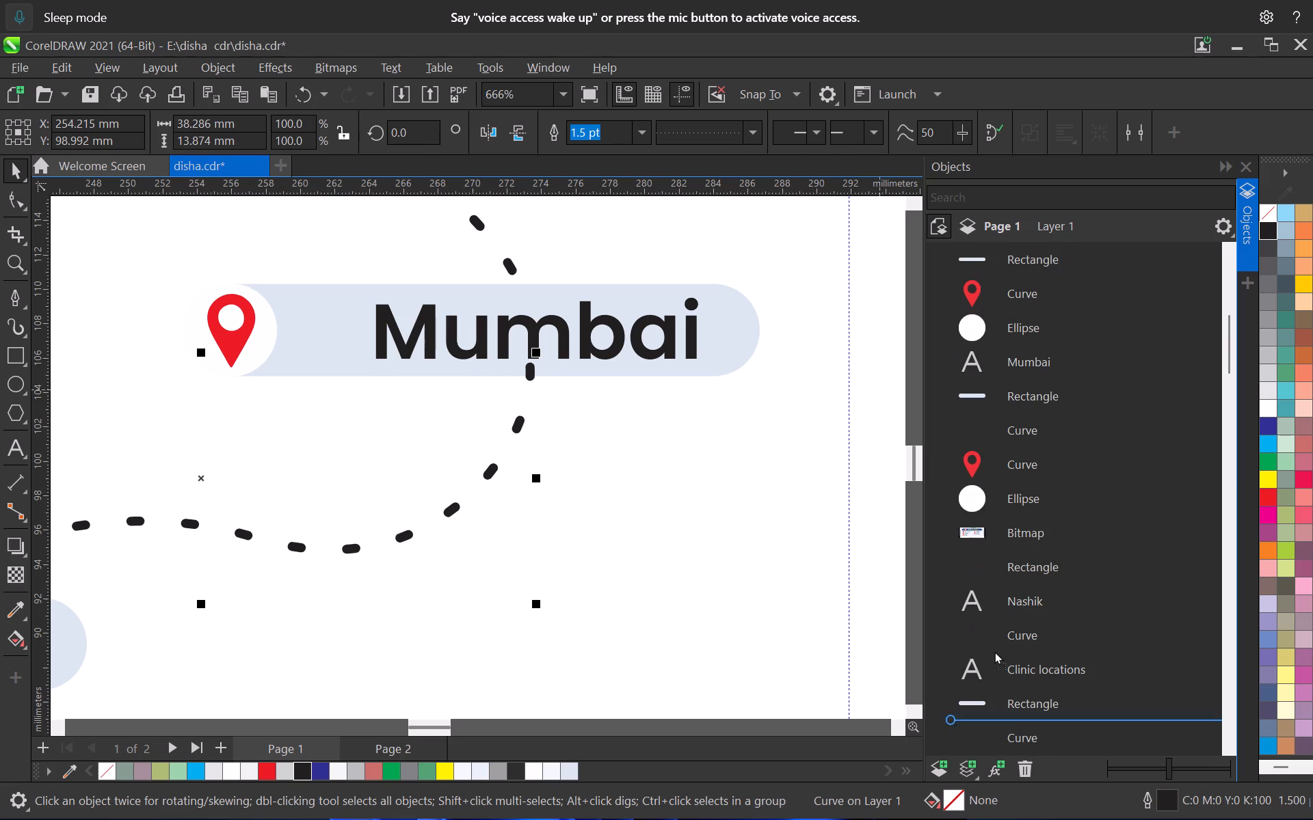
left_click_drag(994, 651, 987, 575)
scroll(490, 491, "down", 7)
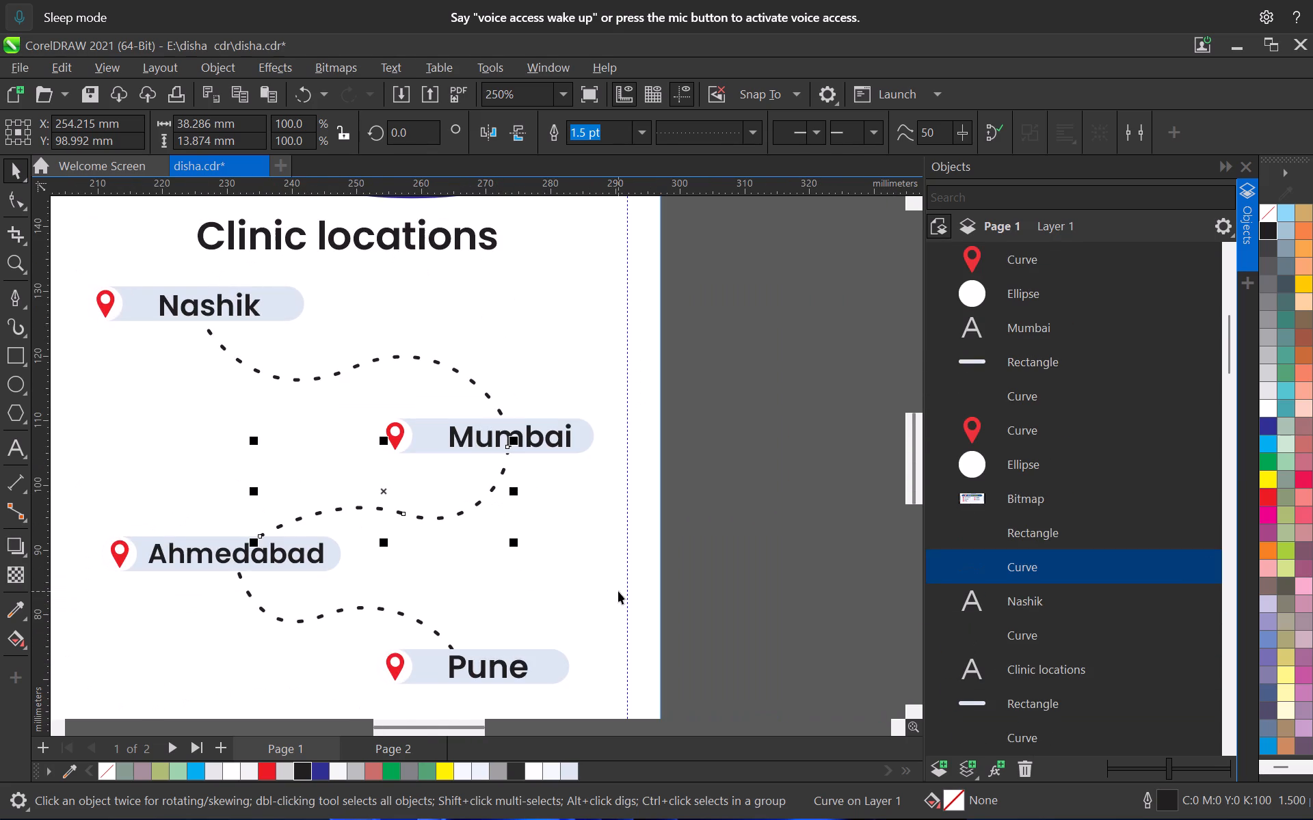
left_click(742, 456)
Move the connector's Ahmedabad end node about 3 mm left and 1 mm down onto the badge's upper edge.
scroll(556, 536, "down", 2)
scroll(343, 545, "up", 6)
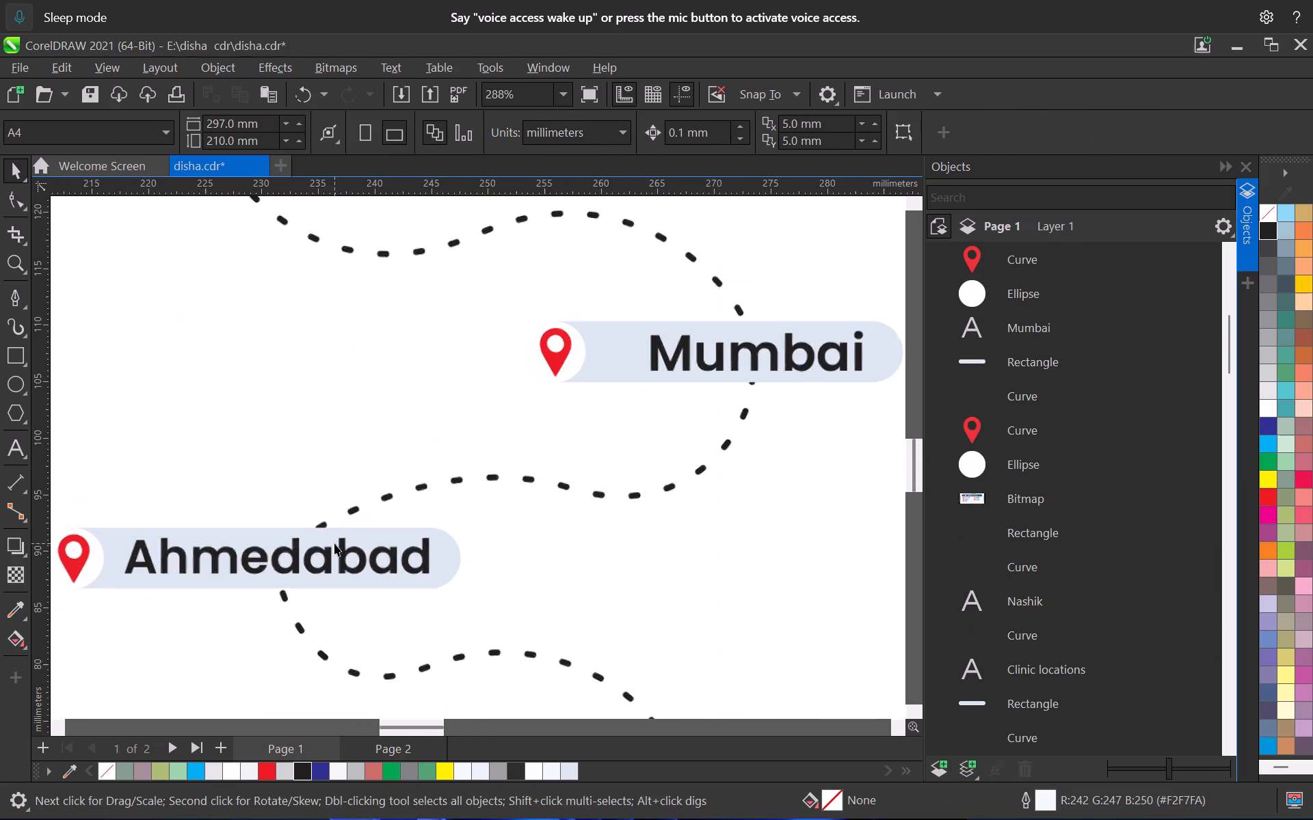
double_click(351, 513)
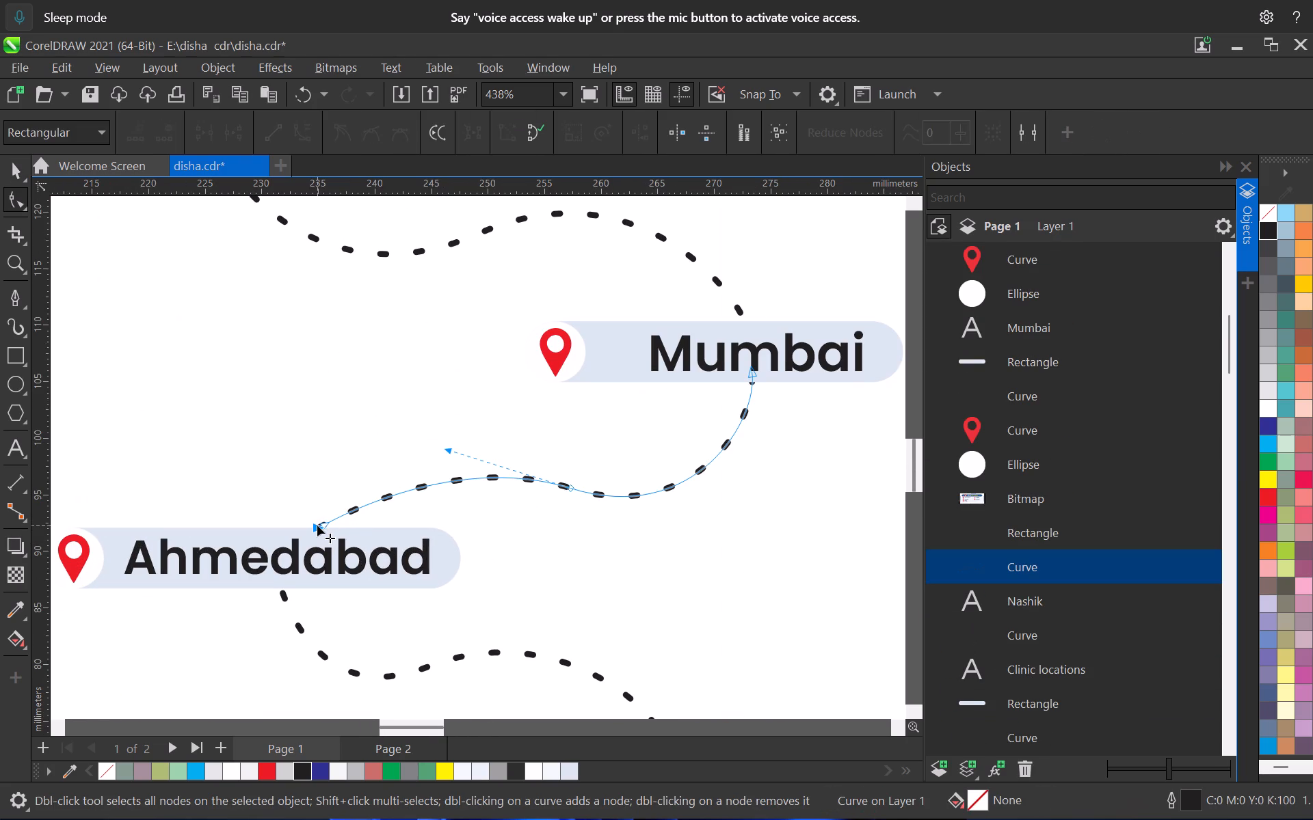
left_click(317, 525)
left_click_drag(317, 527, 287, 536)
left_click(293, 532)
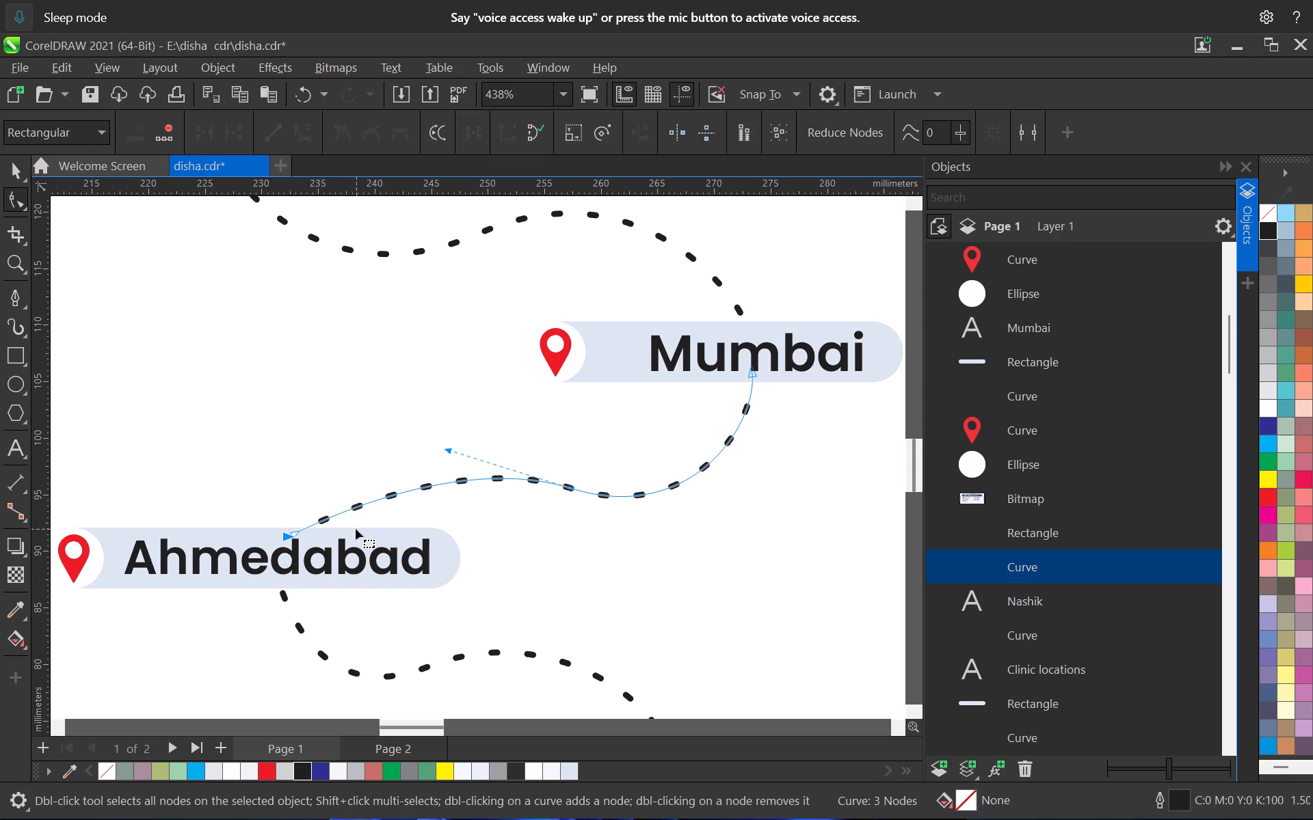
Adjust the handles at the connector's Ahmedabad end and middle node for a rounder arch, about 41 × 15 mm overall, and deselect it.
scroll(265, 528, "up", 3)
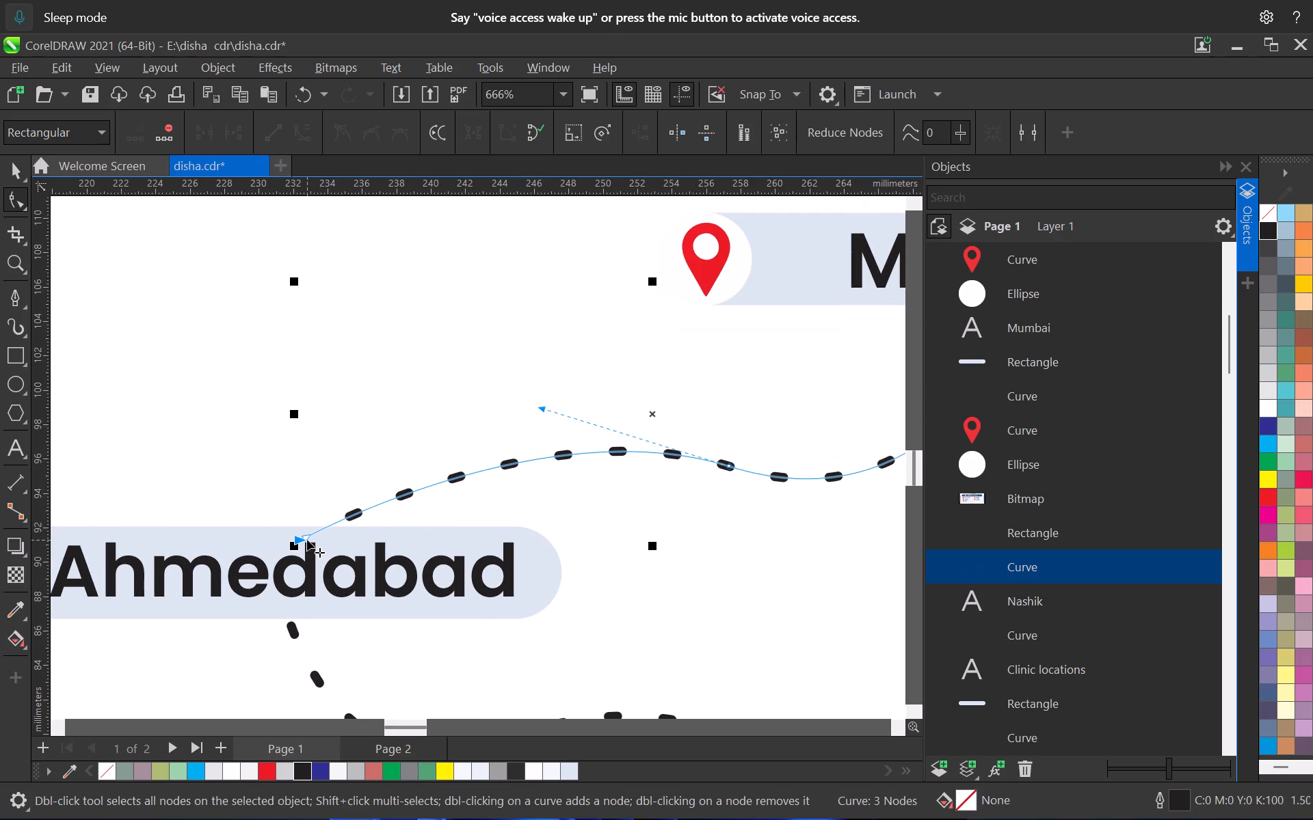
left_click_drag(307, 535, 349, 353)
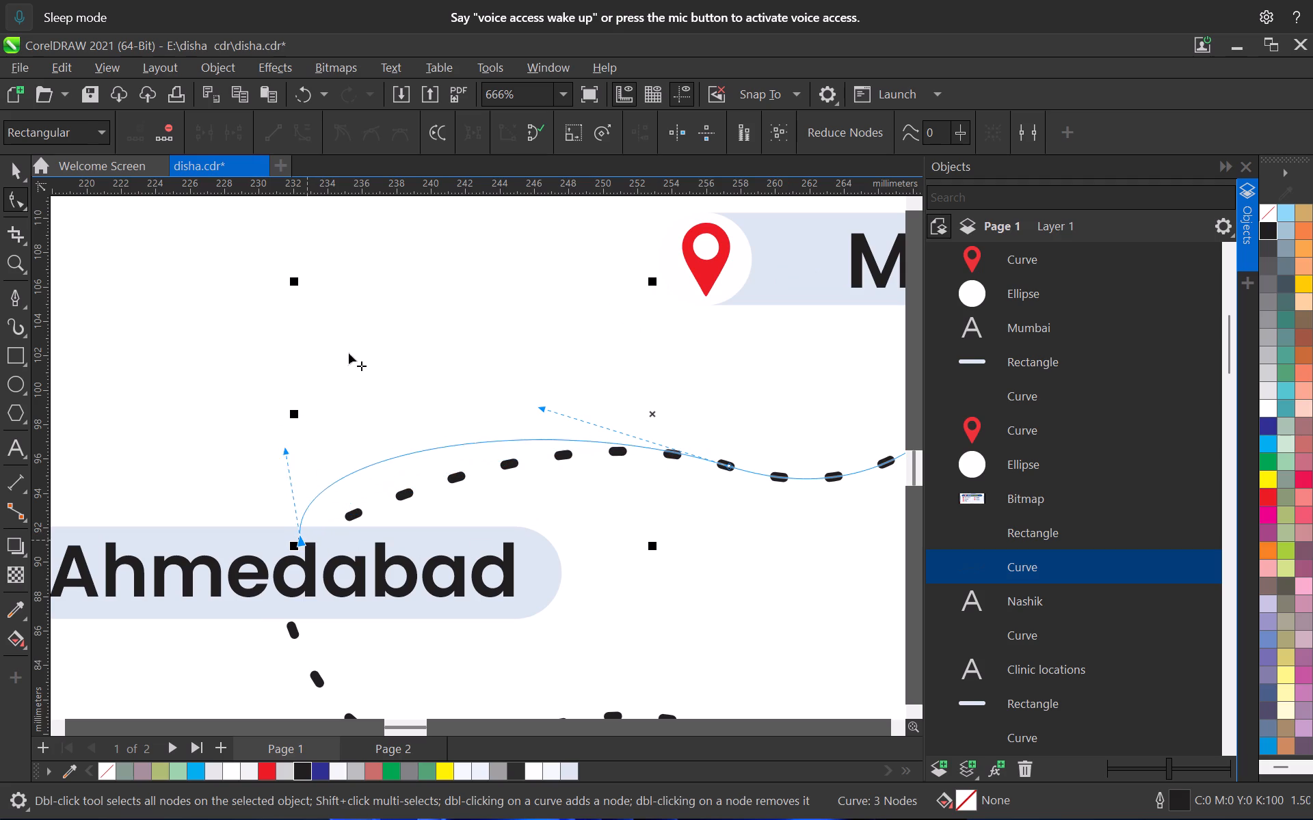
left_click_drag(349, 353, 416, 384)
scroll(585, 469, "down", 8)
middle_click_drag(605, 517, 506, 508)
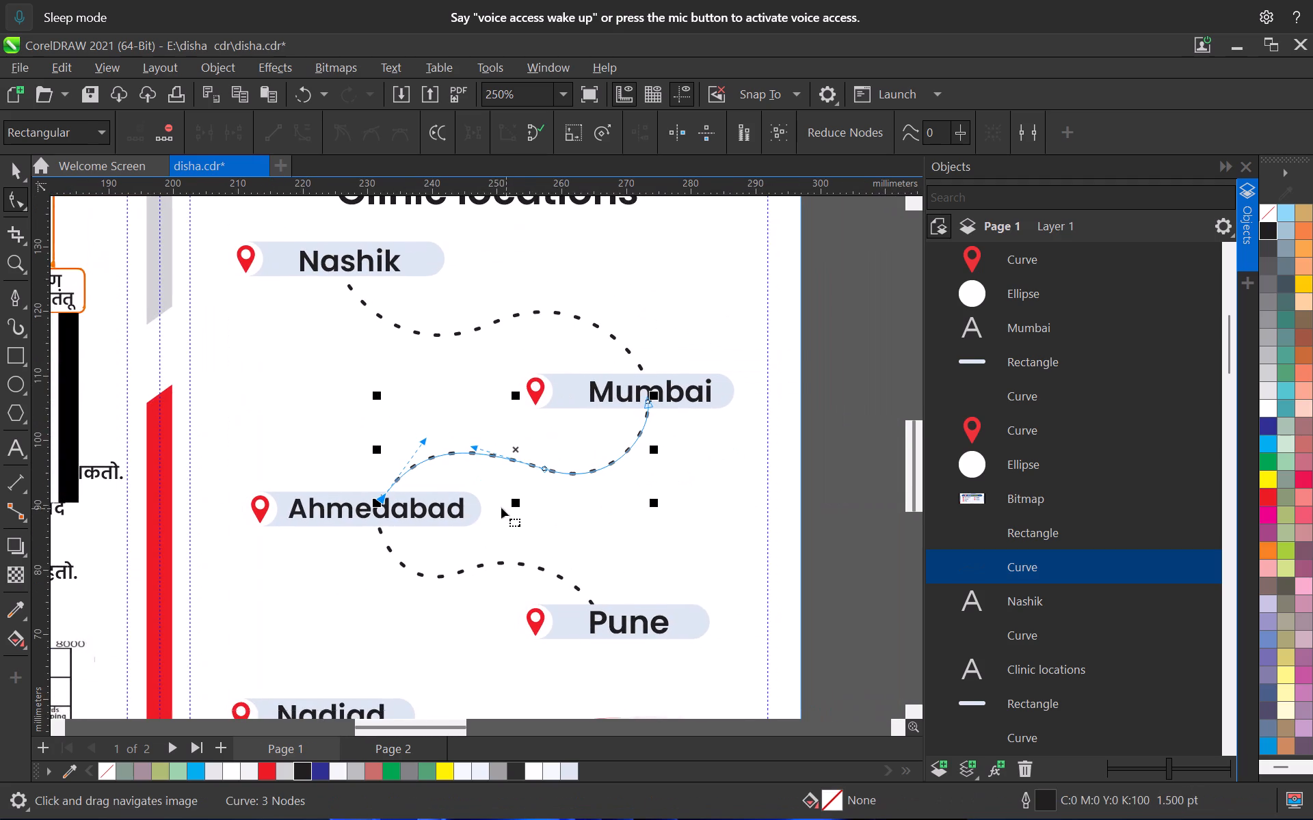
left_click(546, 471)
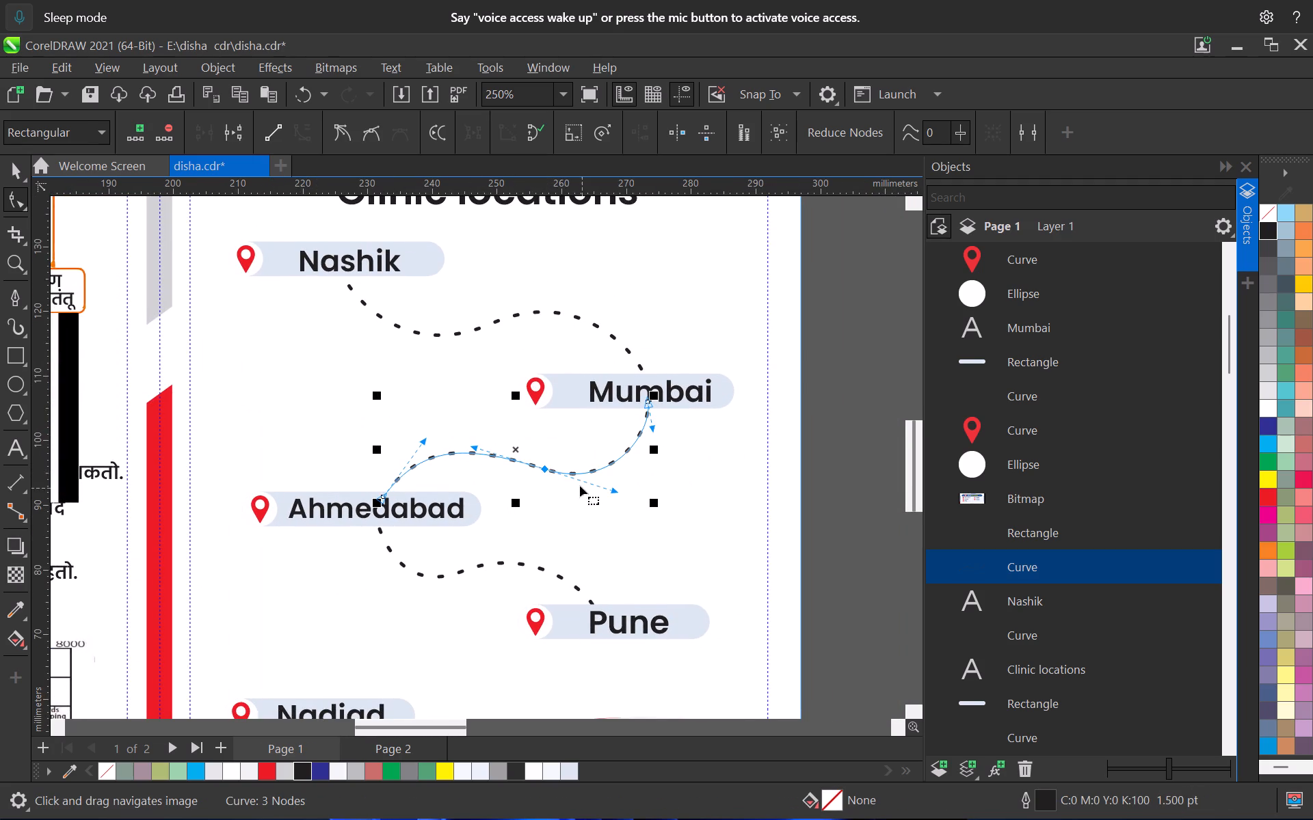
left_click(475, 447)
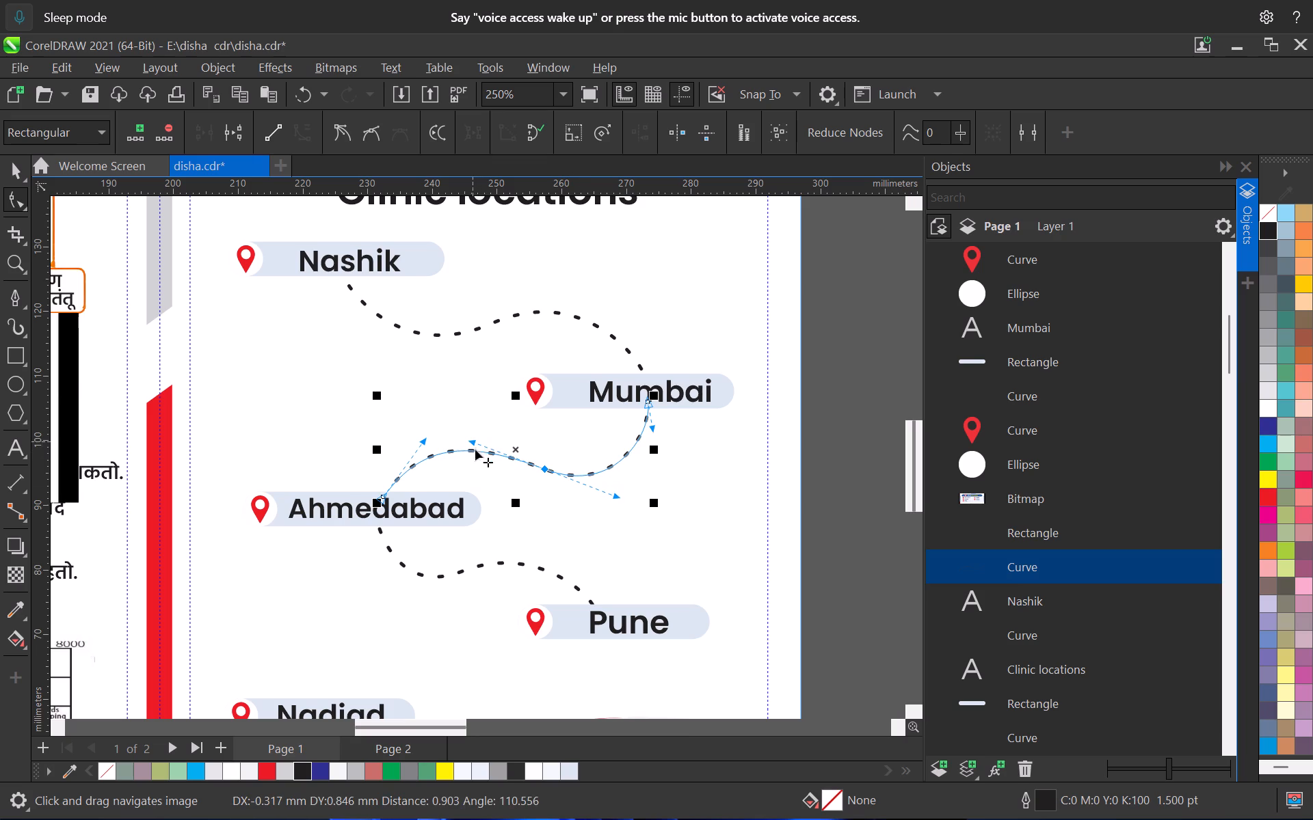
left_click_drag(425, 438, 419, 428)
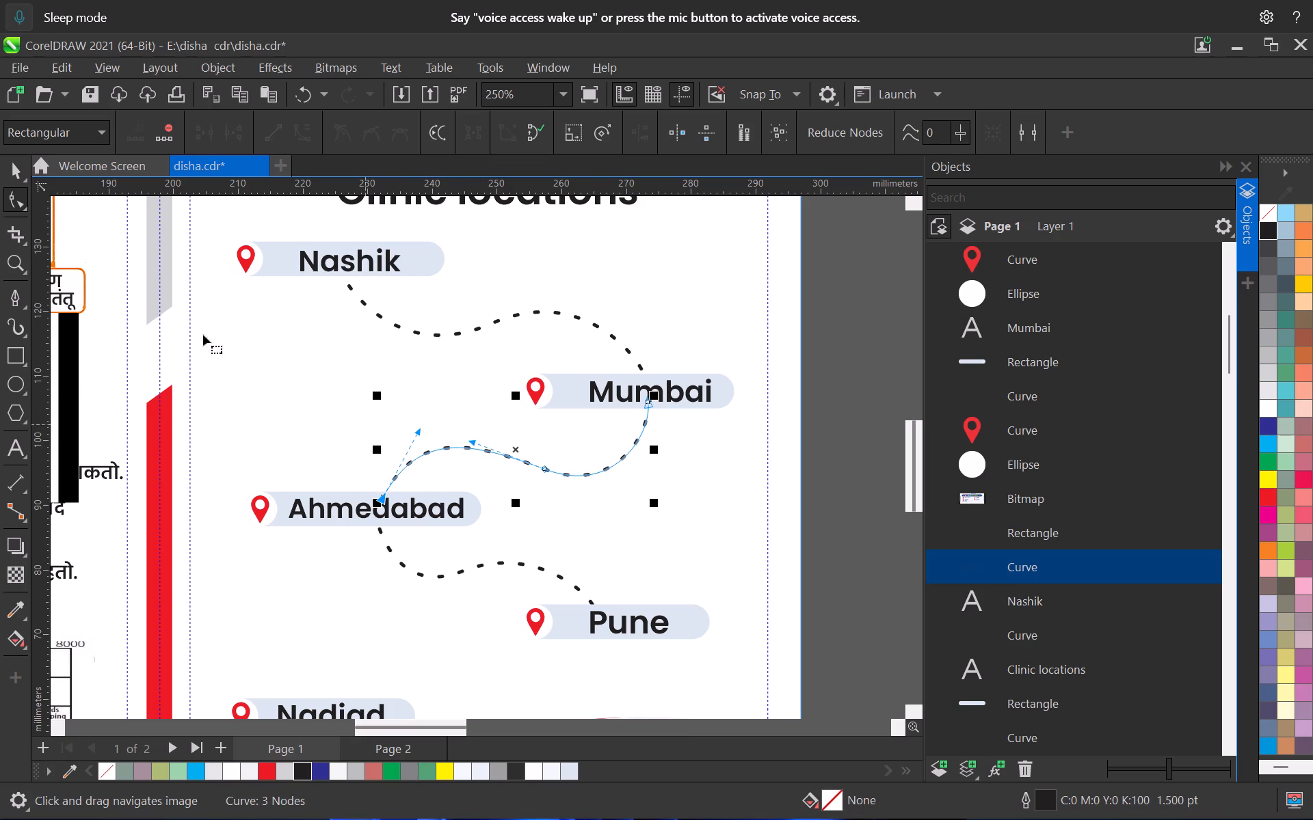
left_click(18, 179)
scroll(582, 388, "down", 6)
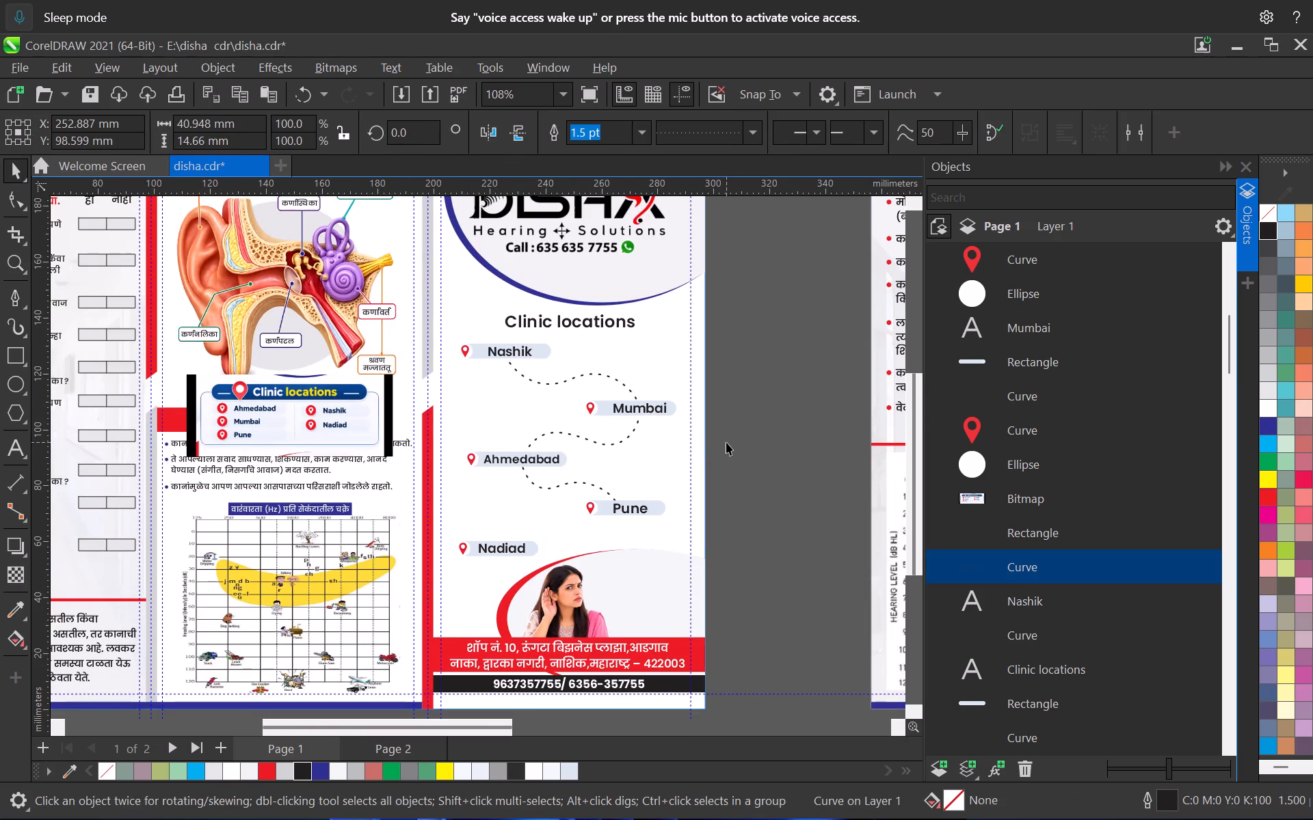
left_click(726, 442)
Save the brochure document.
scroll(650, 483, "up", 4)
middle_click_drag(652, 488, 601, 484)
scroll(599, 485, "down", 6)
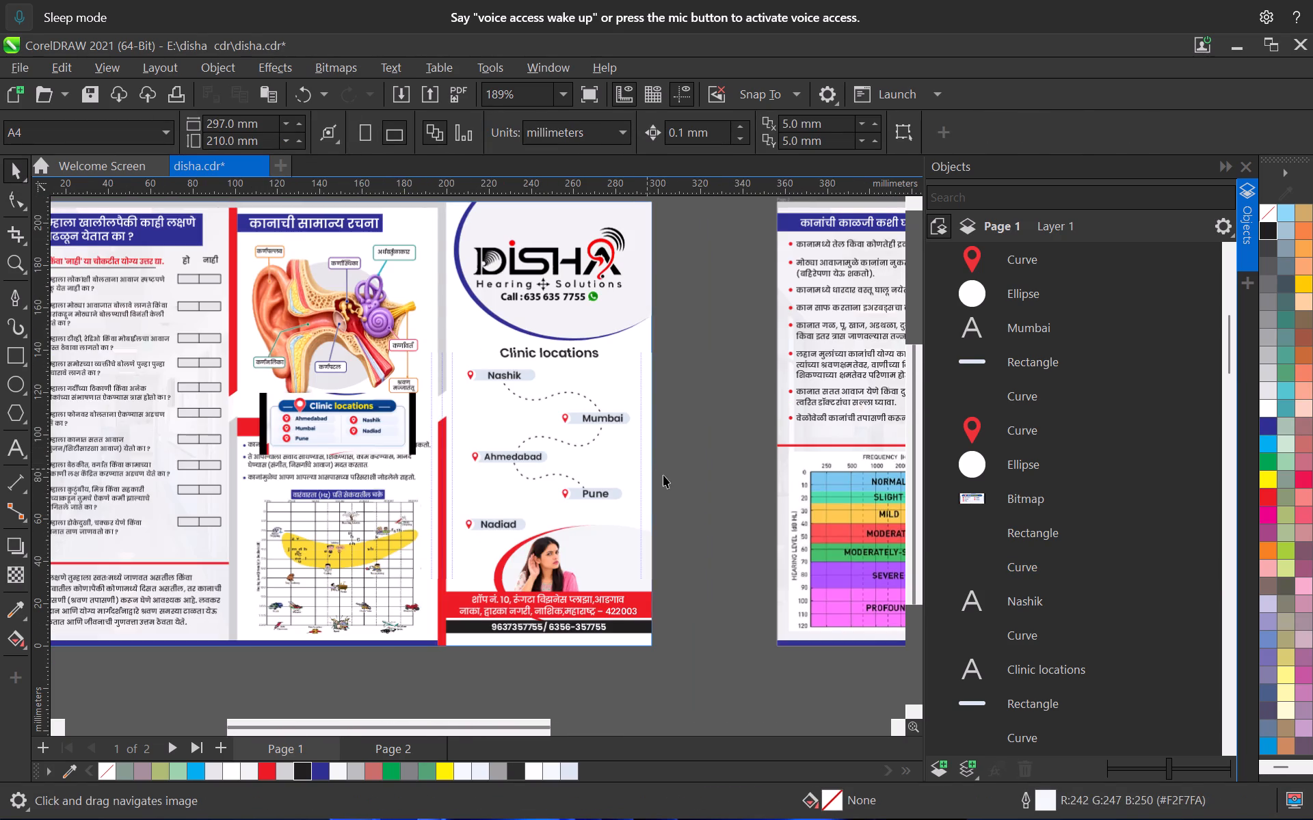
left_click(665, 477)
scroll(633, 520, "up", 4)
key("ctrl+s")
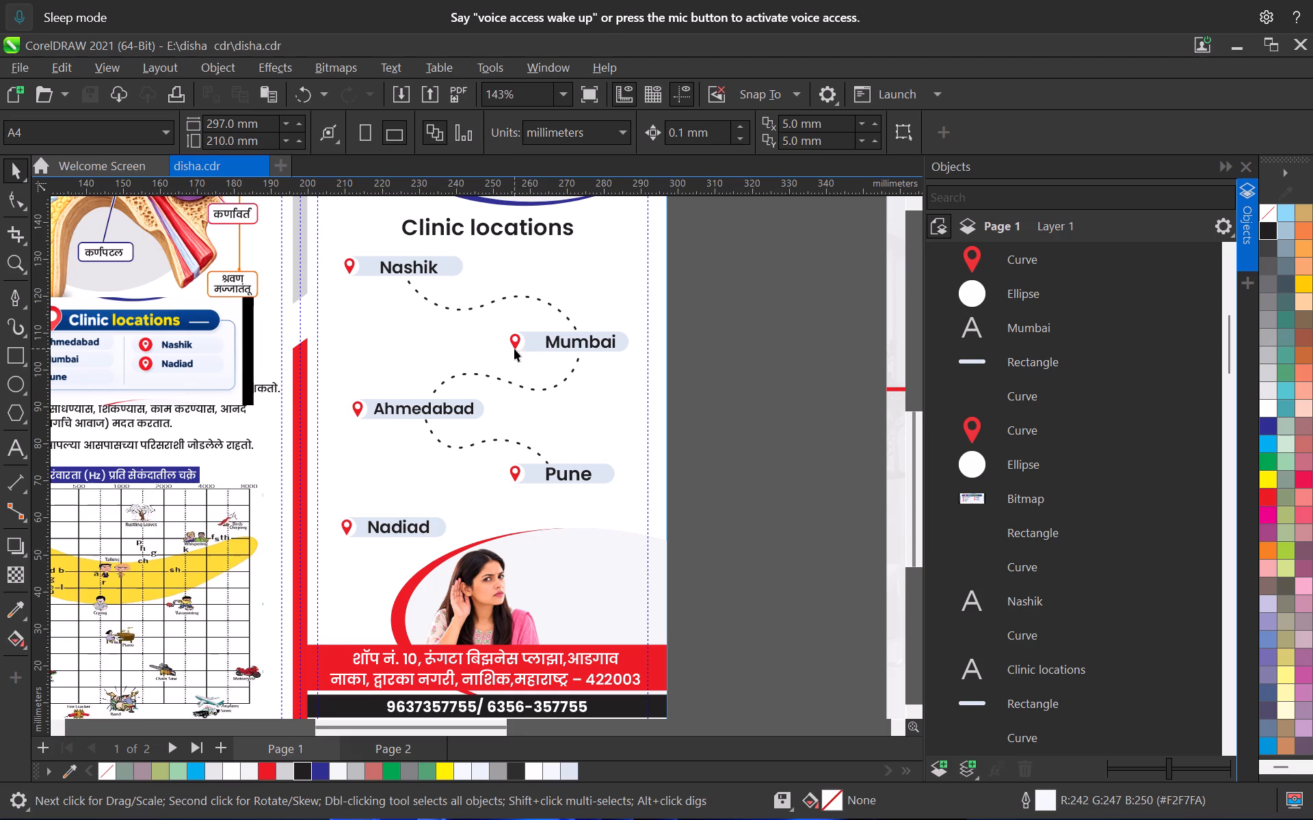
Examine the spacing of the clinic city badges and their dashed connectors on the cover panel.
middle_click_drag(514, 348, 477, 483)
scroll(473, 356, "up", 4)
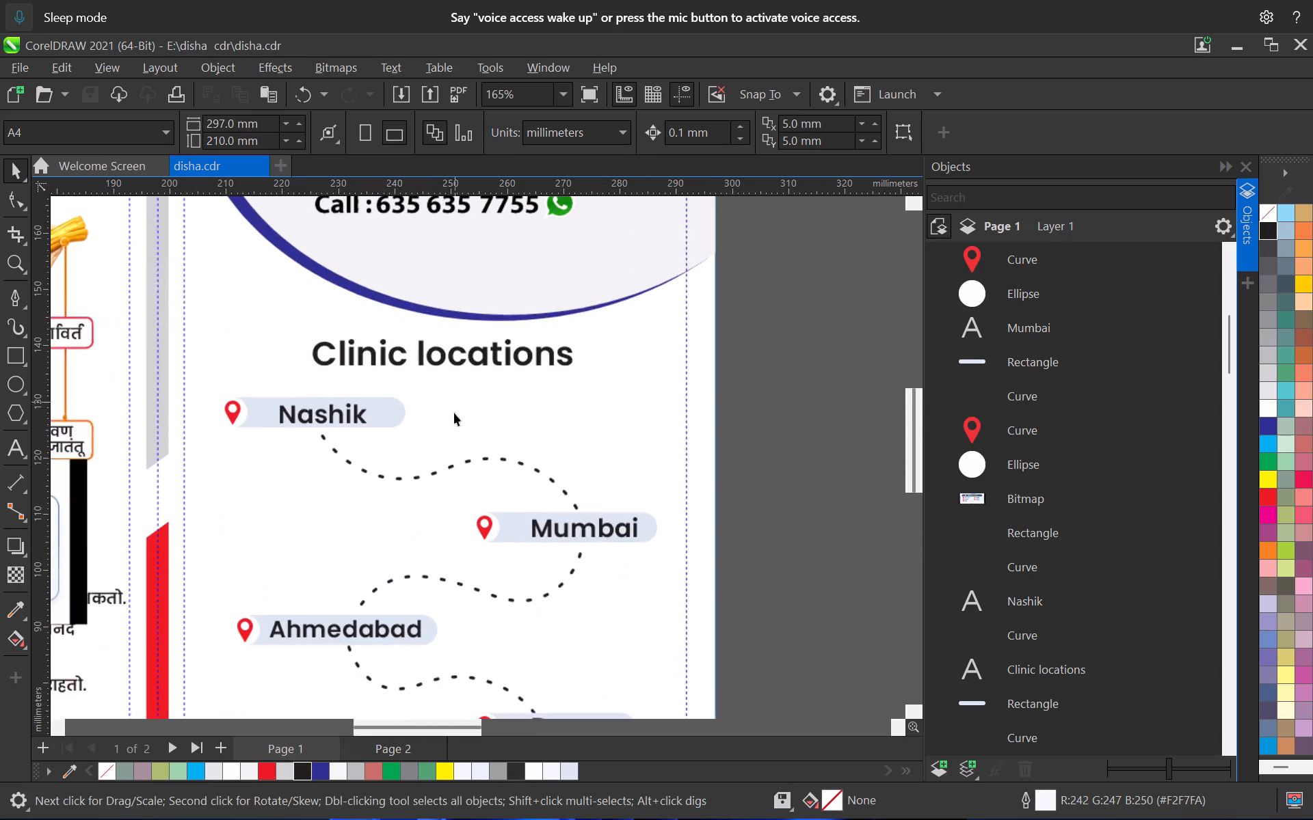
middle_click_drag(417, 514, 455, 437)
scroll(456, 435, "up", 3)
scroll(505, 379, "down", 5)
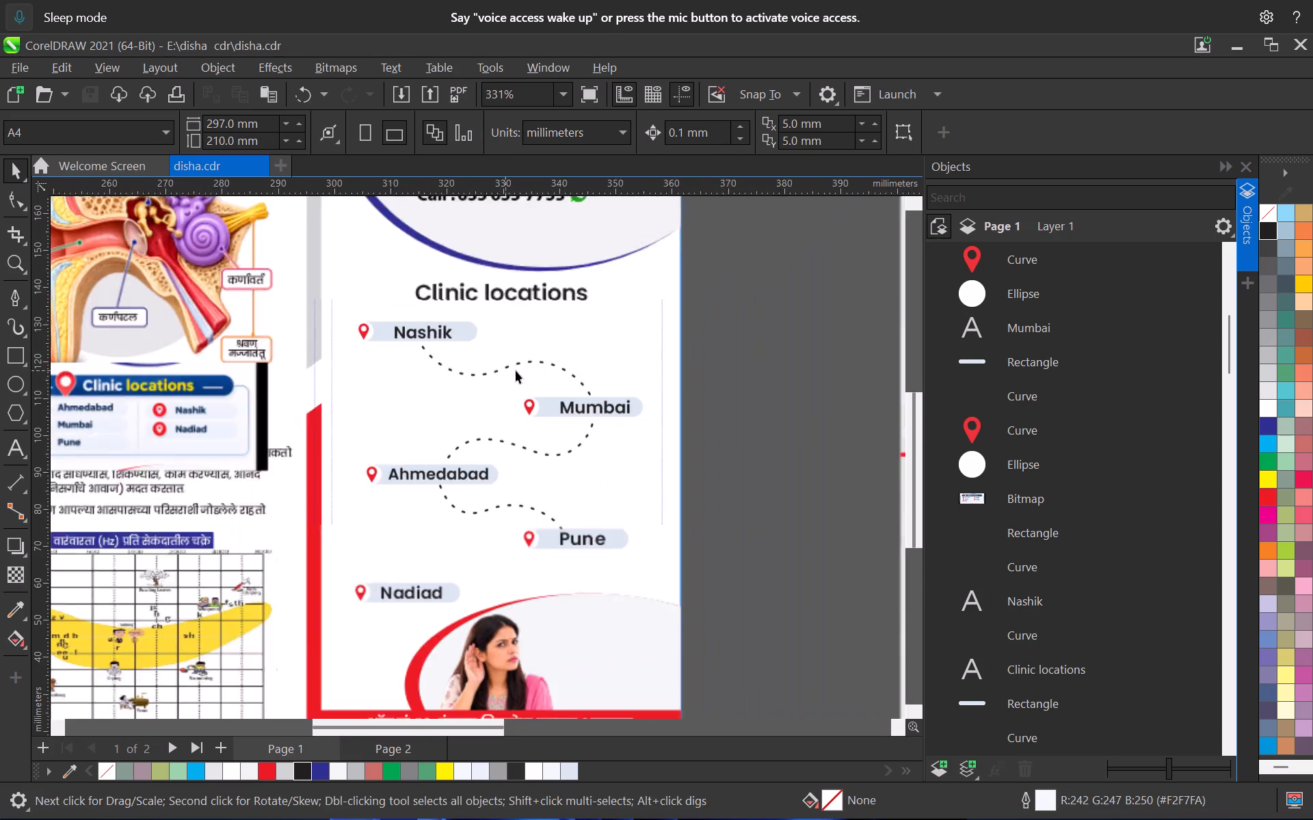
scroll(516, 370, "down", 4)
middle_click_drag(538, 474, 535, 455)
scroll(546, 530, "down", 3)
middle_click_drag(561, 525, 574, 517)
scroll(532, 490, "up", 9)
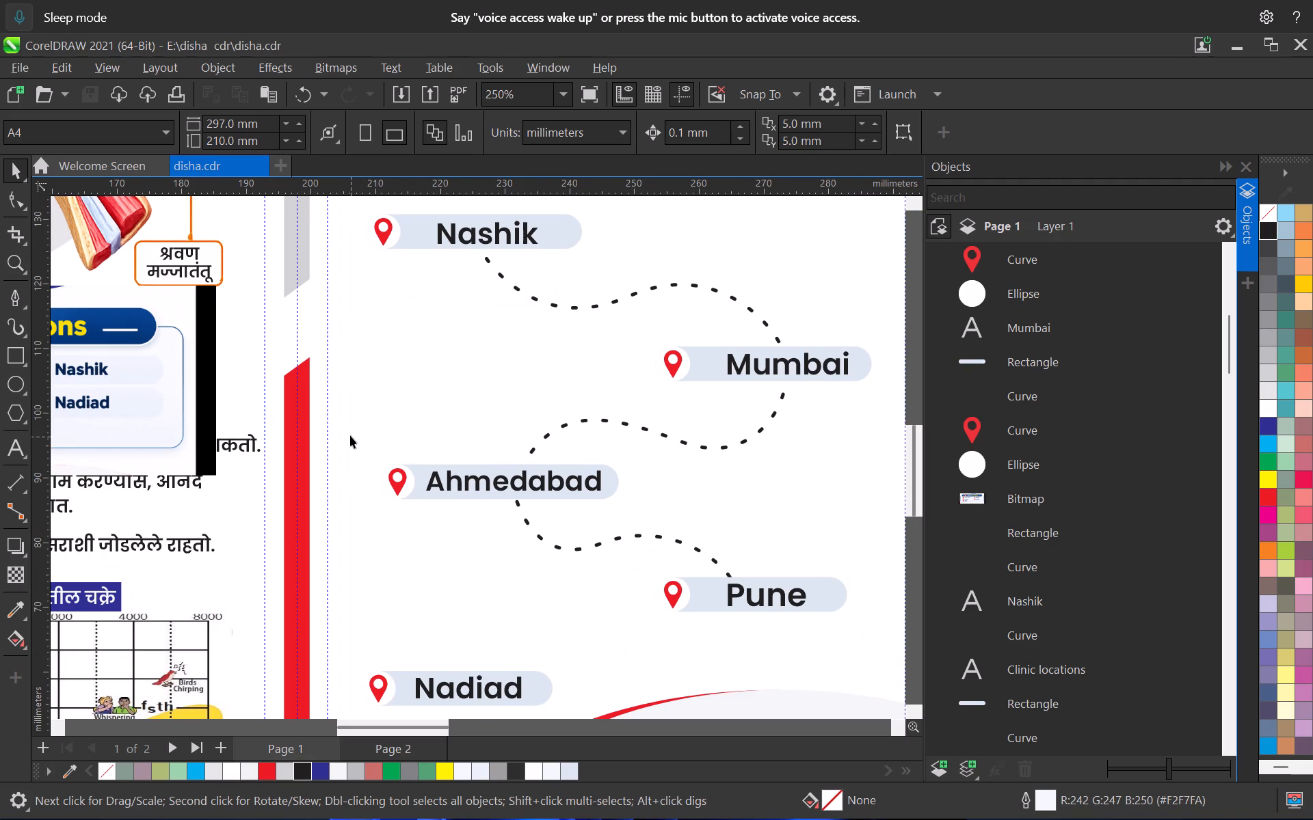
Nudge the complete Ahmedabad badge, including its pin, circle, text and bar, up by 0.5 mm and deselect it.
left_click_drag(349, 435, 628, 527)
key("Up")
key("Up")
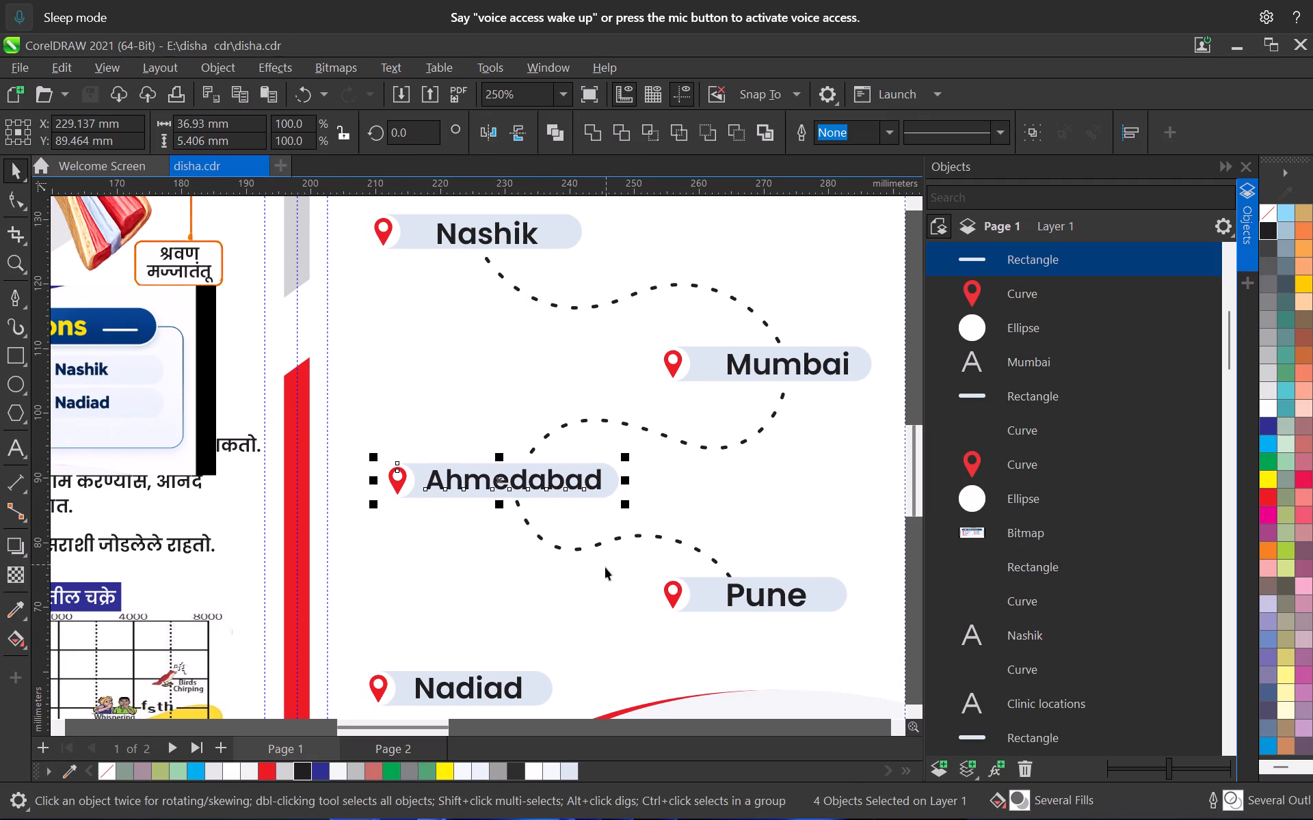
key("Up")
key("Up")
key("Up")
left_click(715, 507)
Review the Clinic locations arrangement within the cover panel and the whole of page 1.
scroll(713, 508, "down", 7)
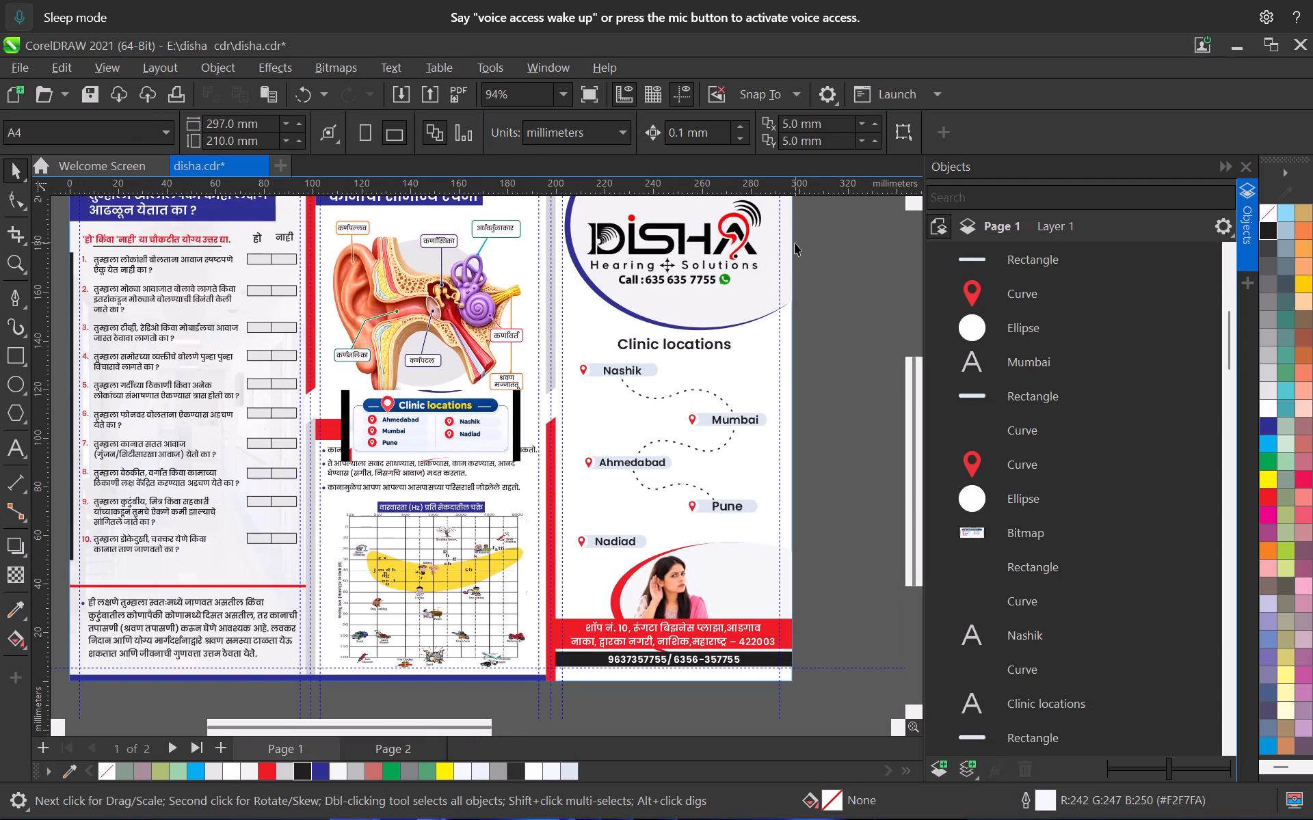
scroll(583, 448, "down", 5)
scroll(624, 446, "up", 9)
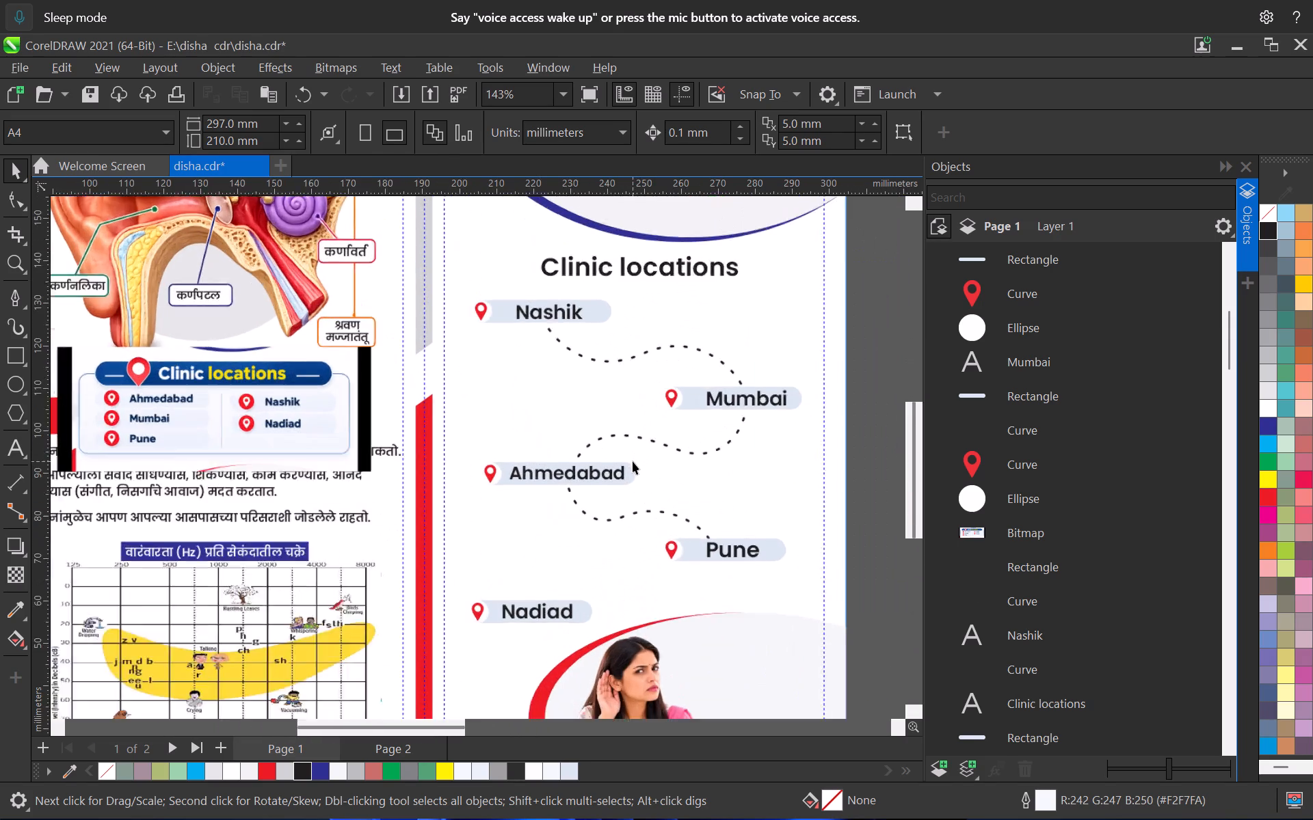
scroll(633, 461, "up", 1)
scroll(633, 468, "down", 8)
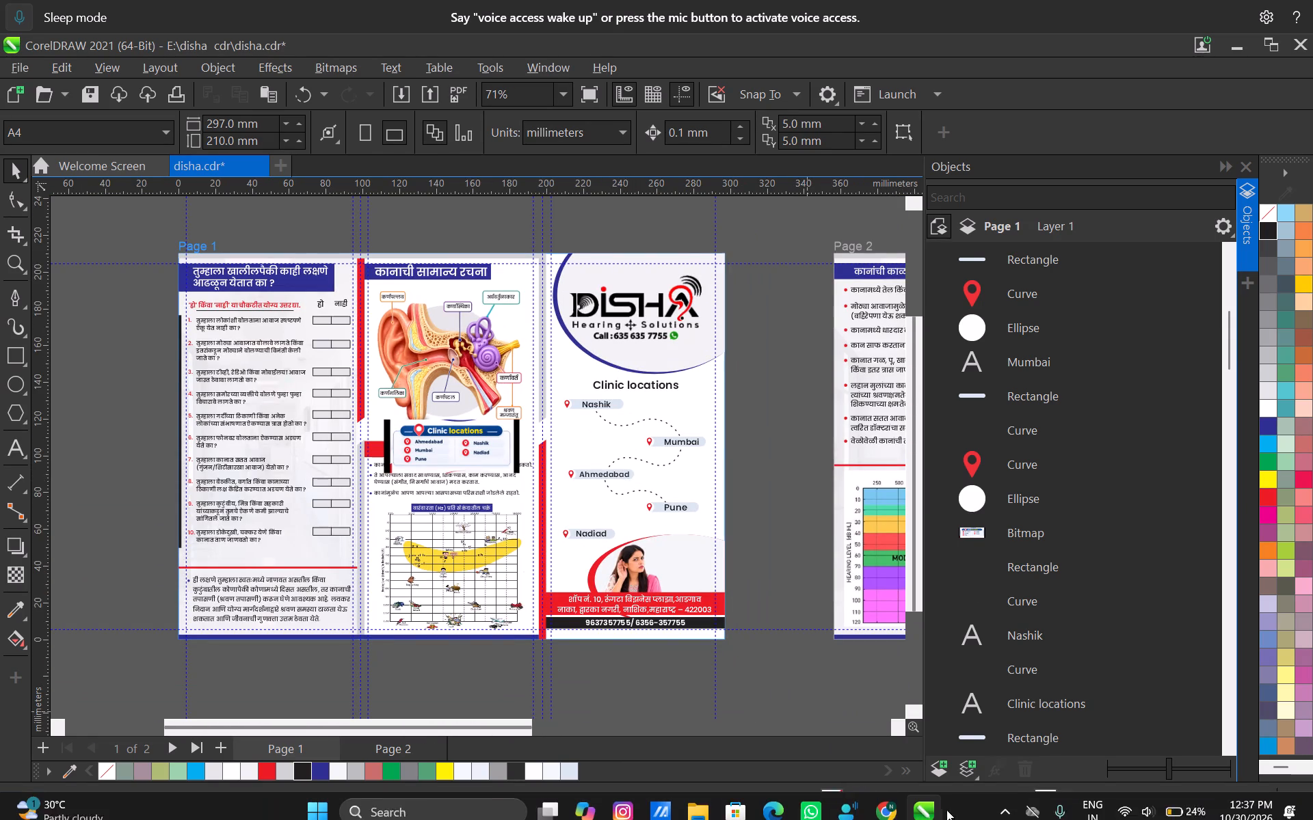
Open the background app marked K from the hidden items of the system tray.
left_click(1012, 806)
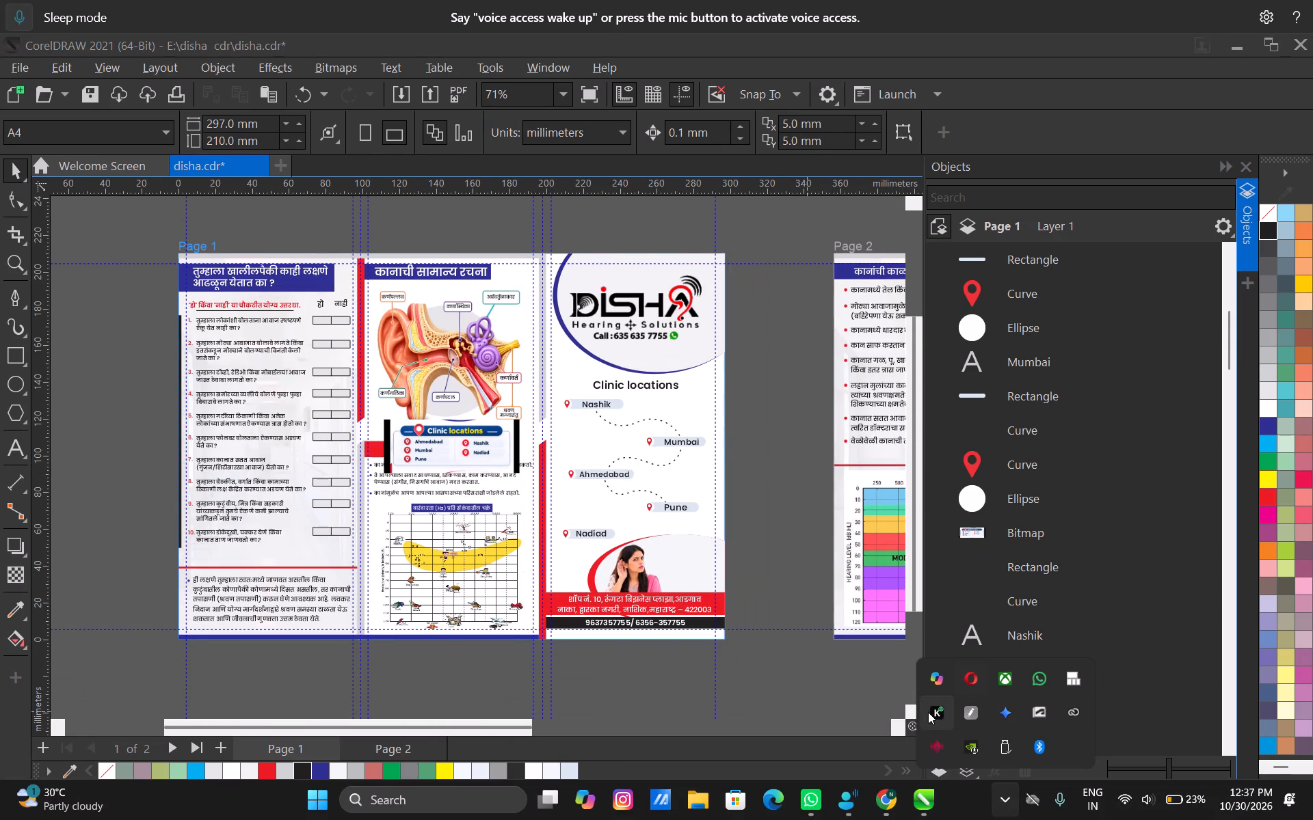
left_click(928, 712)
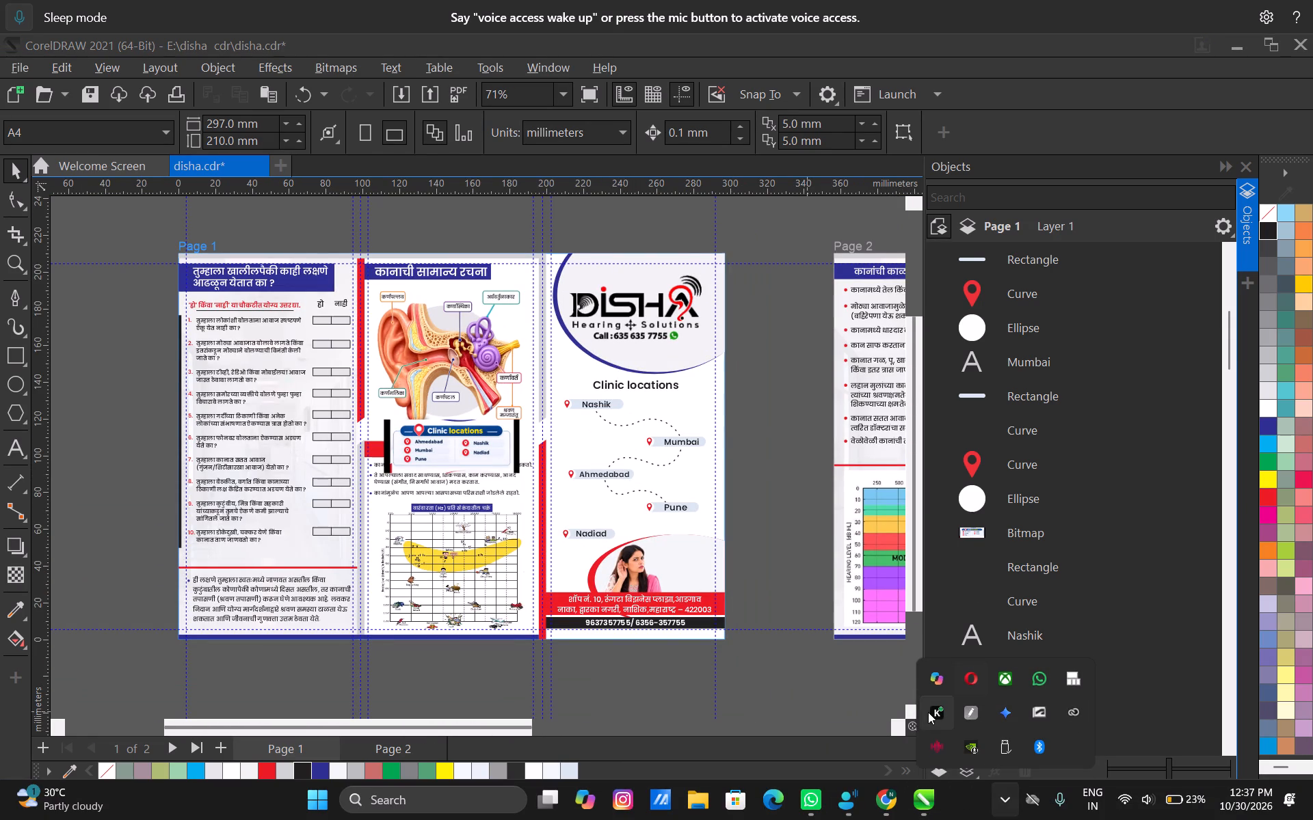
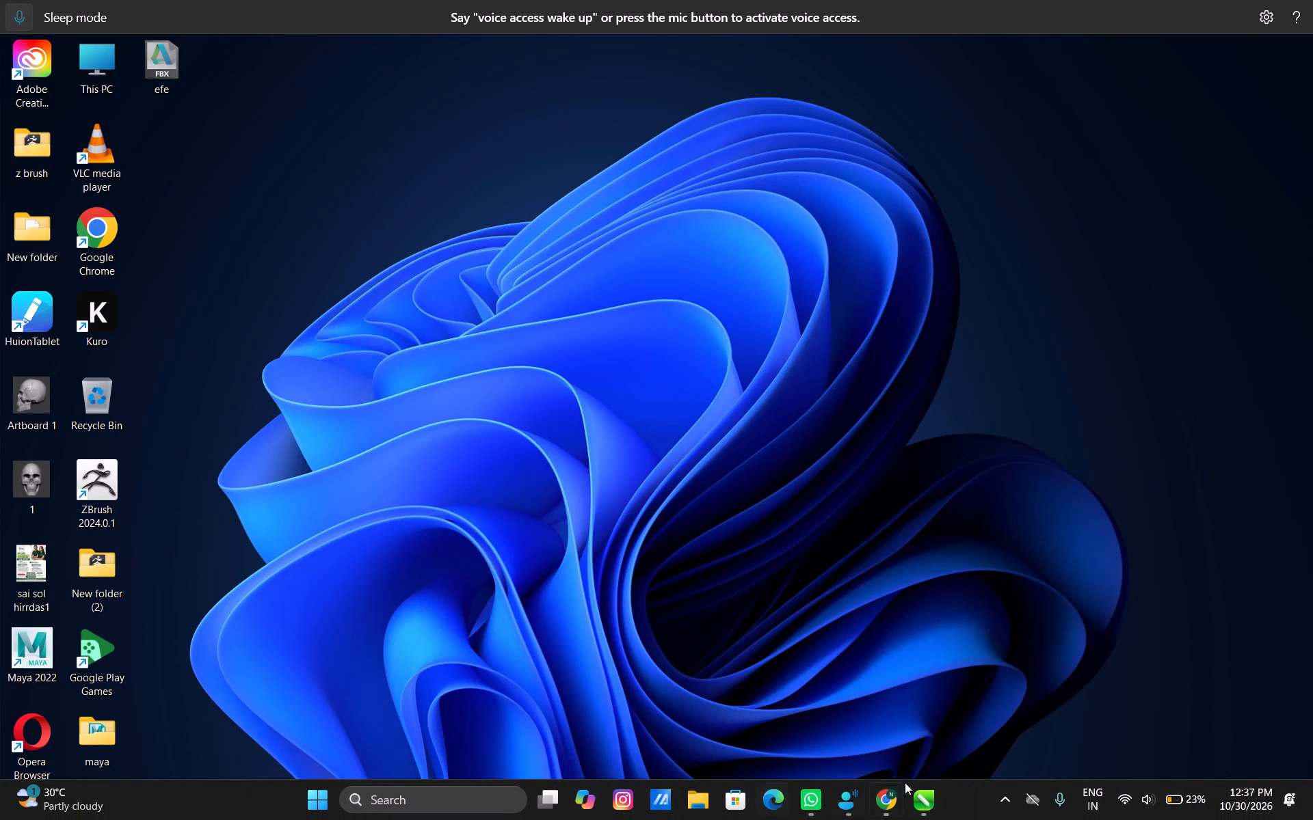
Switch back from the desktop to the disha.cdr brochure in CorelDRAW.
left_click(919, 819)
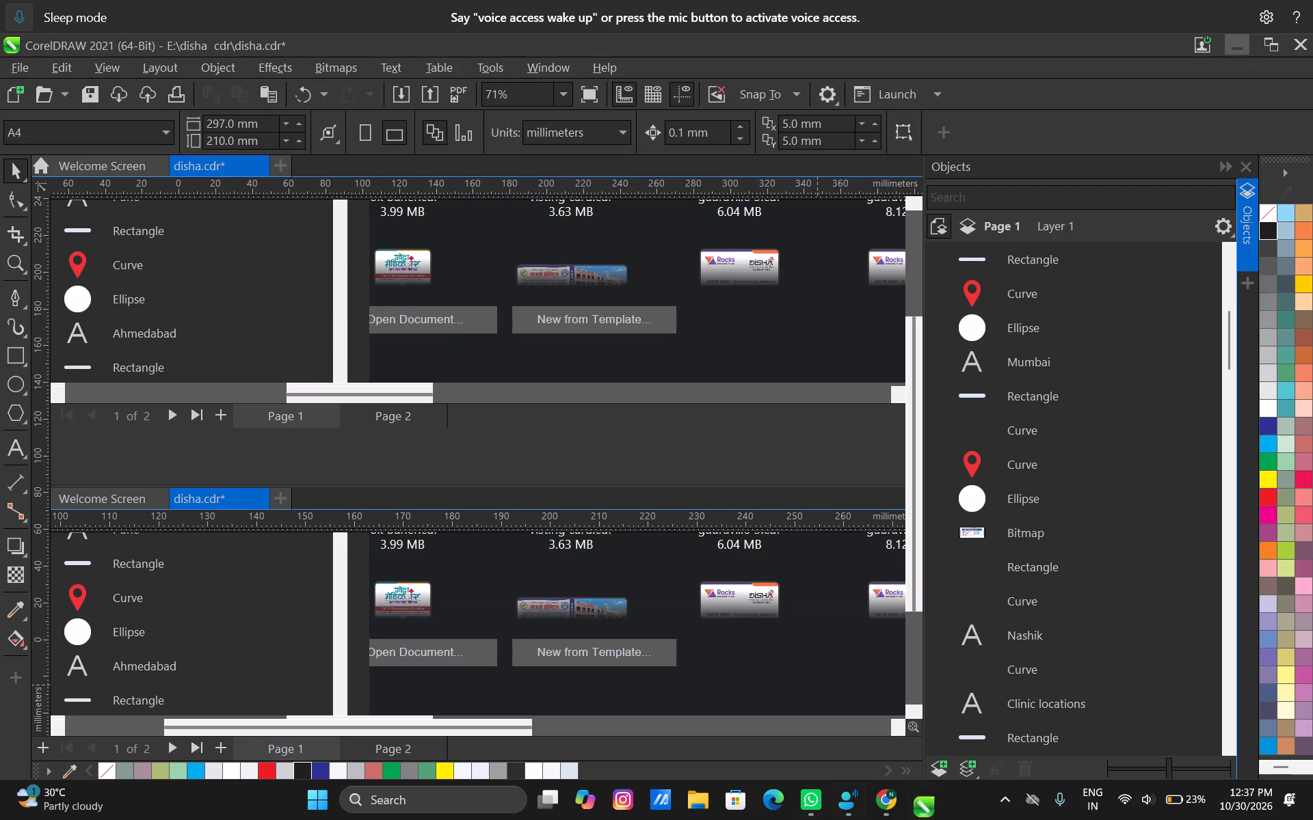
Switch from CorelDRAW to the running app with the blue person icon.
left_click(842, 803)
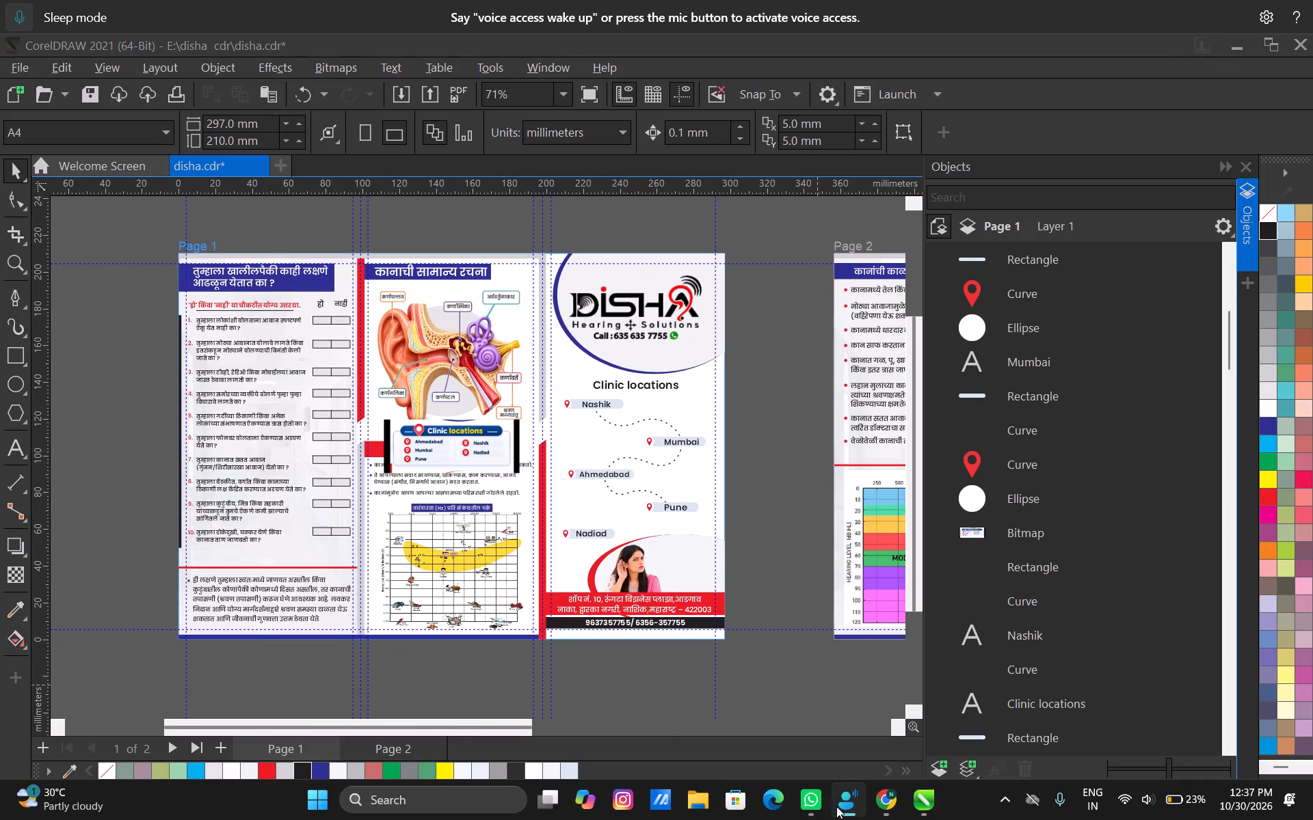
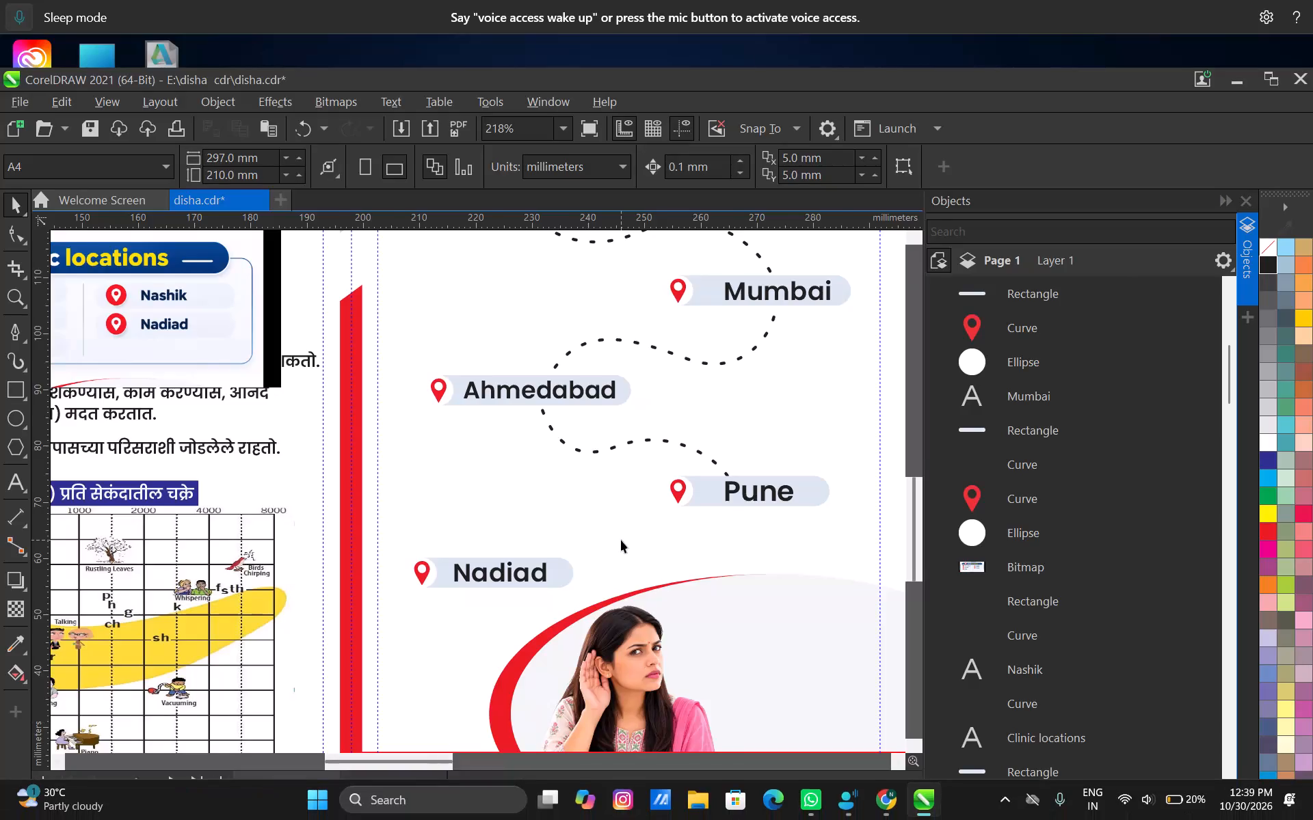
Nudge the whole Nadiad pin badge about 2 mm to the left and save the brochure.
scroll(621, 540, "down", 1)
middle_click_drag(622, 538, 667, 455)
scroll(653, 452, "up", 3)
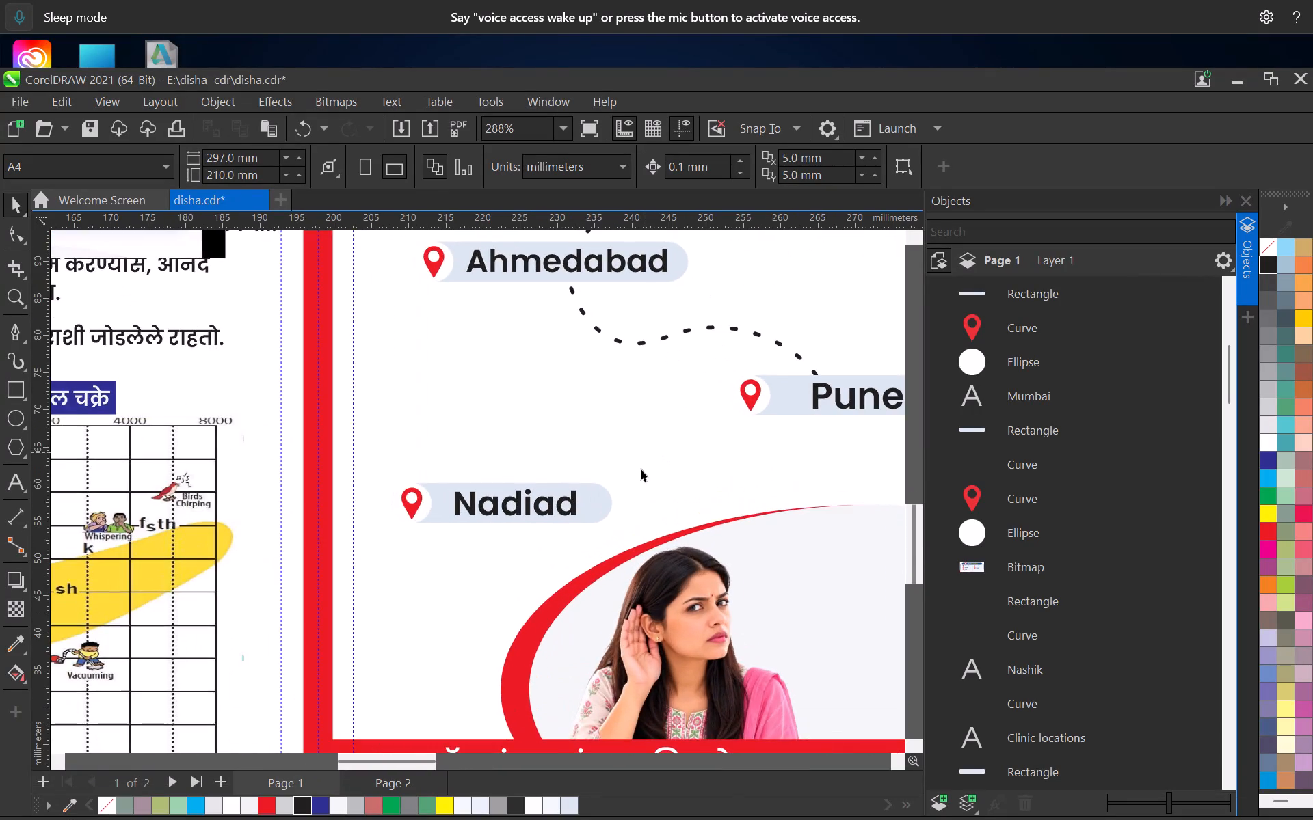
scroll(607, 502, "down", 2)
scroll(503, 485, "up", 3)
left_click_drag(384, 456, 637, 556)
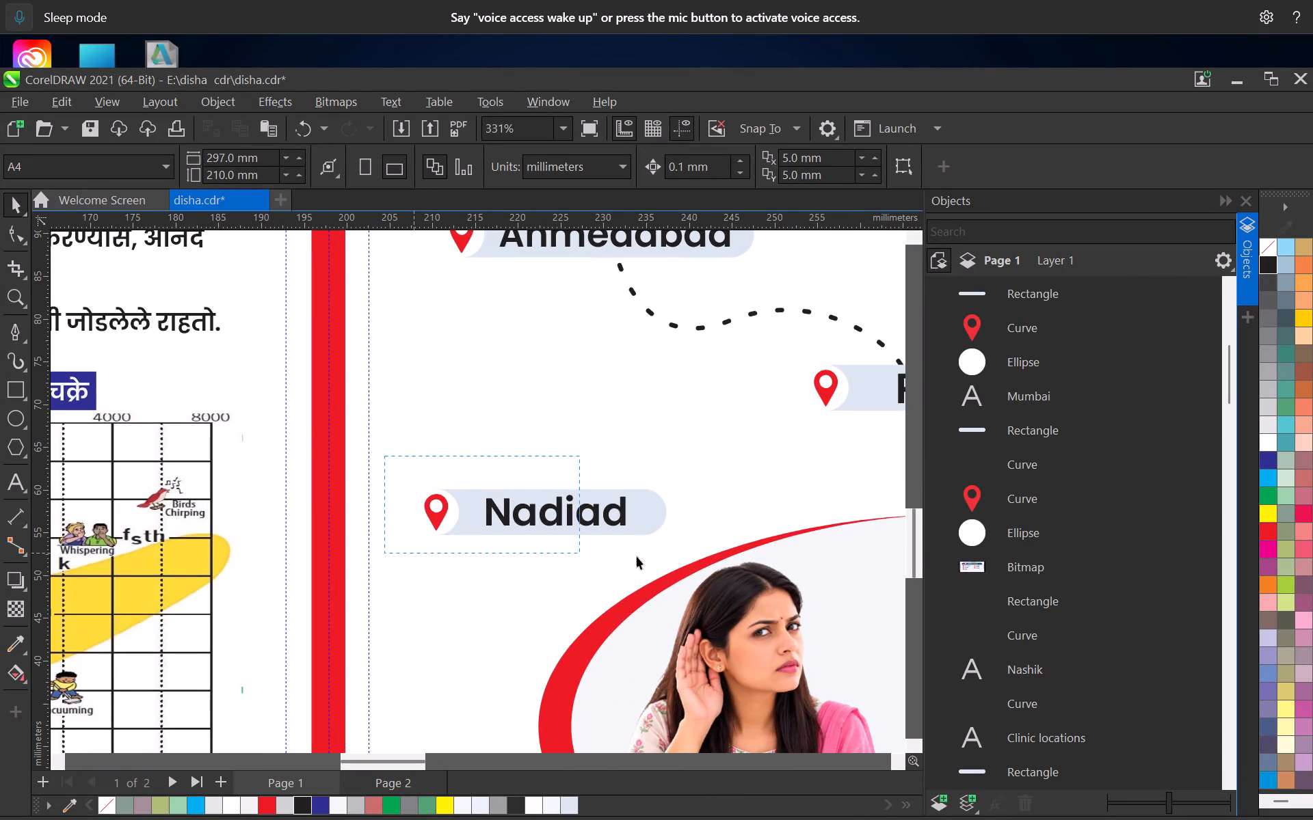
left_click_drag(637, 556, 685, 563)
key("Left")
key("Left")
key("Left")
key("Left")
key("Left")
key("Left")
key("Left")
key("Left")
key("Left")
key("Left")
key("Left")
key("Left")
key("Left")
key("Left")
key("Left")
key("Left")
key("Left")
key("Left")
key("Left")
key("Left")
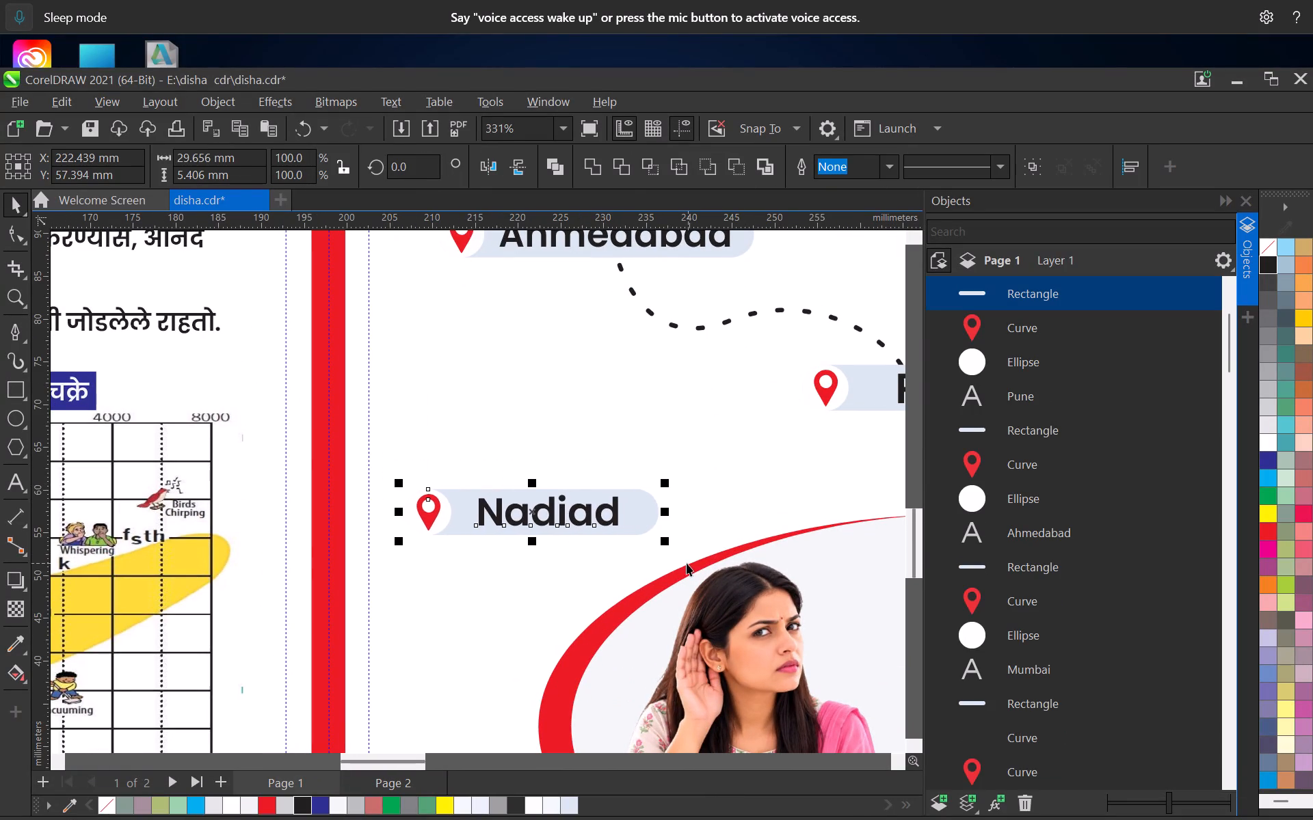
left_click(678, 422)
key("ctrl+s")
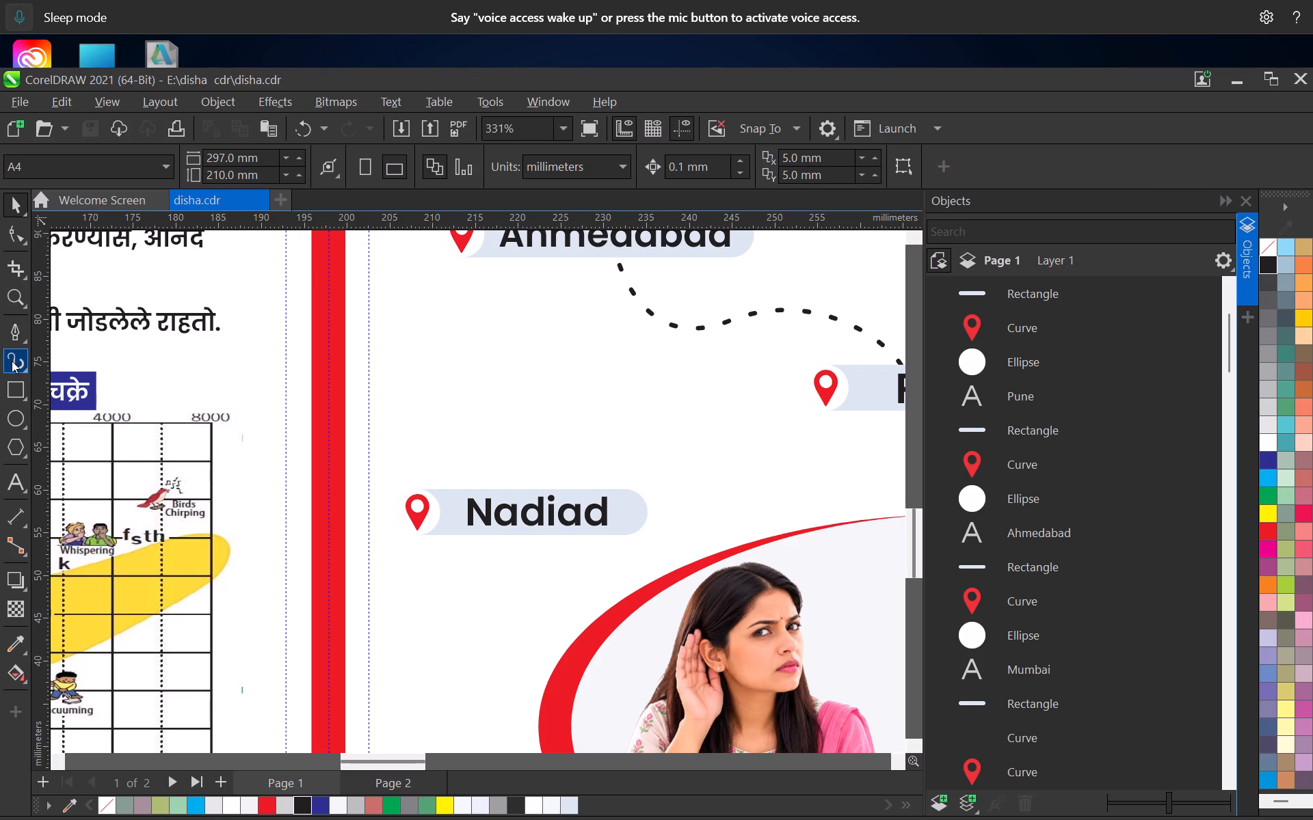
Draw an S-shaped Pen tool curve about 46 mm wide from the top of the Nadiad badge to the underside of the Pune badge.
left_click(10, 331)
middle_click_drag(568, 504, 493, 582)
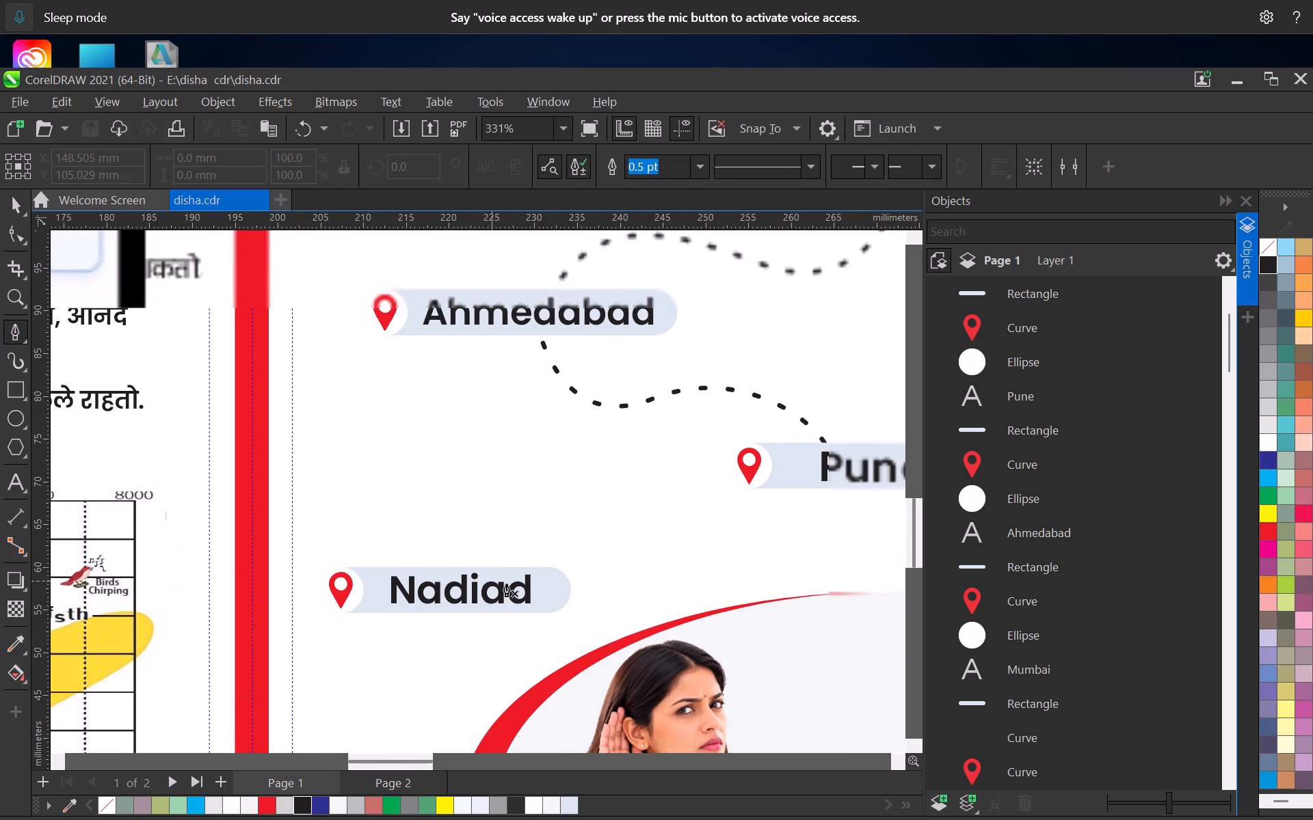
left_click(466, 569)
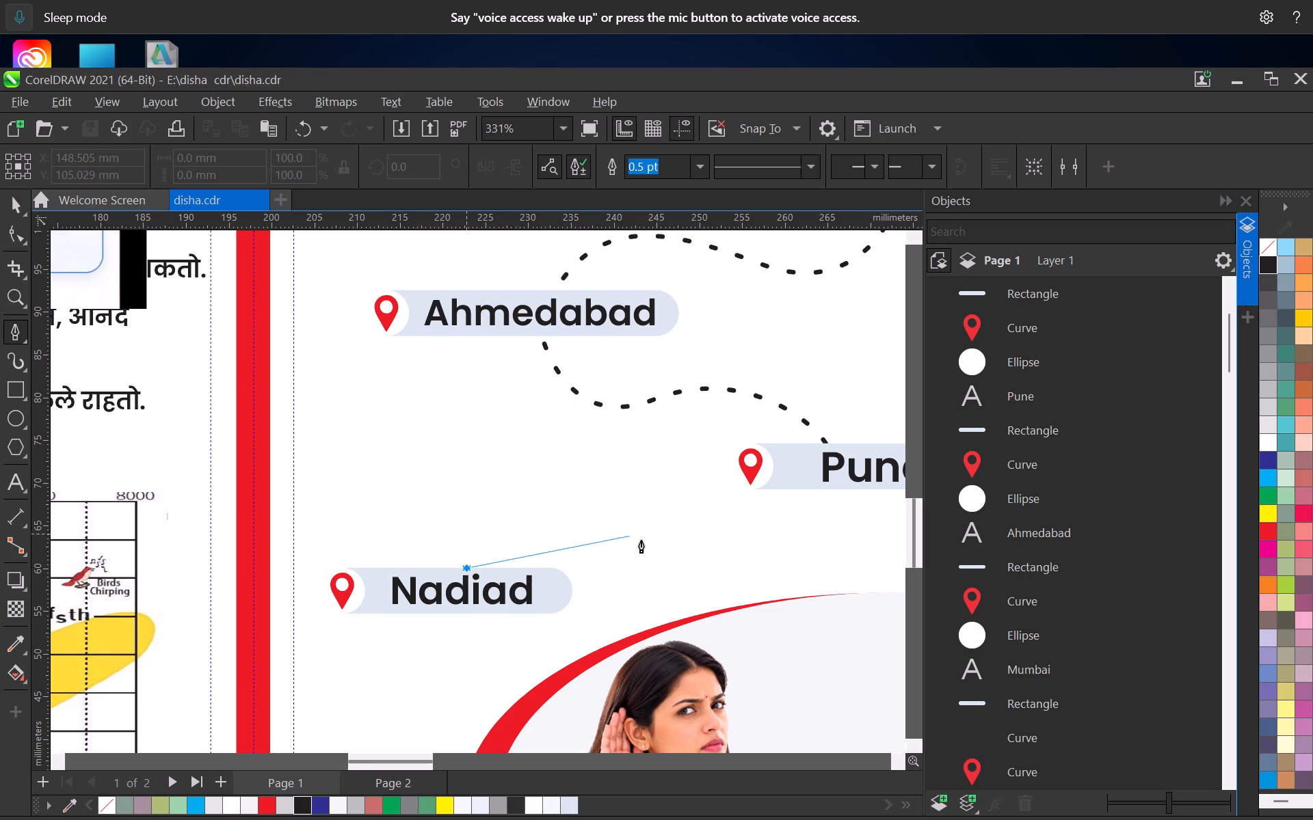
middle_click_drag(641, 540, 445, 534)
left_click_drag(527, 535, 560, 553)
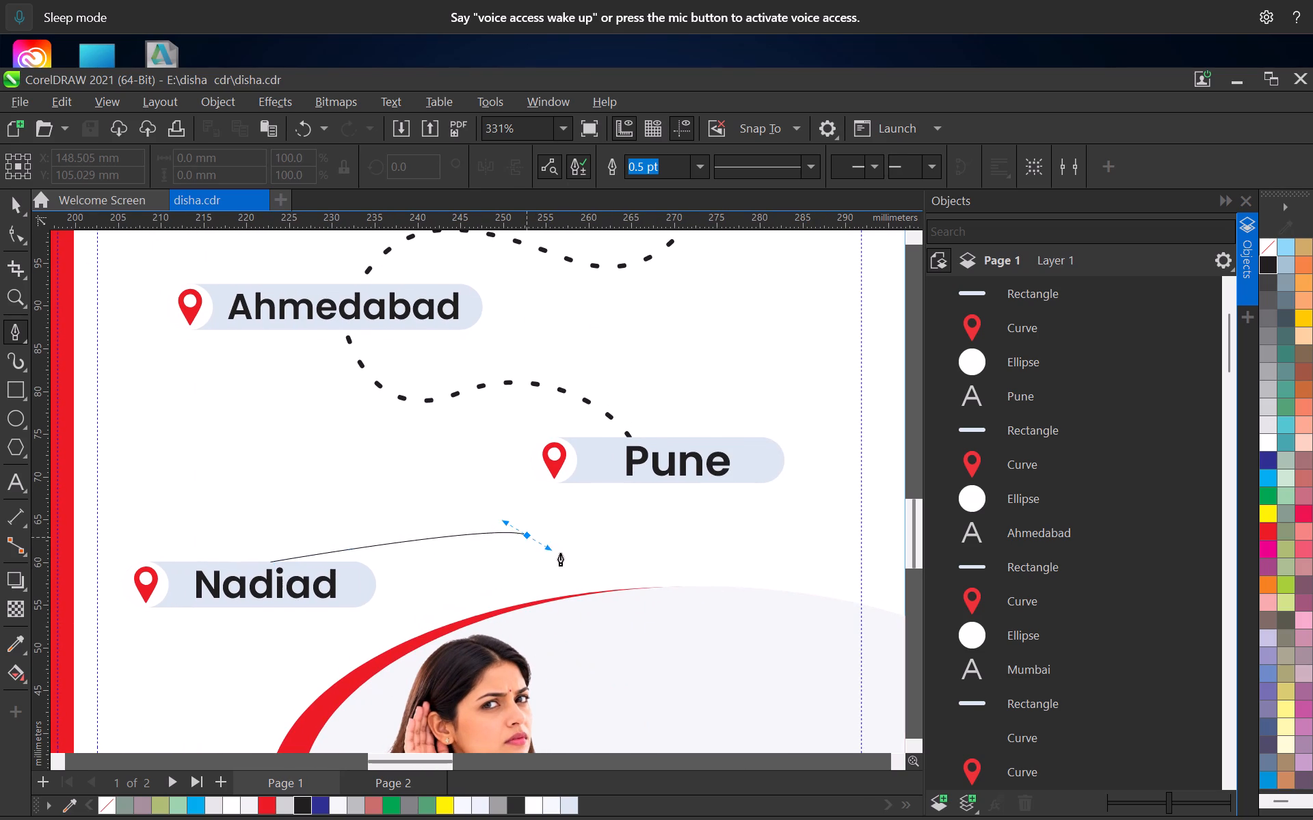
left_click_drag(560, 553, 641, 573)
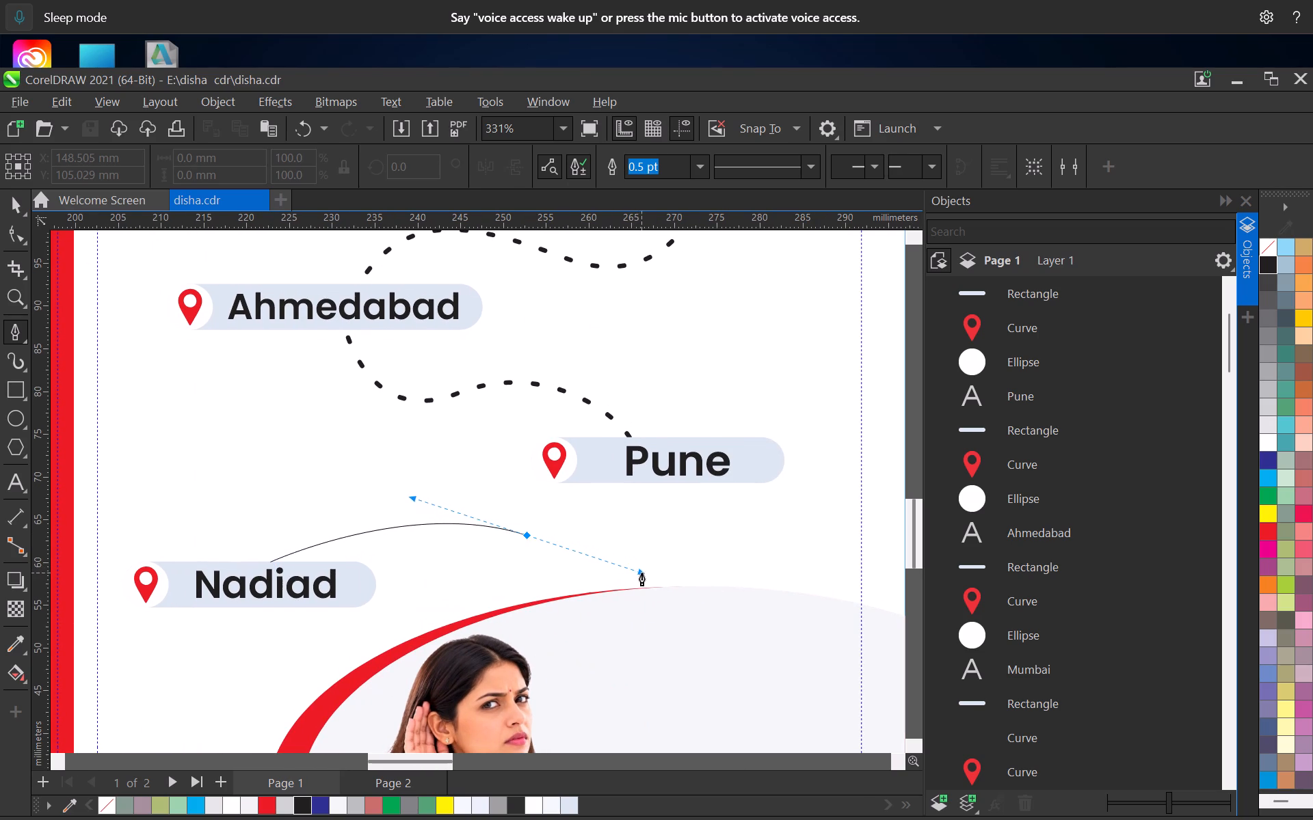
left_click_drag(641, 573, 655, 579)
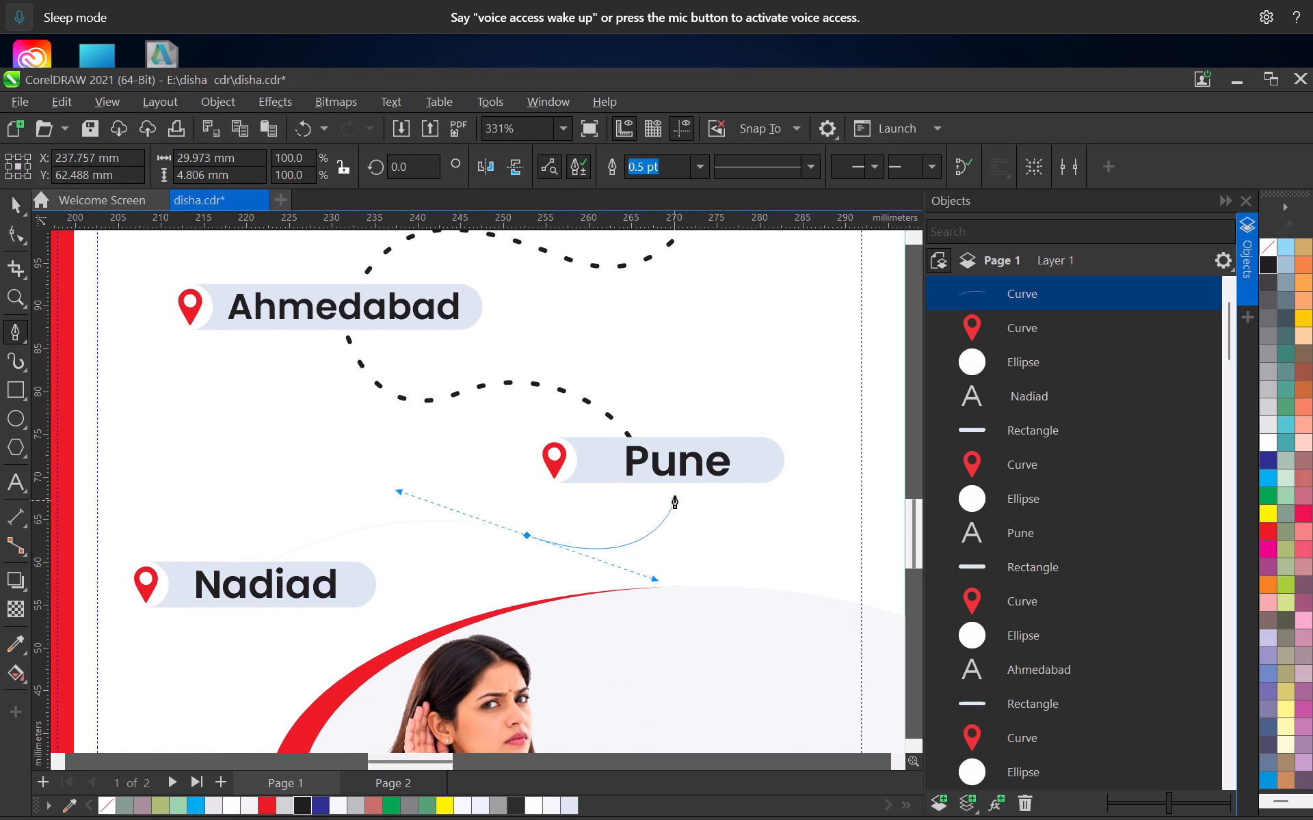
left_click(663, 485)
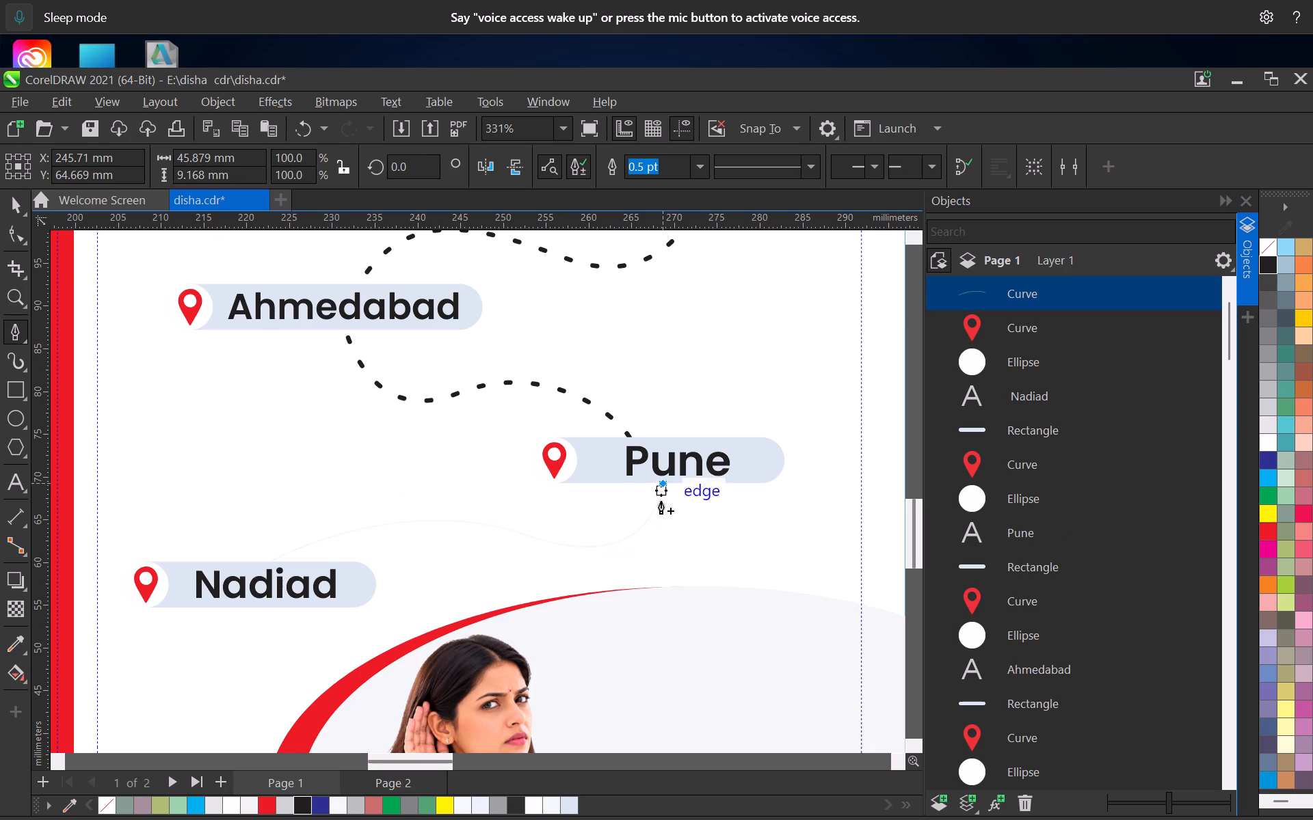
left_click(23, 202)
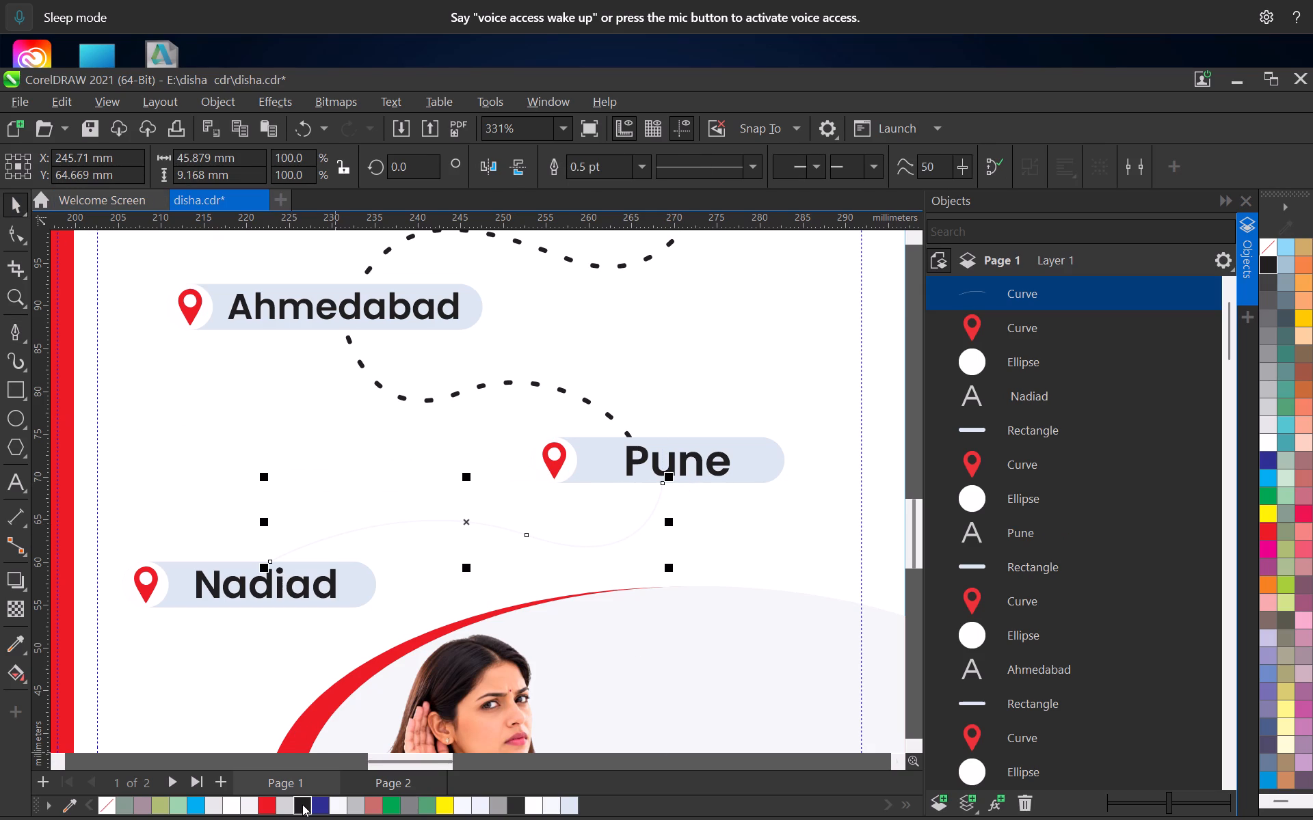
Give the Nadiad–Pune curve a black 1.5 pt outline with the same dashed line style as the other connectors.
right_click(302, 804)
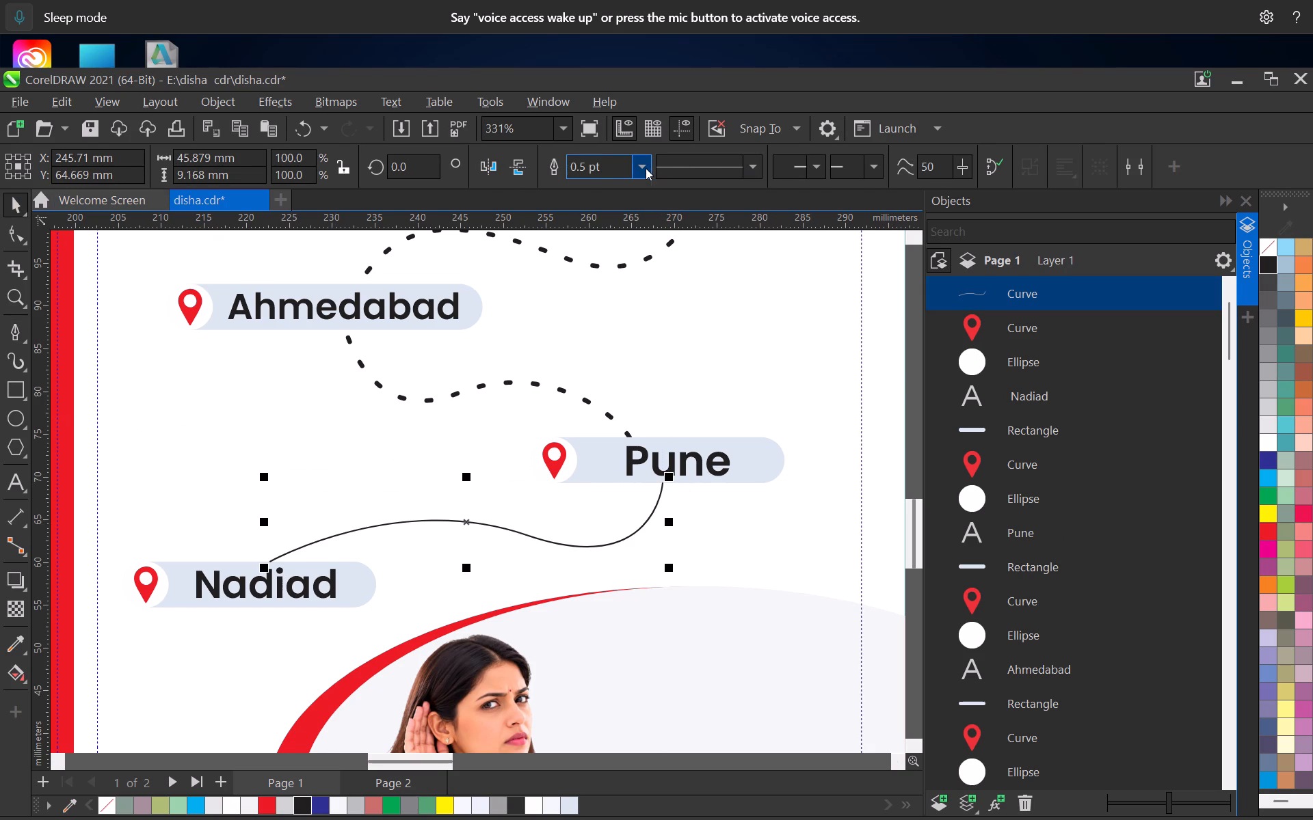
left_click(646, 168)
left_click(635, 261)
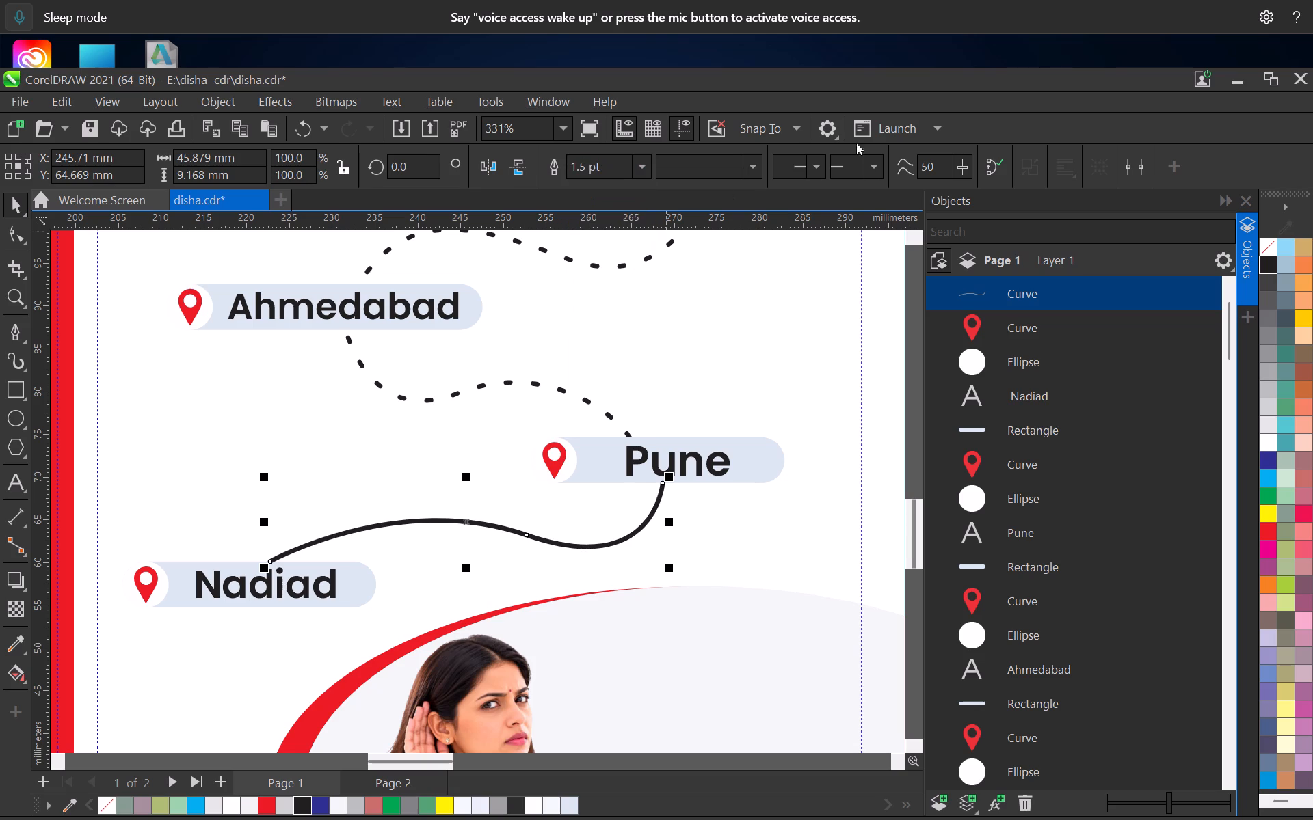
left_click(759, 168)
left_click(742, 305)
Reshape the Ahmedabad–Pune connector to end at the middle of the Pune label, with a rounder bend and its middle node moved slightly right.
scroll(619, 560, "up", 3)
scroll(680, 475, "up", 1)
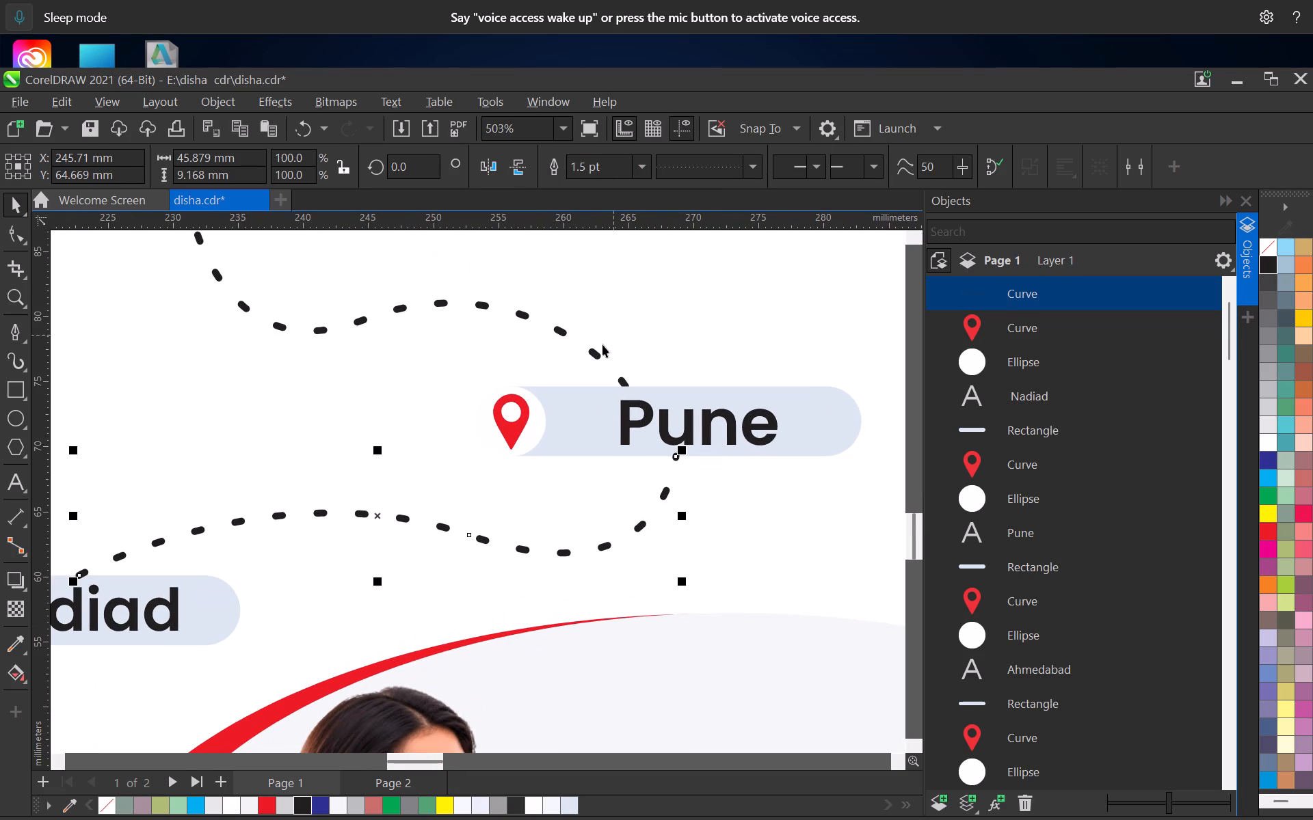
double_click(595, 357)
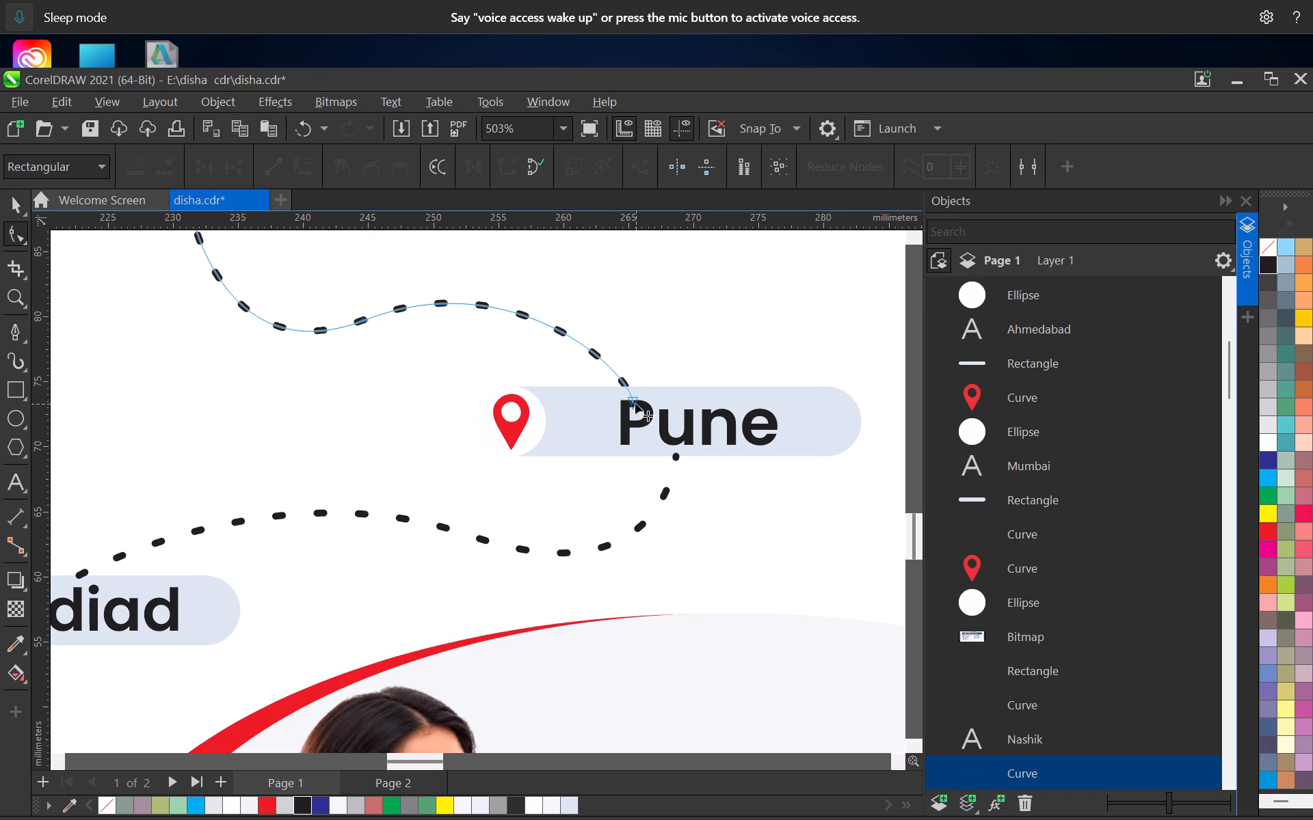
left_click(635, 403)
left_click_drag(633, 374, 651, 333)
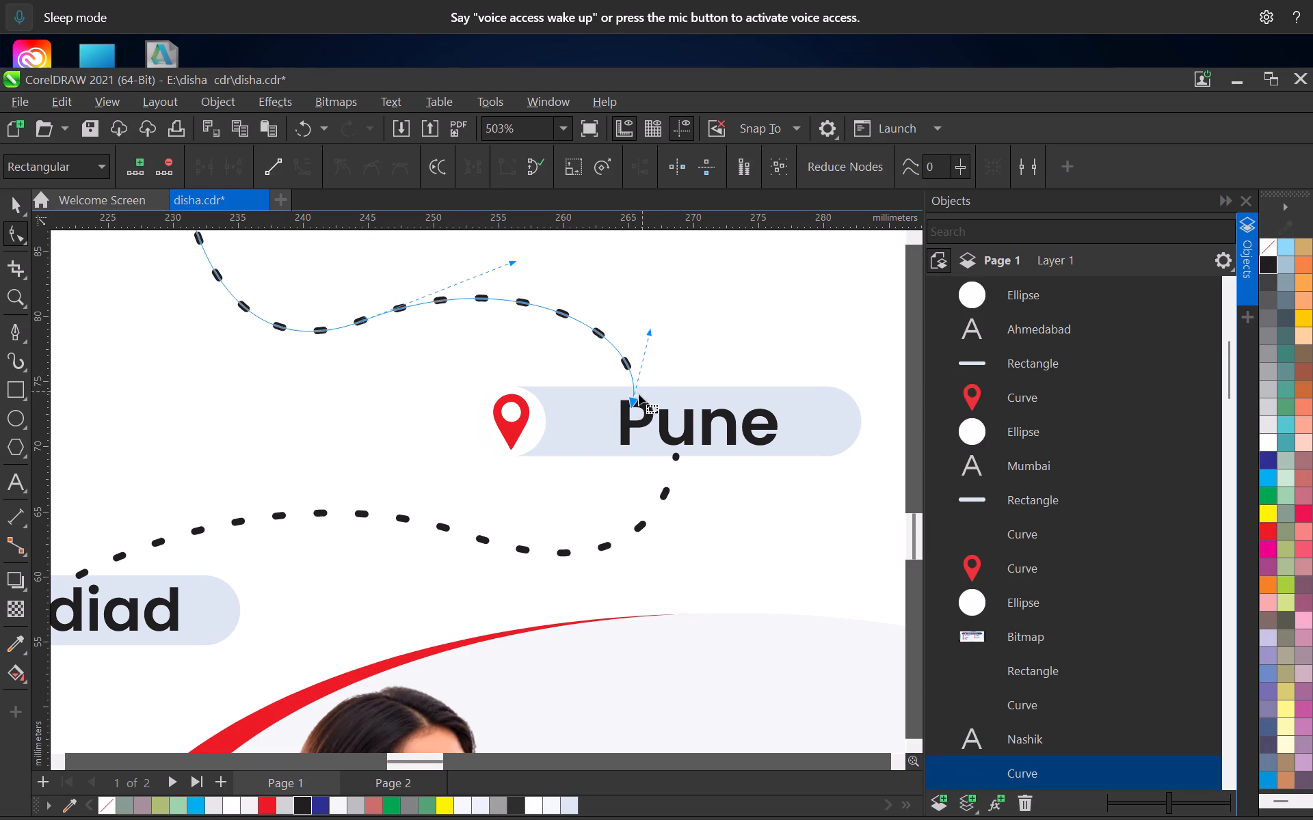
left_click_drag(633, 400, 681, 405)
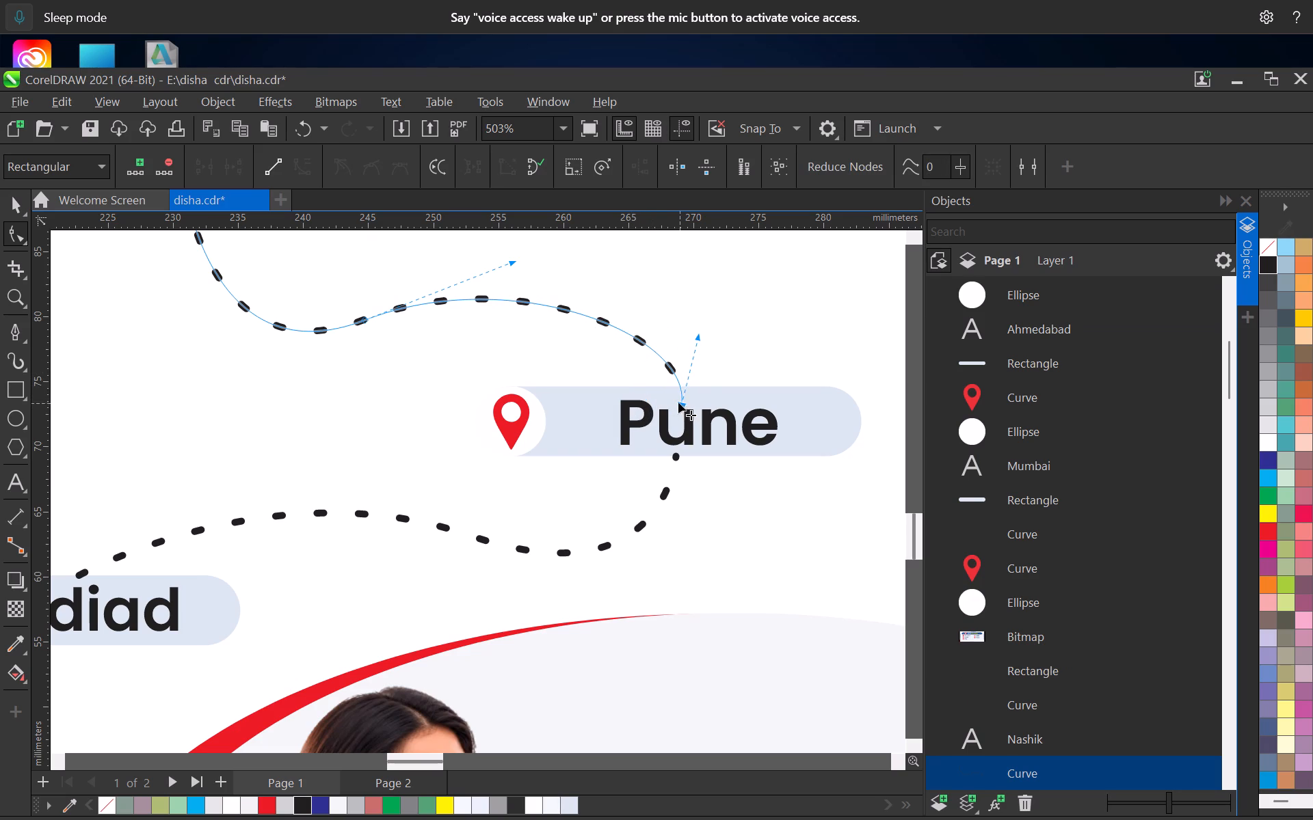
left_click_drag(514, 258, 513, 251)
left_click(513, 251)
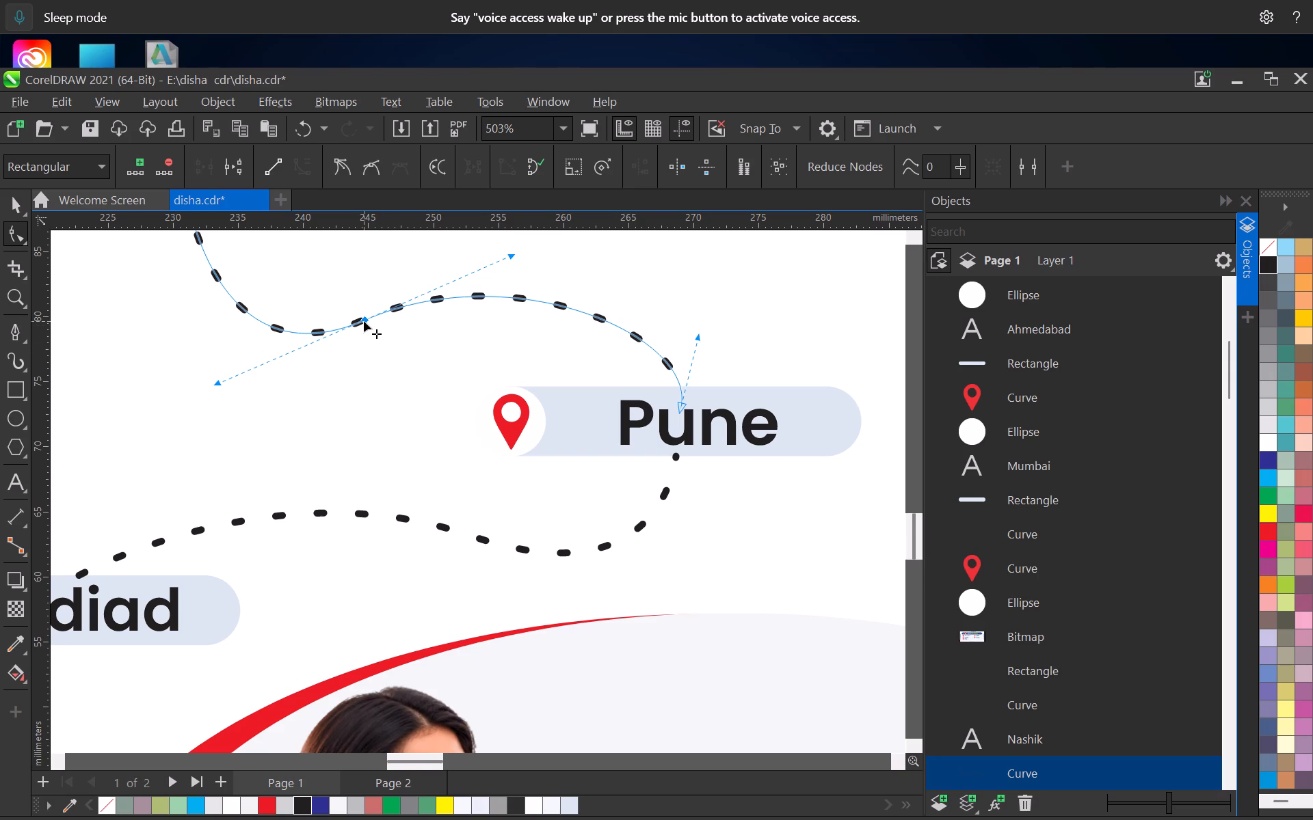
left_click_drag(364, 320, 386, 321)
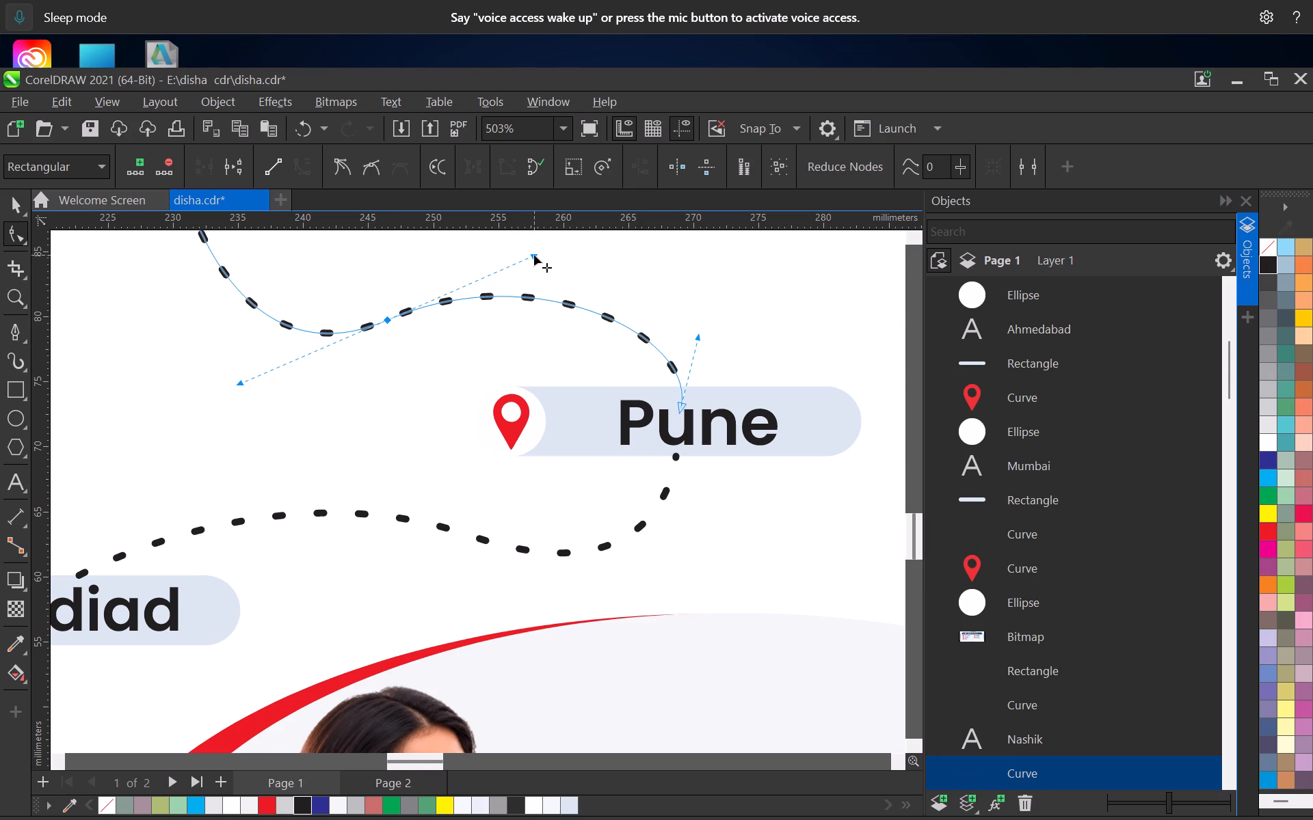
left_click_drag(534, 255, 535, 266)
left_click(536, 266)
double_click(543, 266)
scroll(652, 336, "down", 6)
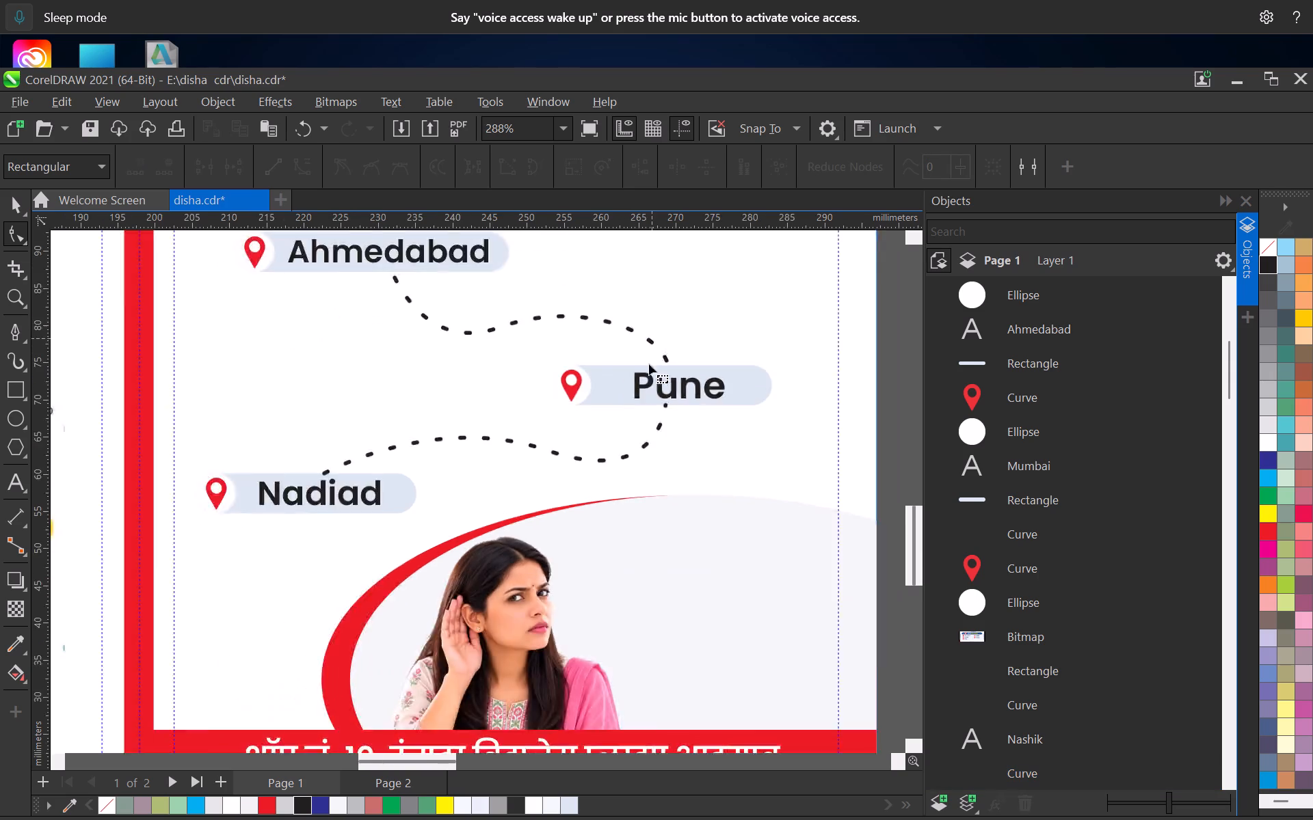
Extend the Pune end of the Nadiad–Pune connector slightly up and right, onto the lower part of the Pune label.
scroll(649, 364, "down", 2)
scroll(613, 430, "up", 3)
left_click(585, 407)
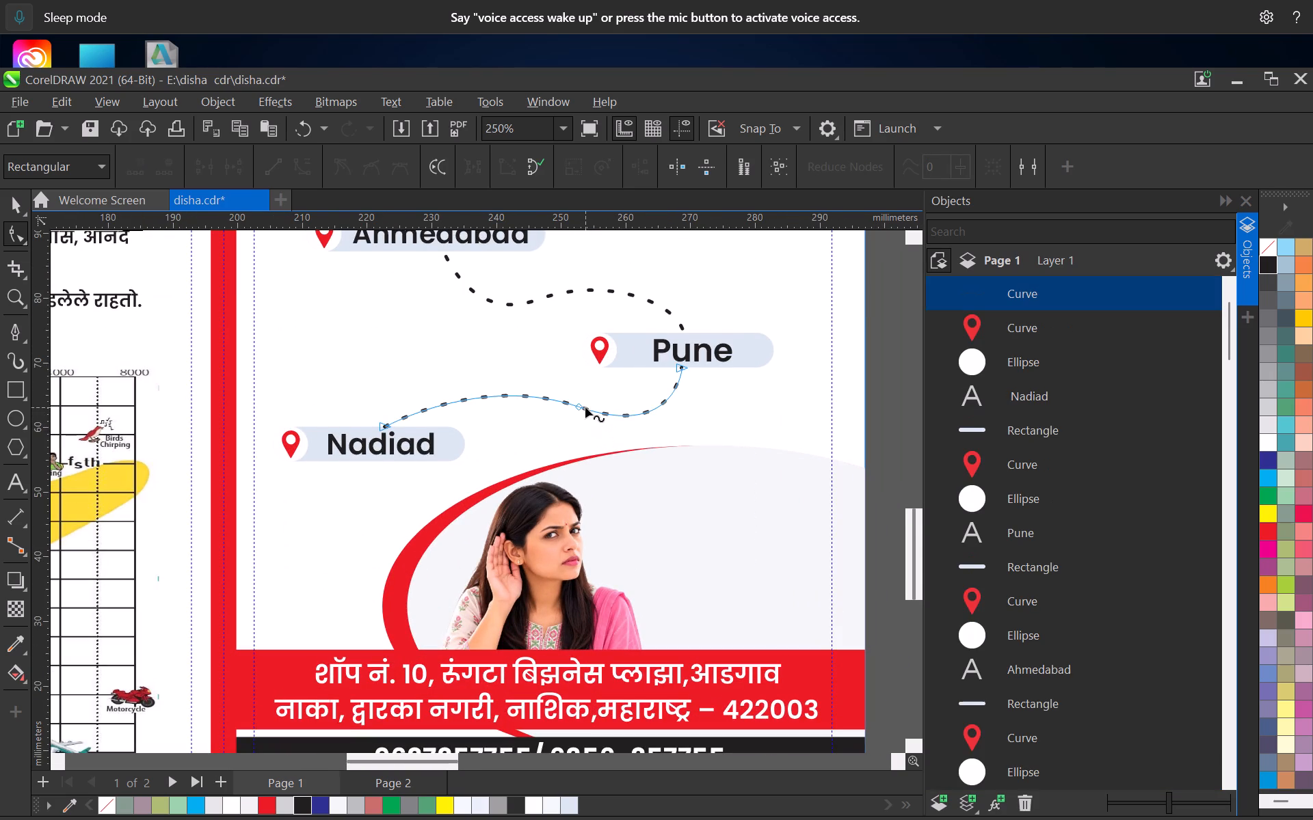
scroll(592, 398, "up", 8)
left_click_drag(717, 336, 734, 327)
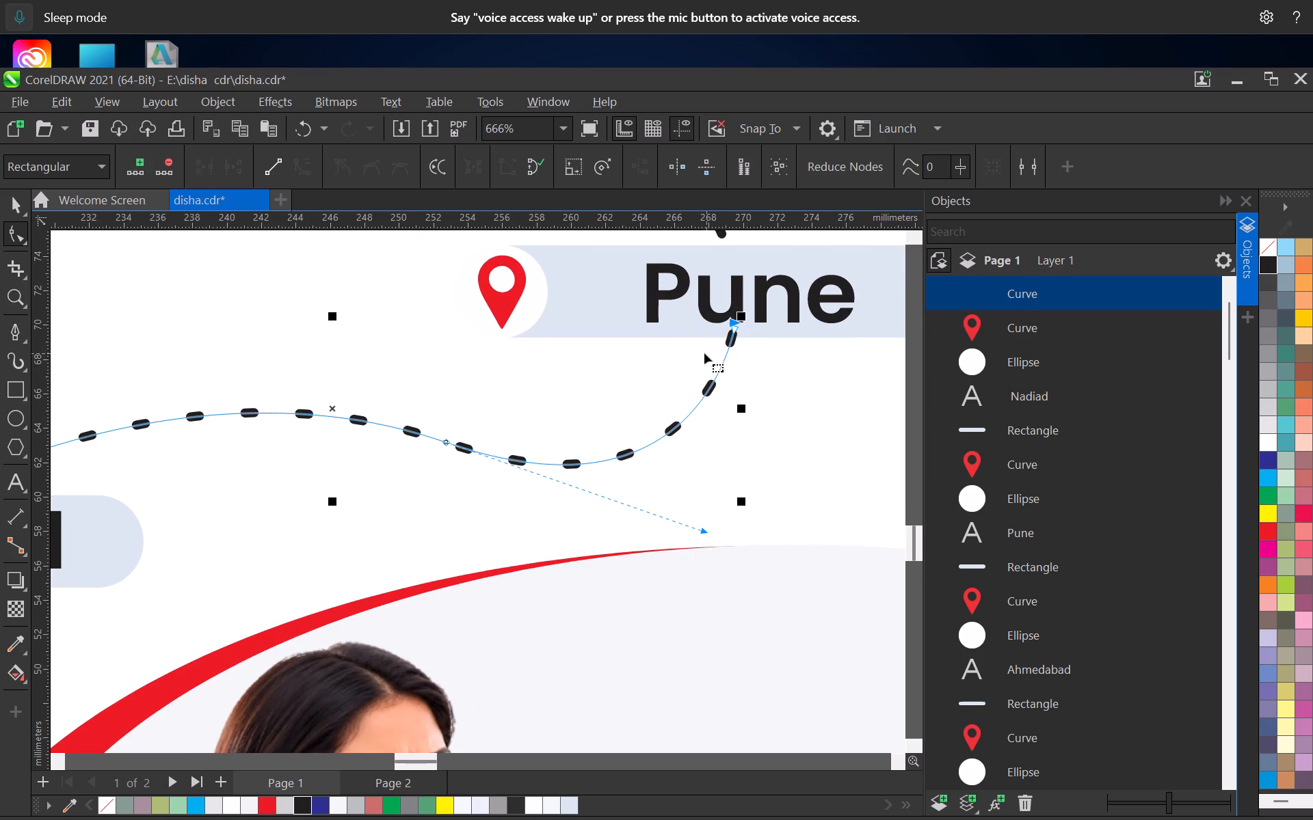
Reorder the Nadiad–Pune connector behind the Nadiad and Pune badges, placing it just above the Ahmedabad text in the stacking order.
left_click(14, 199)
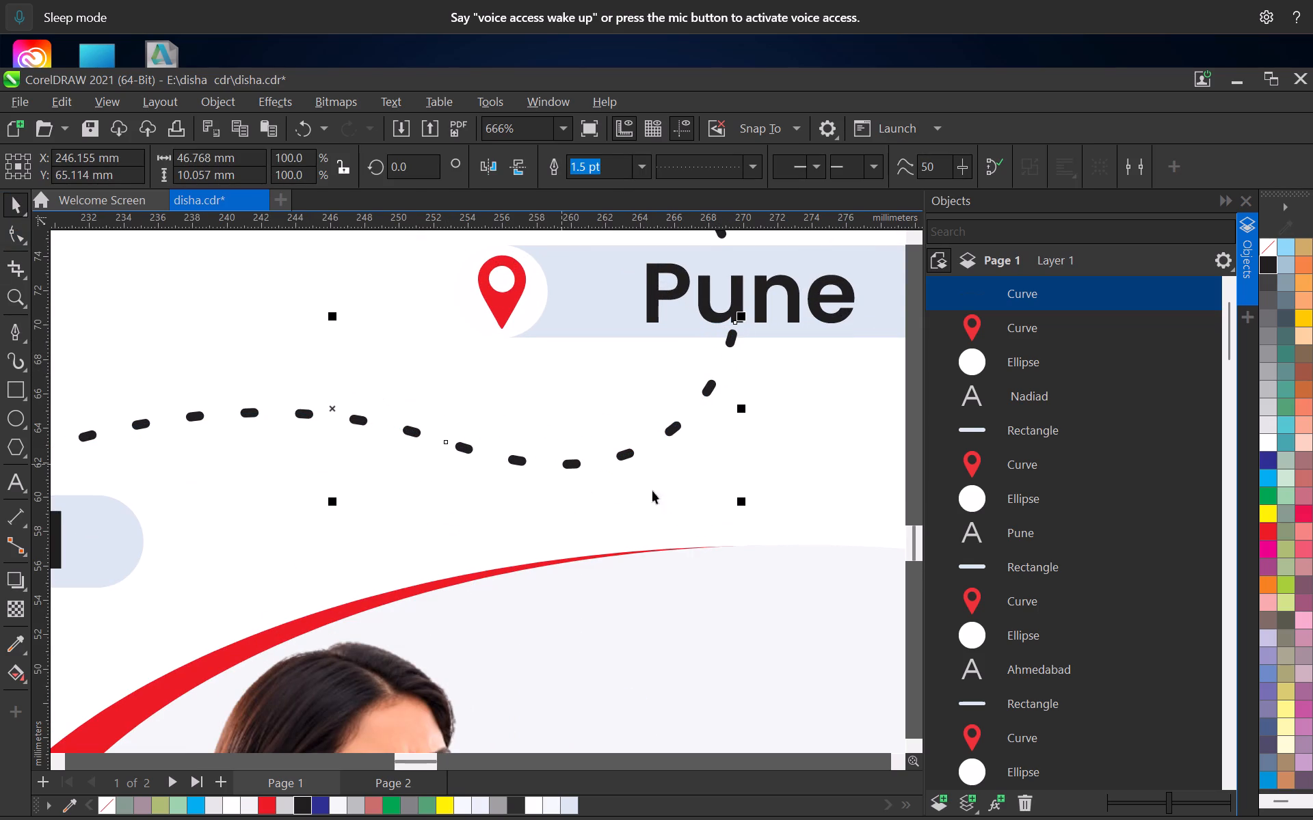
left_click_drag(990, 296, 1036, 653)
Reshape the Nadiad end of the Nadiad–Pune connector so it rises more steeply from the badge into a rounder arch.
scroll(476, 385, "down", 3)
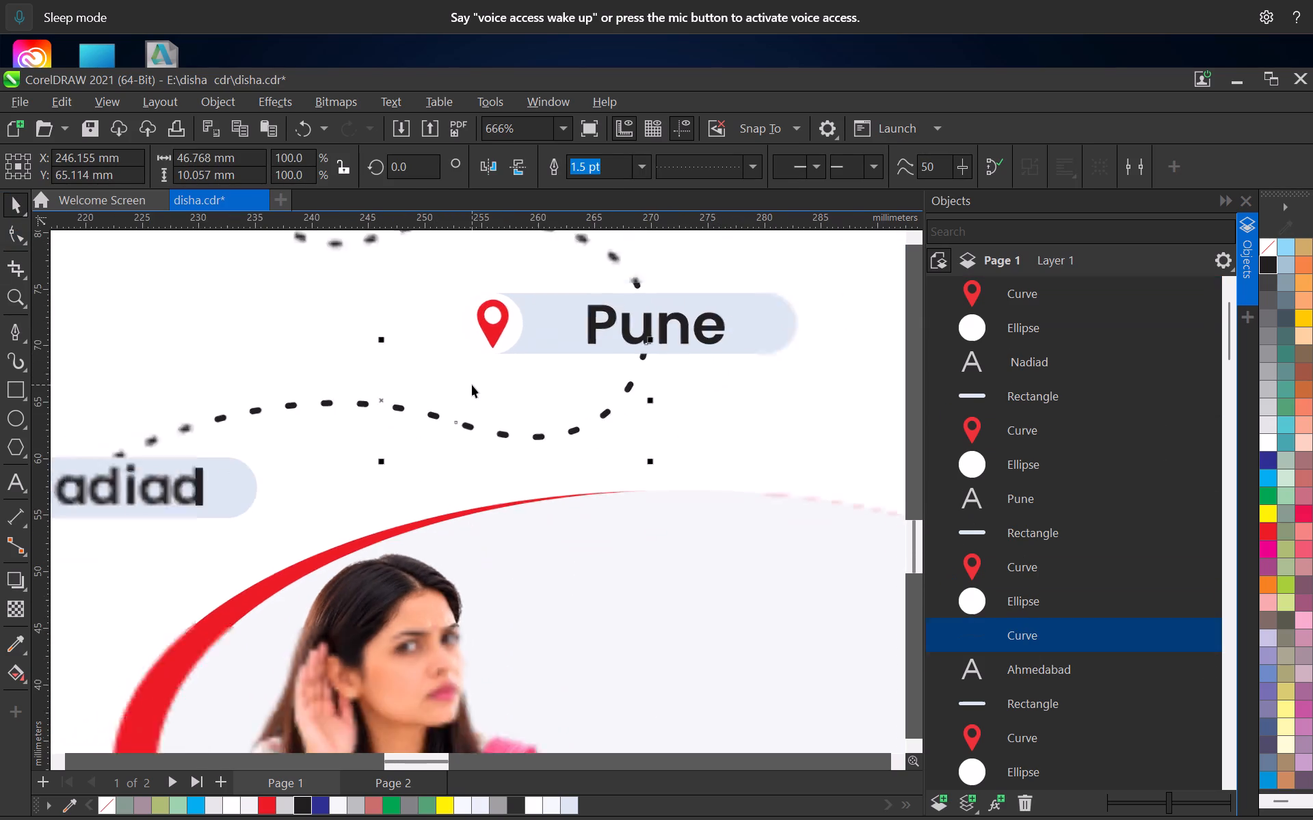
scroll(472, 385, "down", 7)
scroll(118, 345, "up", 3)
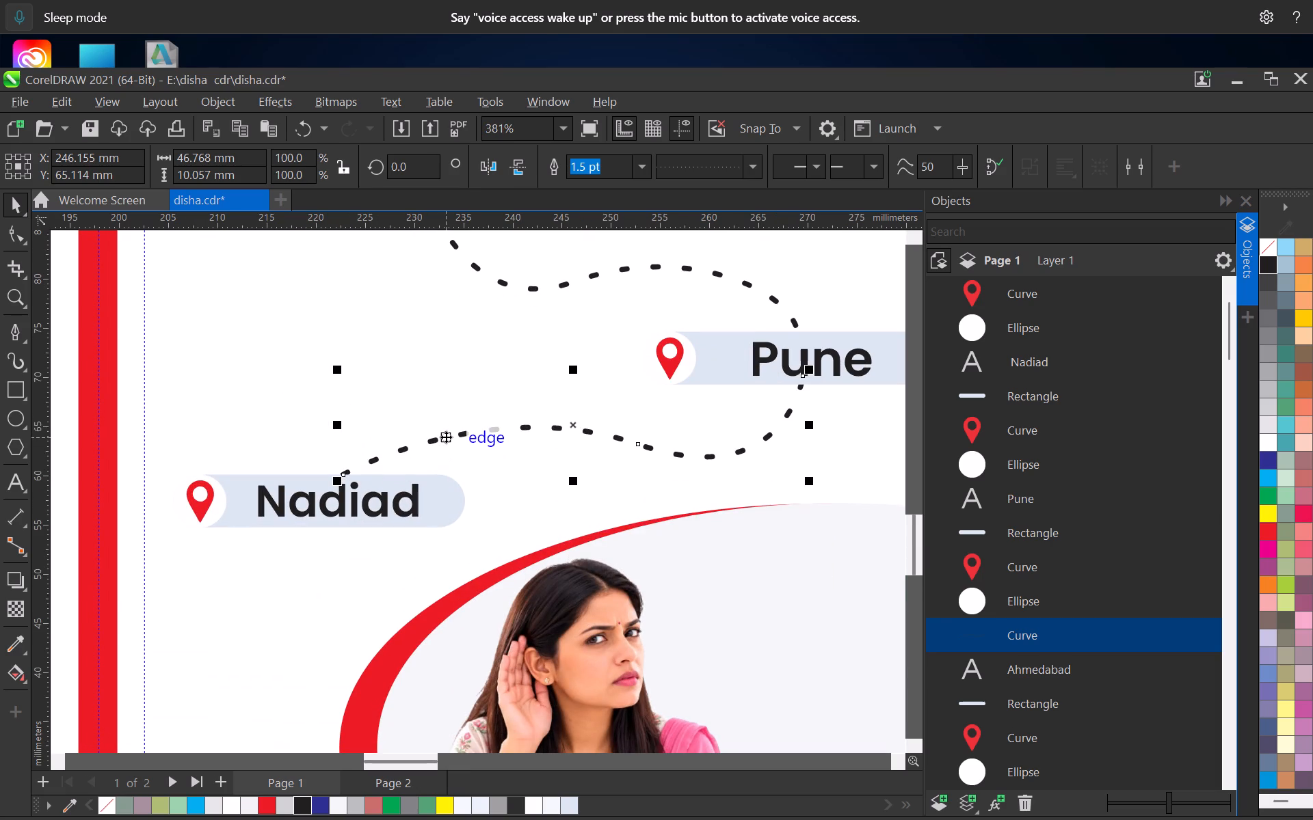
double_click(447, 437)
left_click(342, 472)
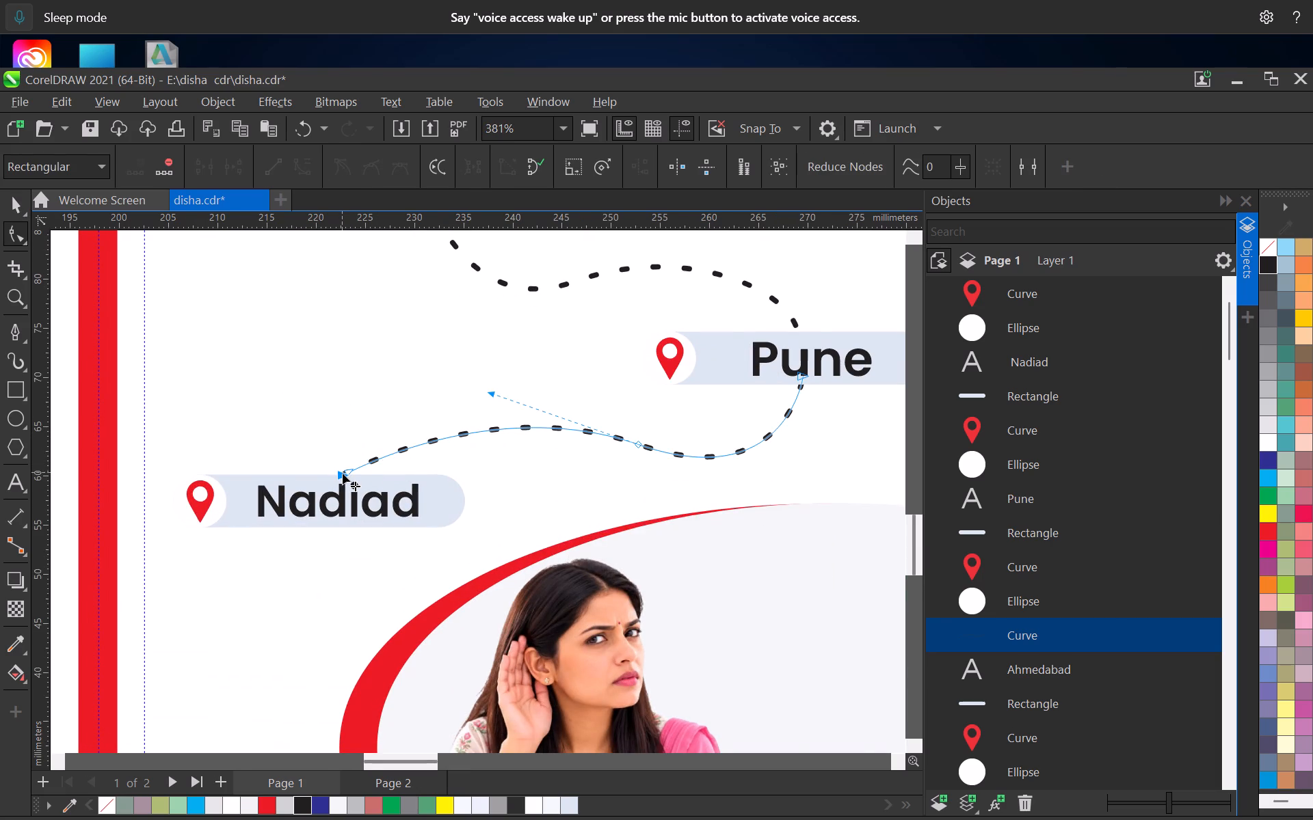
scroll(343, 474, "up", 4)
left_click_drag(351, 471, 369, 316)
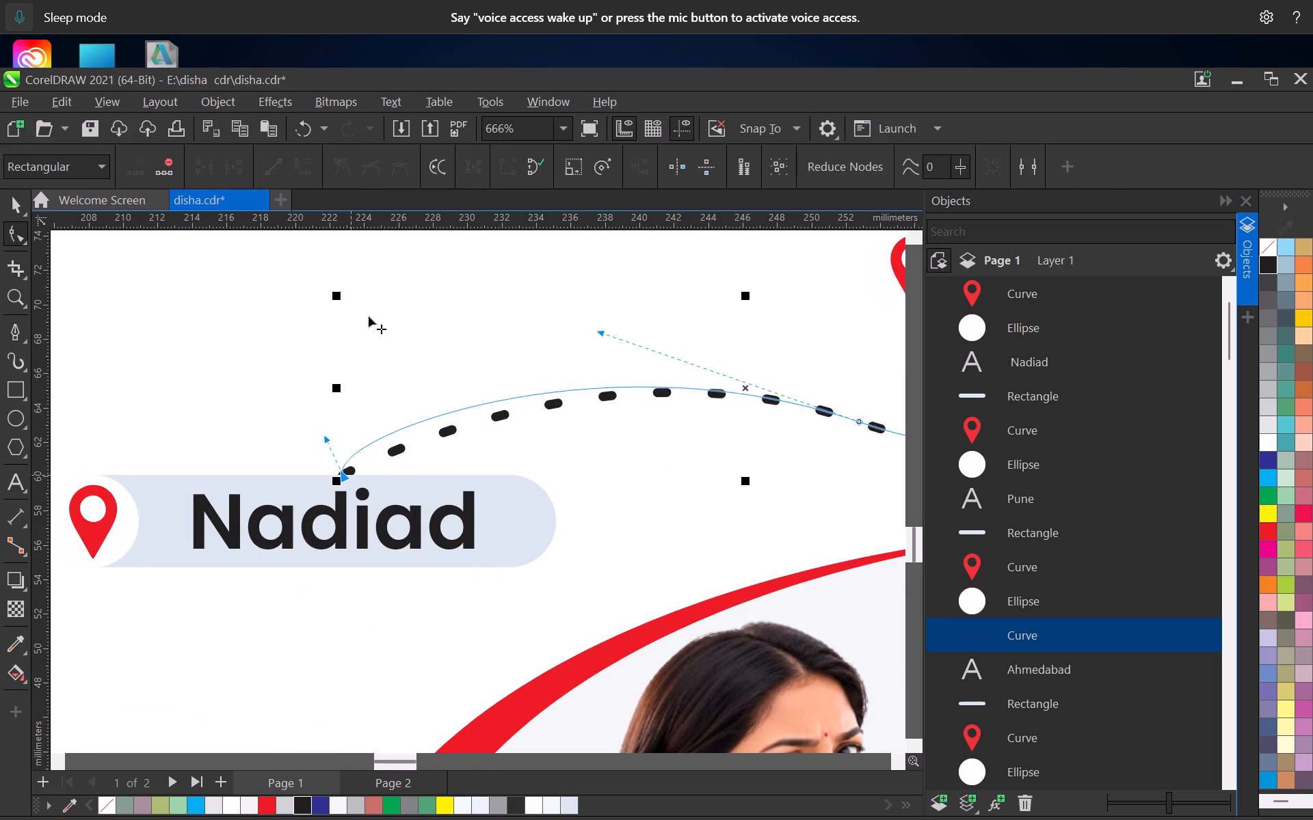
left_click_drag(369, 316, 416, 368)
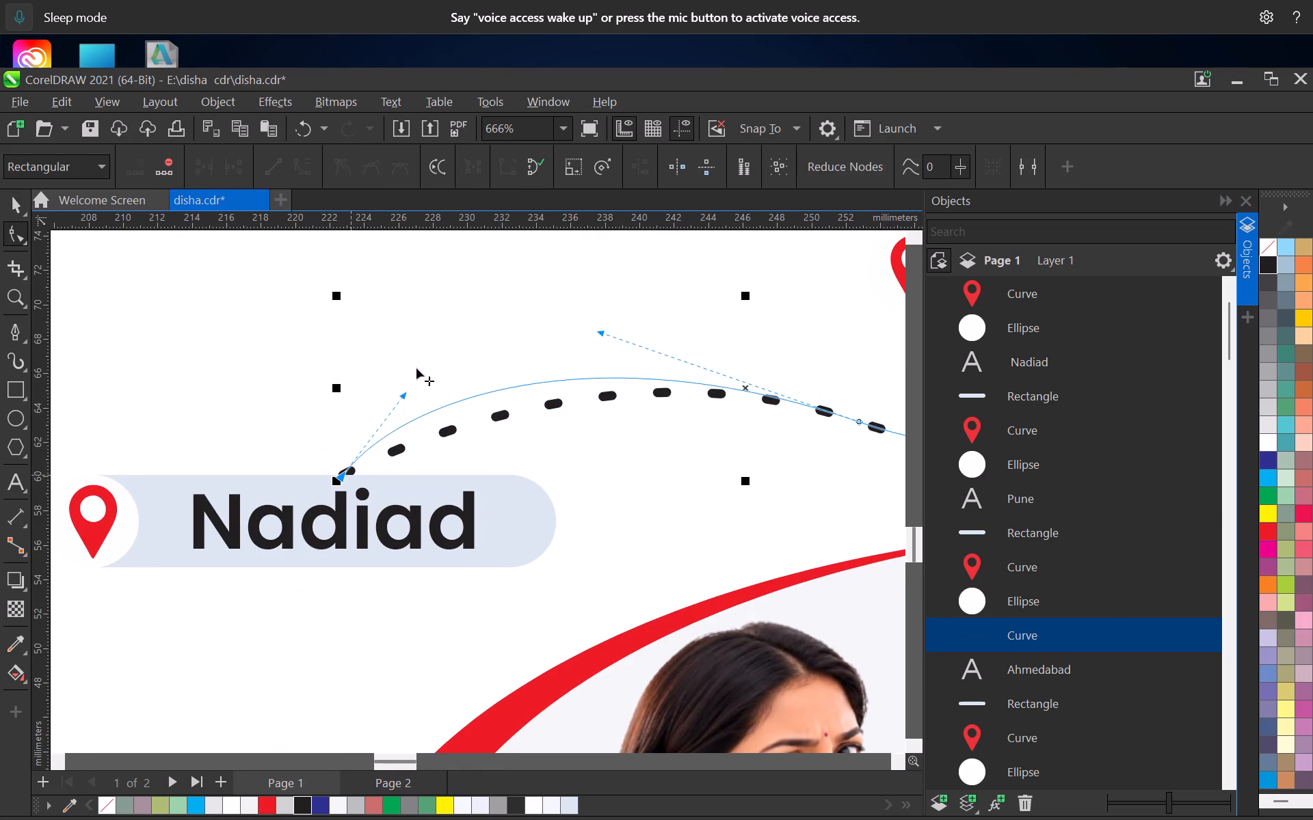
left_click_drag(416, 368, 416, 357)
scroll(421, 364, "down", 6)
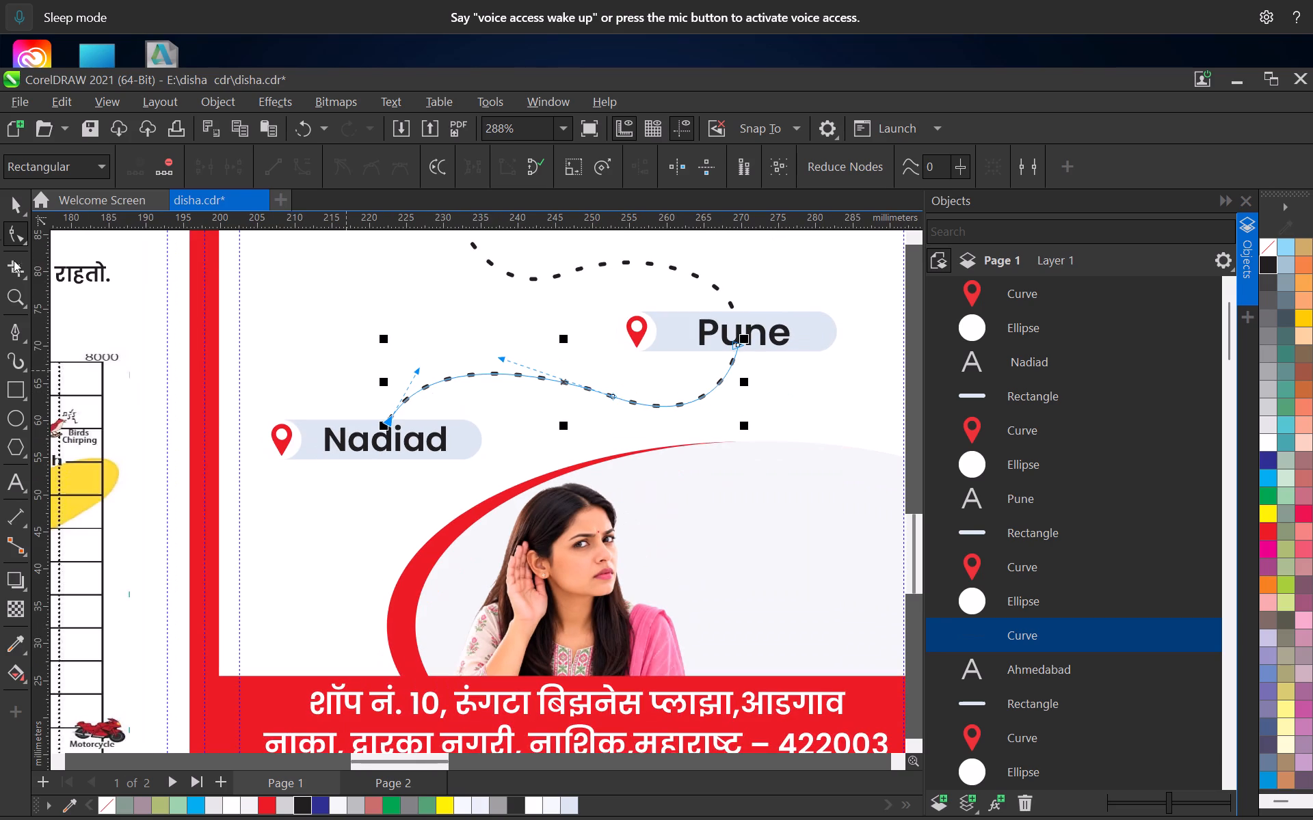
left_click(10, 204)
scroll(498, 445, "down", 8)
left_click(759, 440)
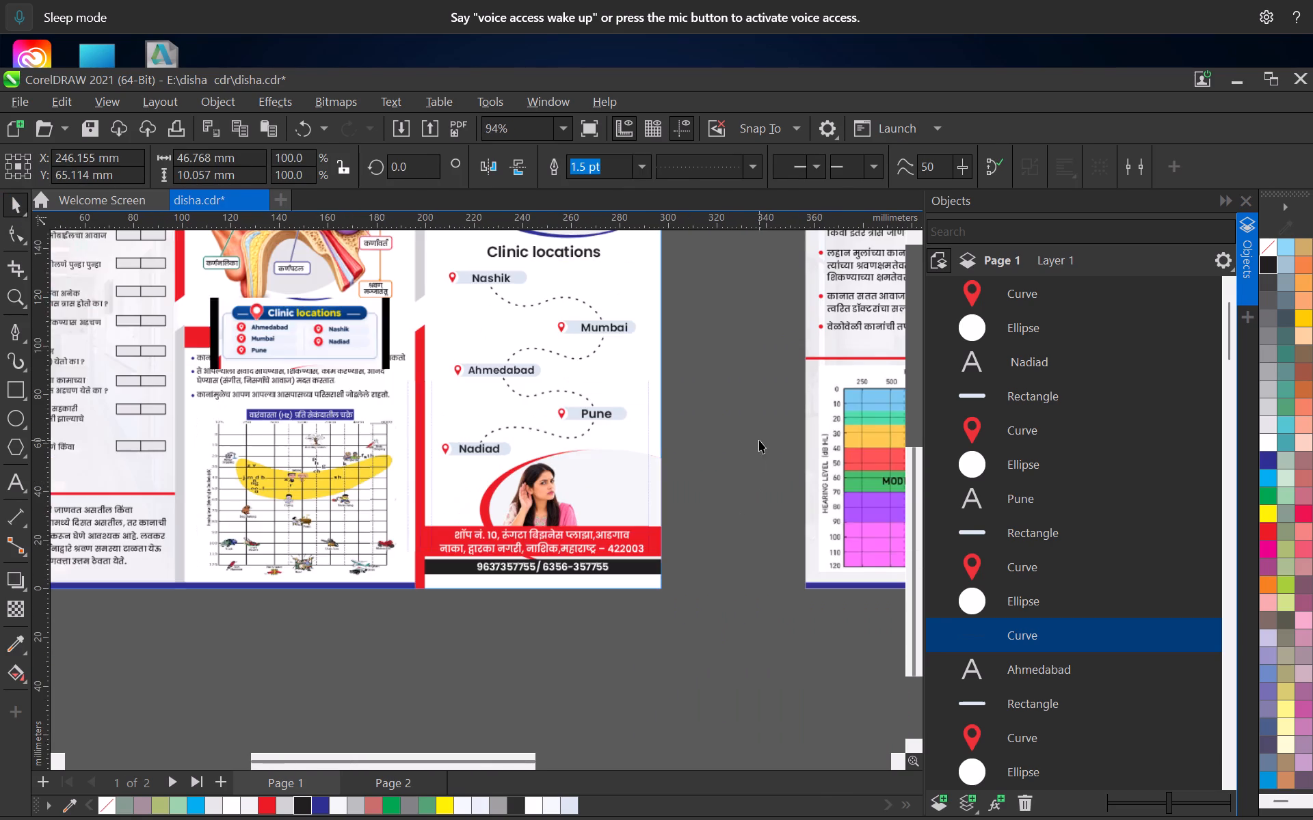
Save the brochure with the finished connectors.
scroll(632, 471, "up", 5)
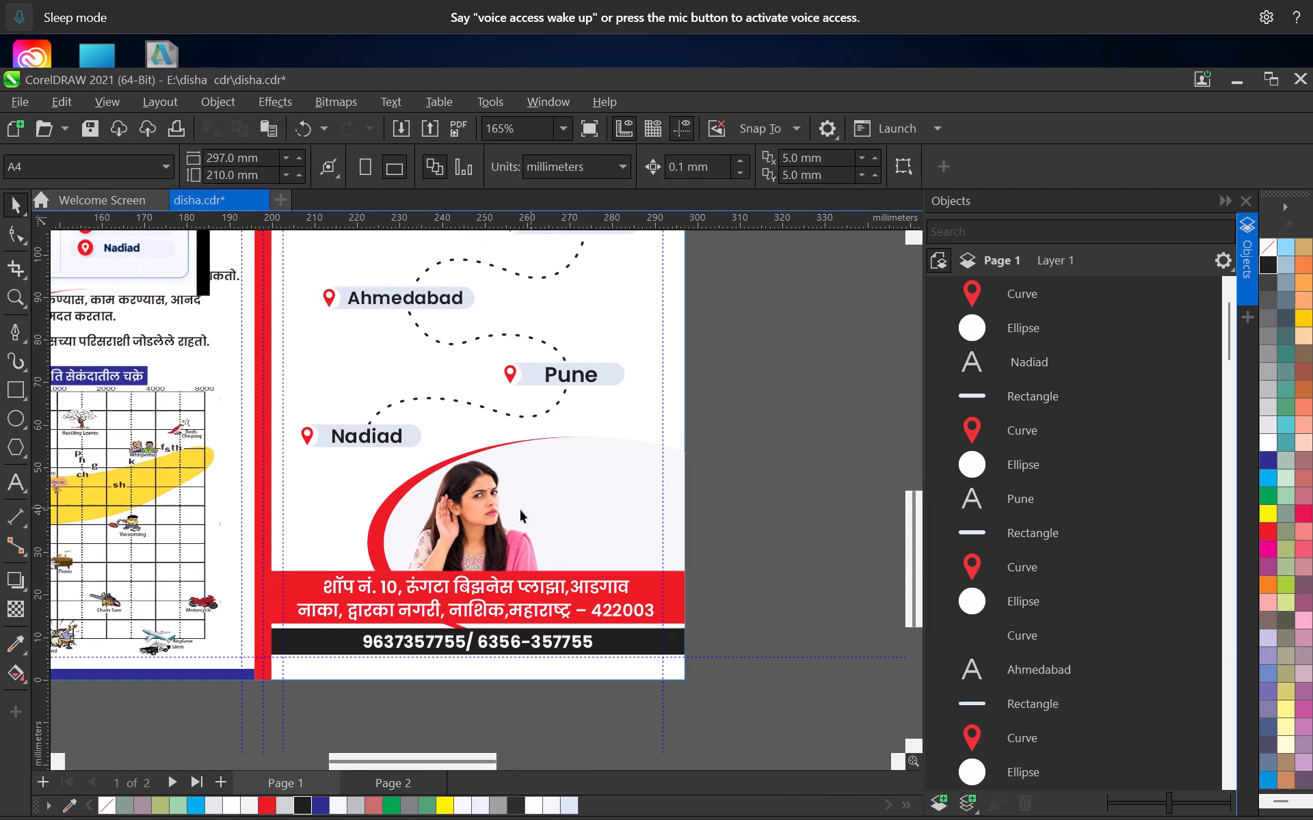
key("ctrl+s")
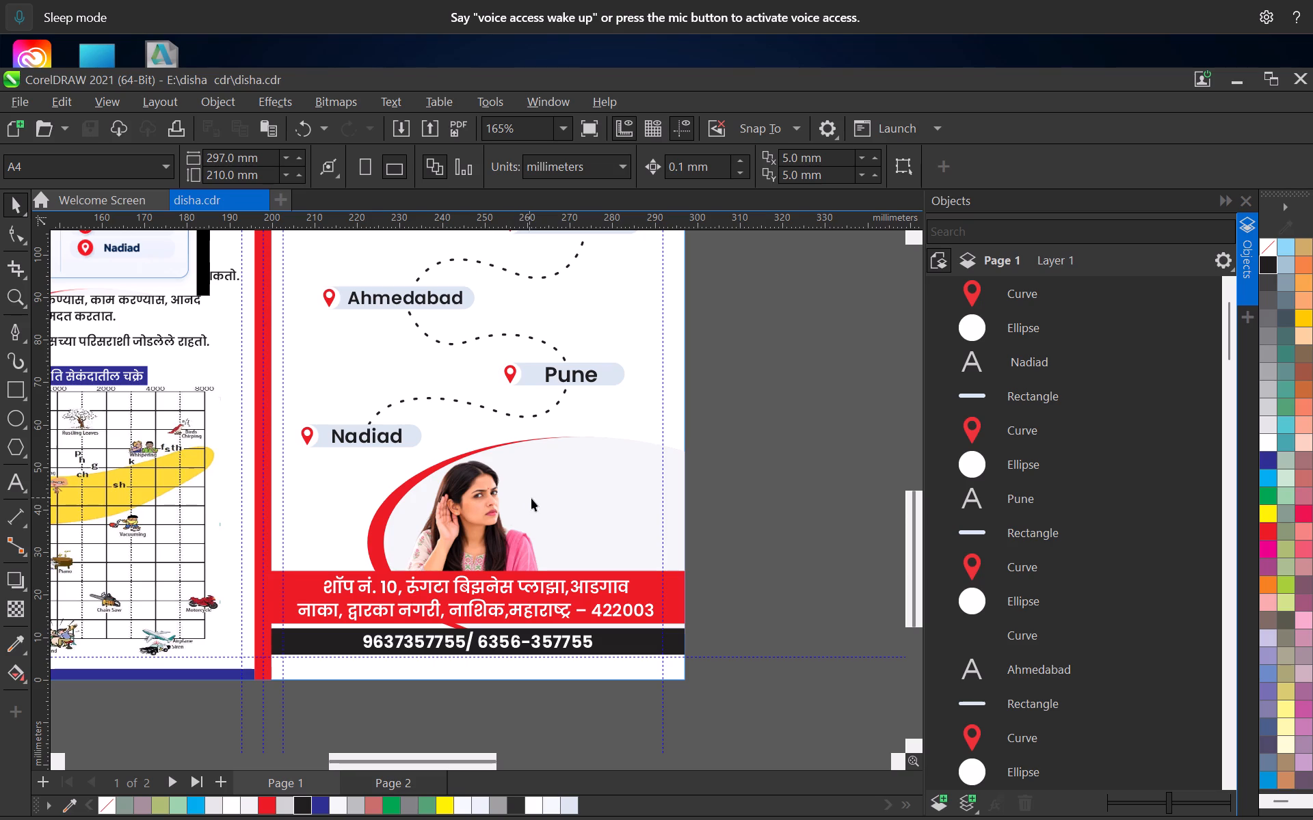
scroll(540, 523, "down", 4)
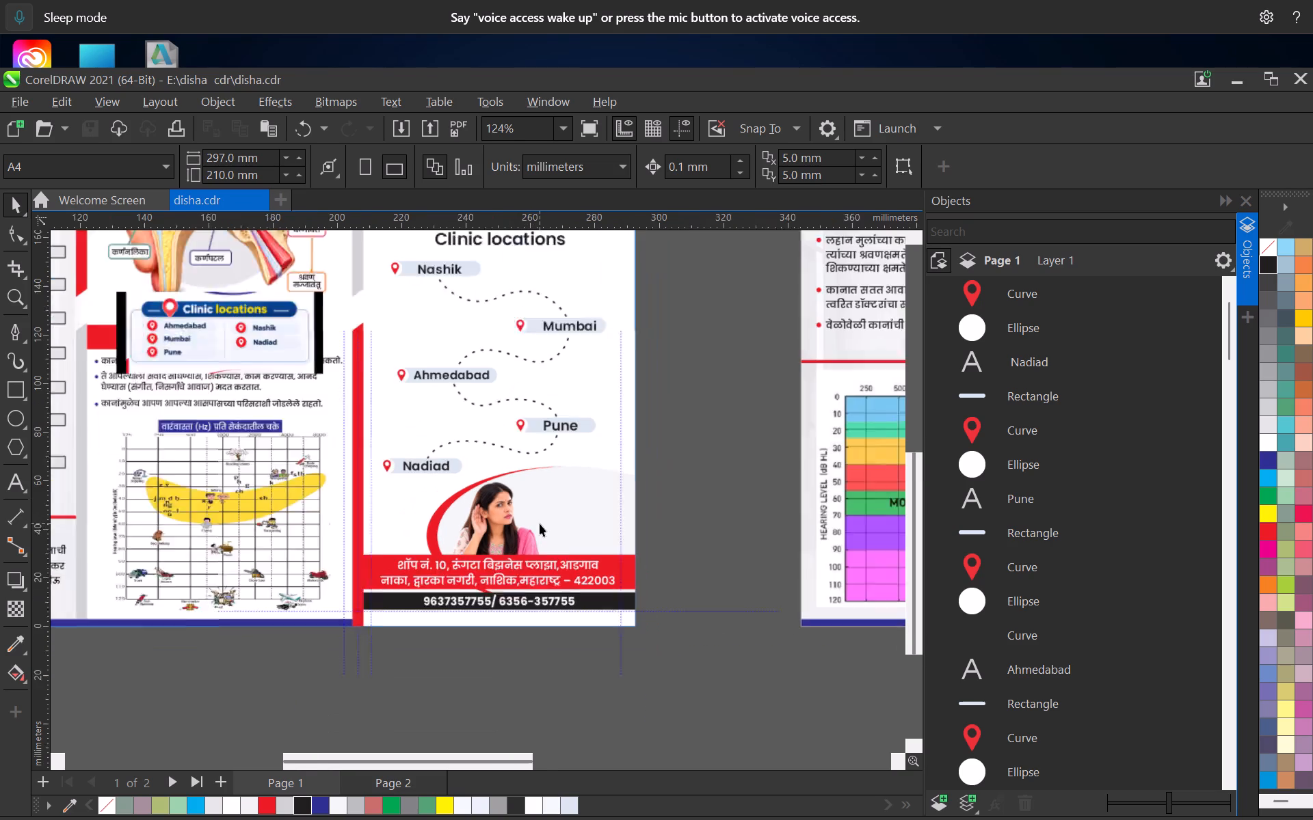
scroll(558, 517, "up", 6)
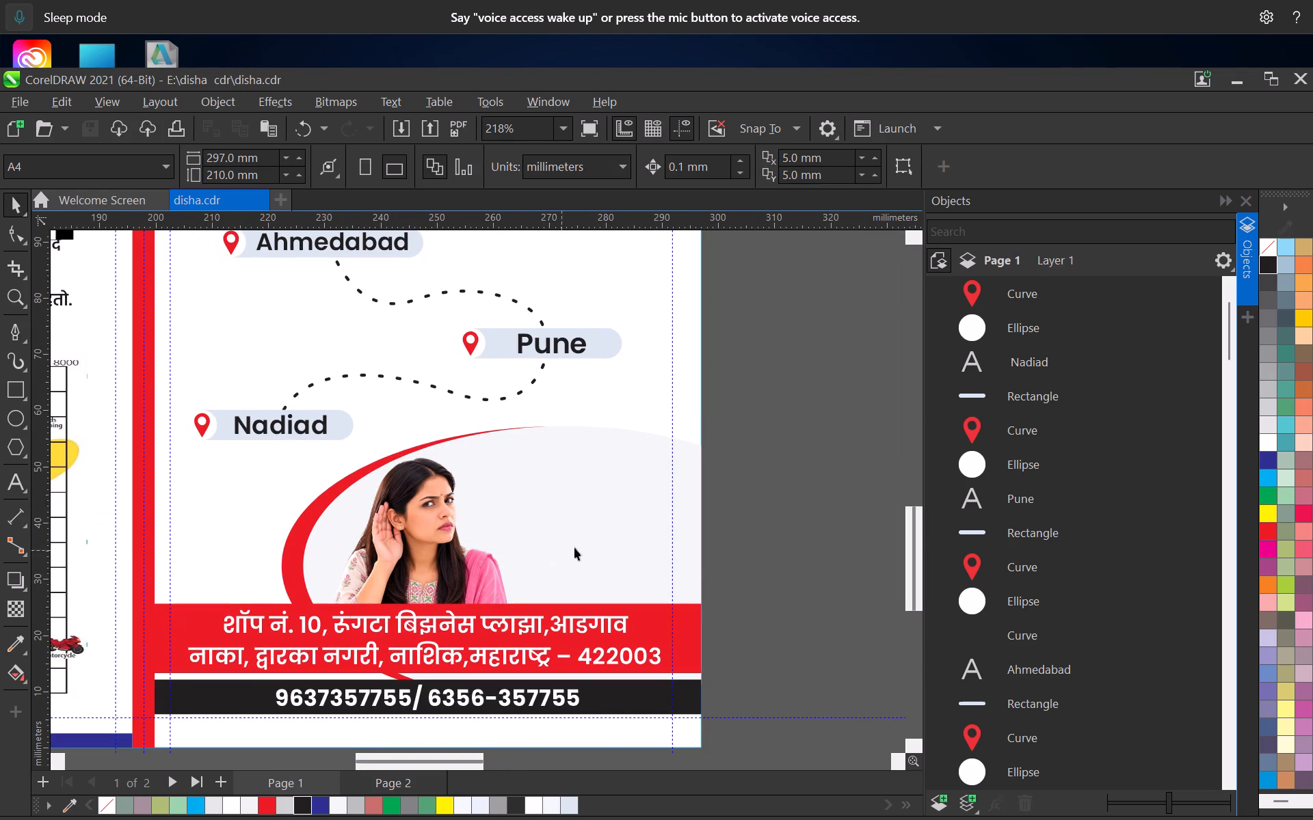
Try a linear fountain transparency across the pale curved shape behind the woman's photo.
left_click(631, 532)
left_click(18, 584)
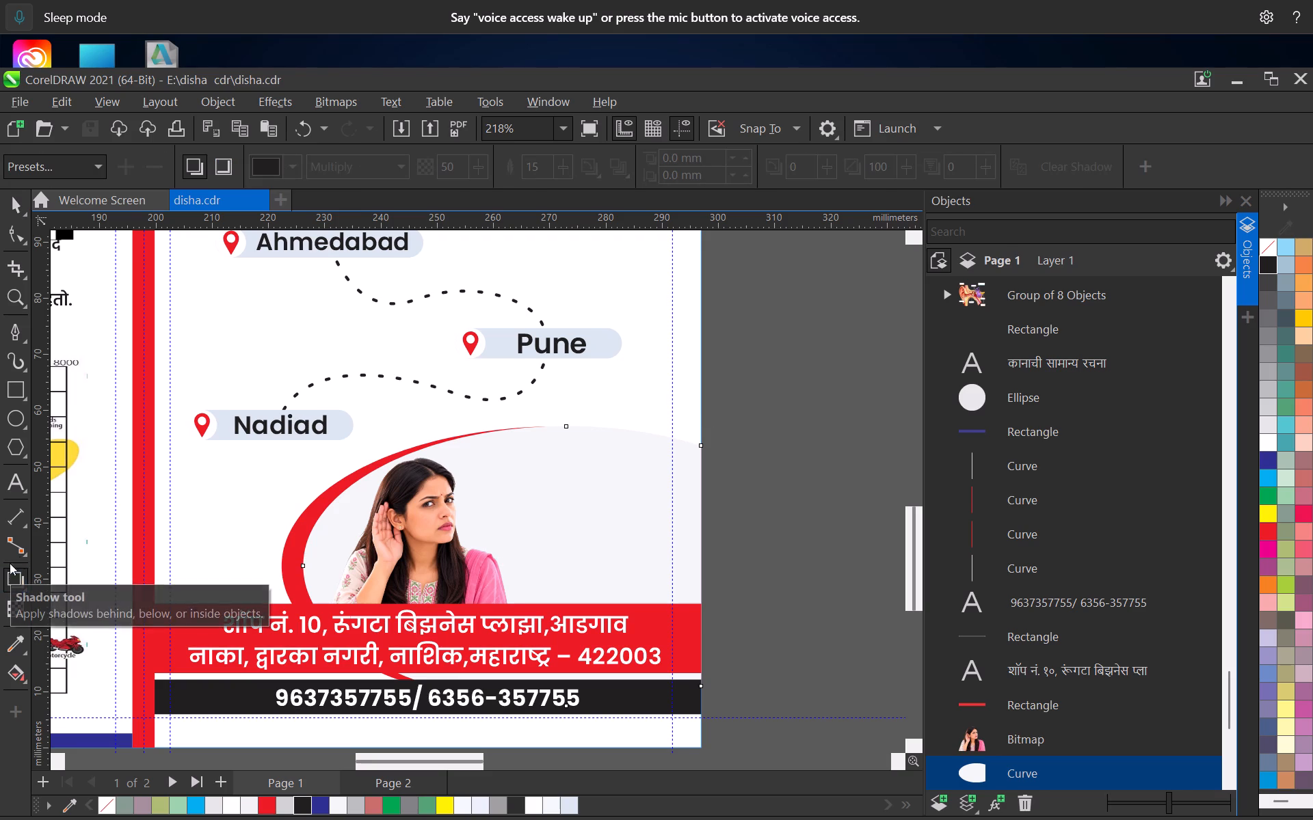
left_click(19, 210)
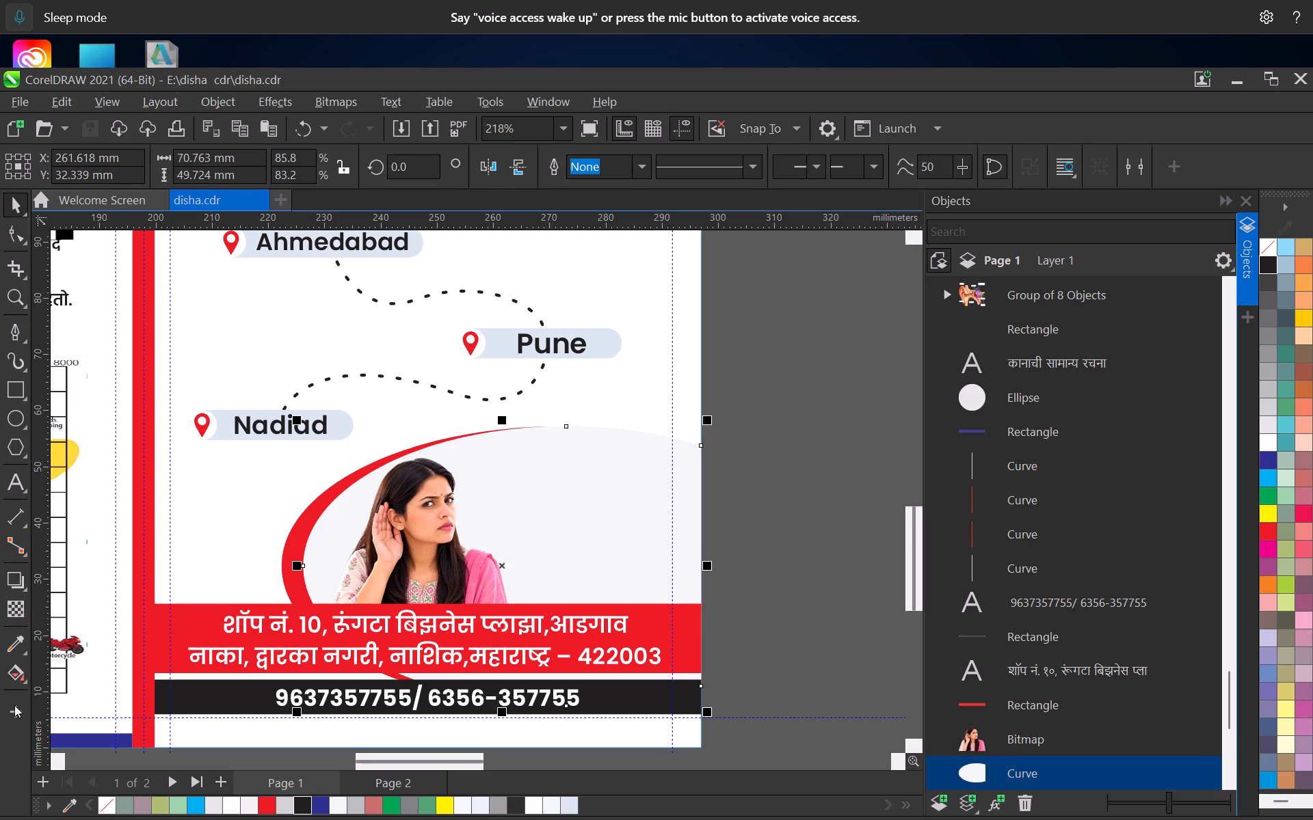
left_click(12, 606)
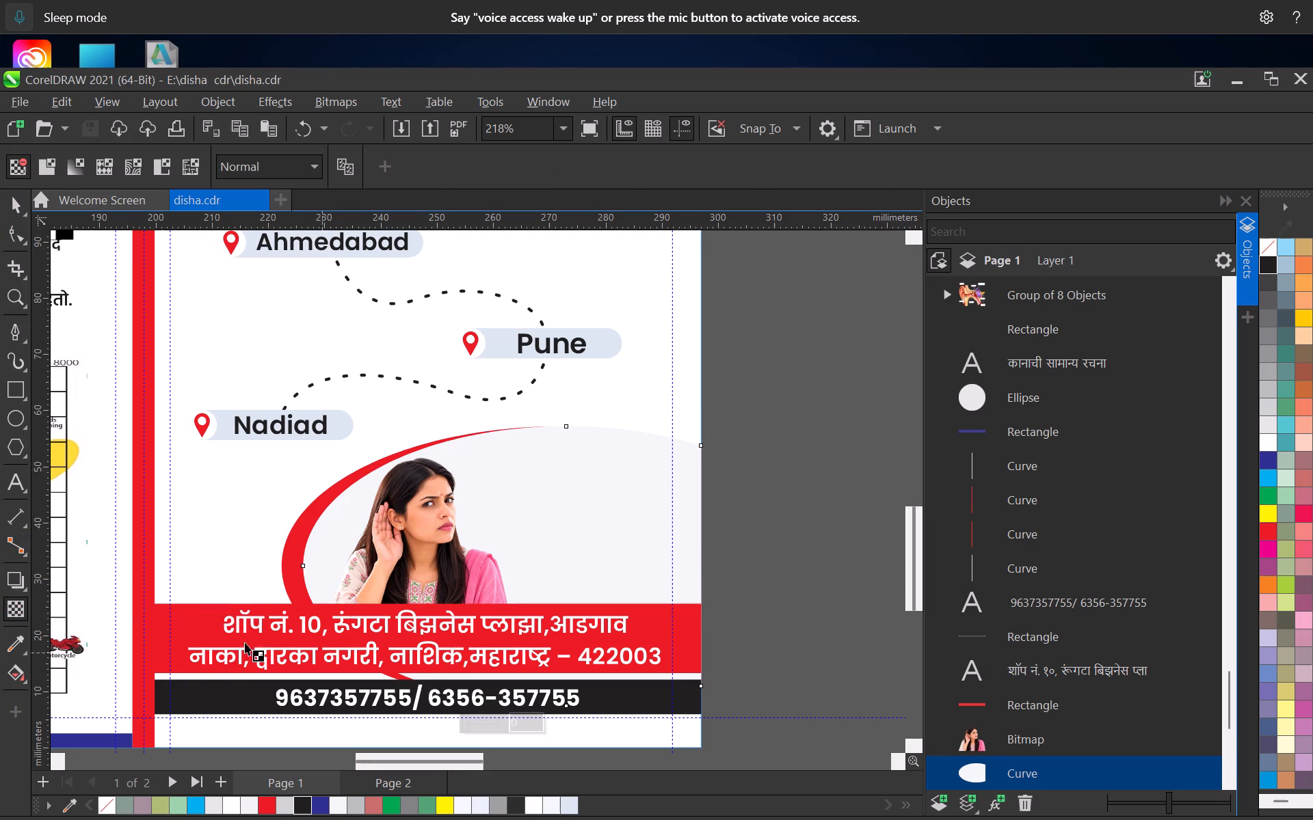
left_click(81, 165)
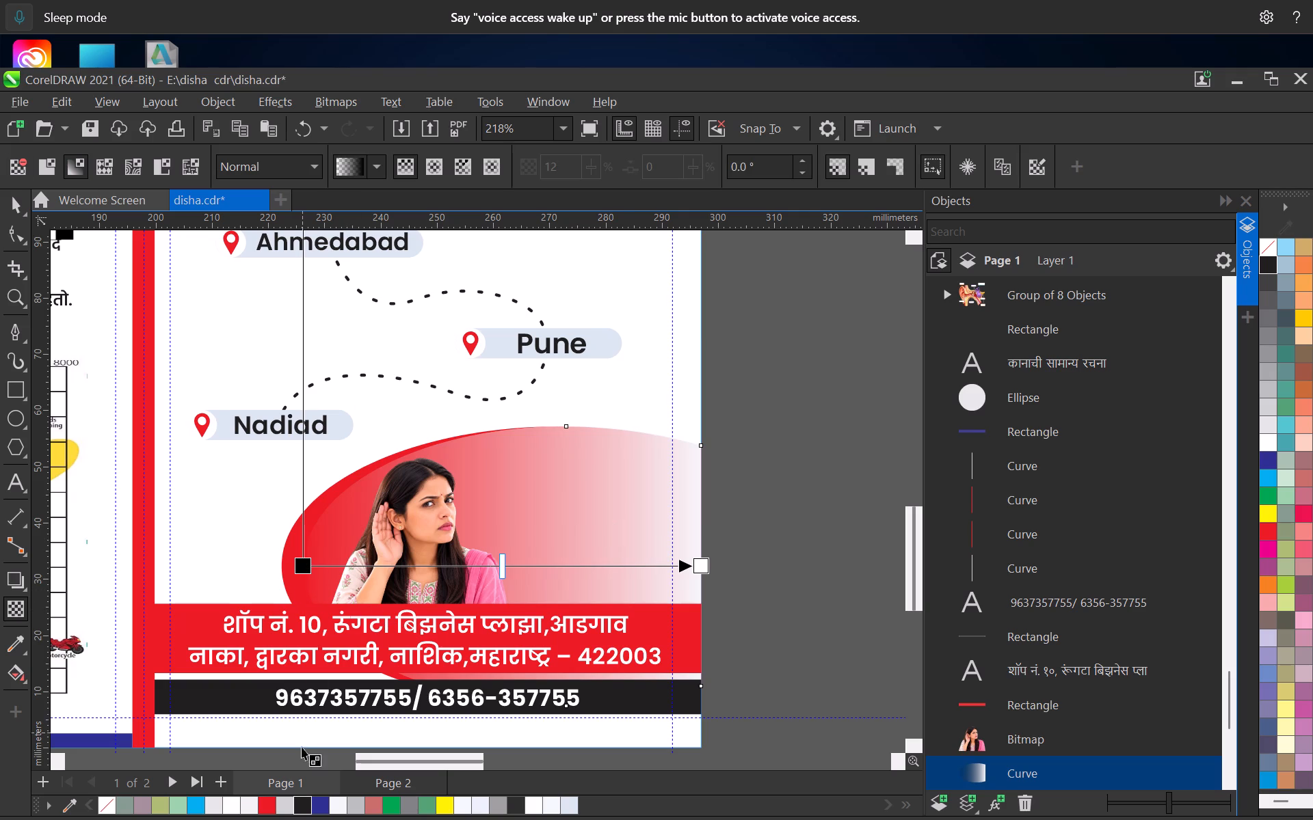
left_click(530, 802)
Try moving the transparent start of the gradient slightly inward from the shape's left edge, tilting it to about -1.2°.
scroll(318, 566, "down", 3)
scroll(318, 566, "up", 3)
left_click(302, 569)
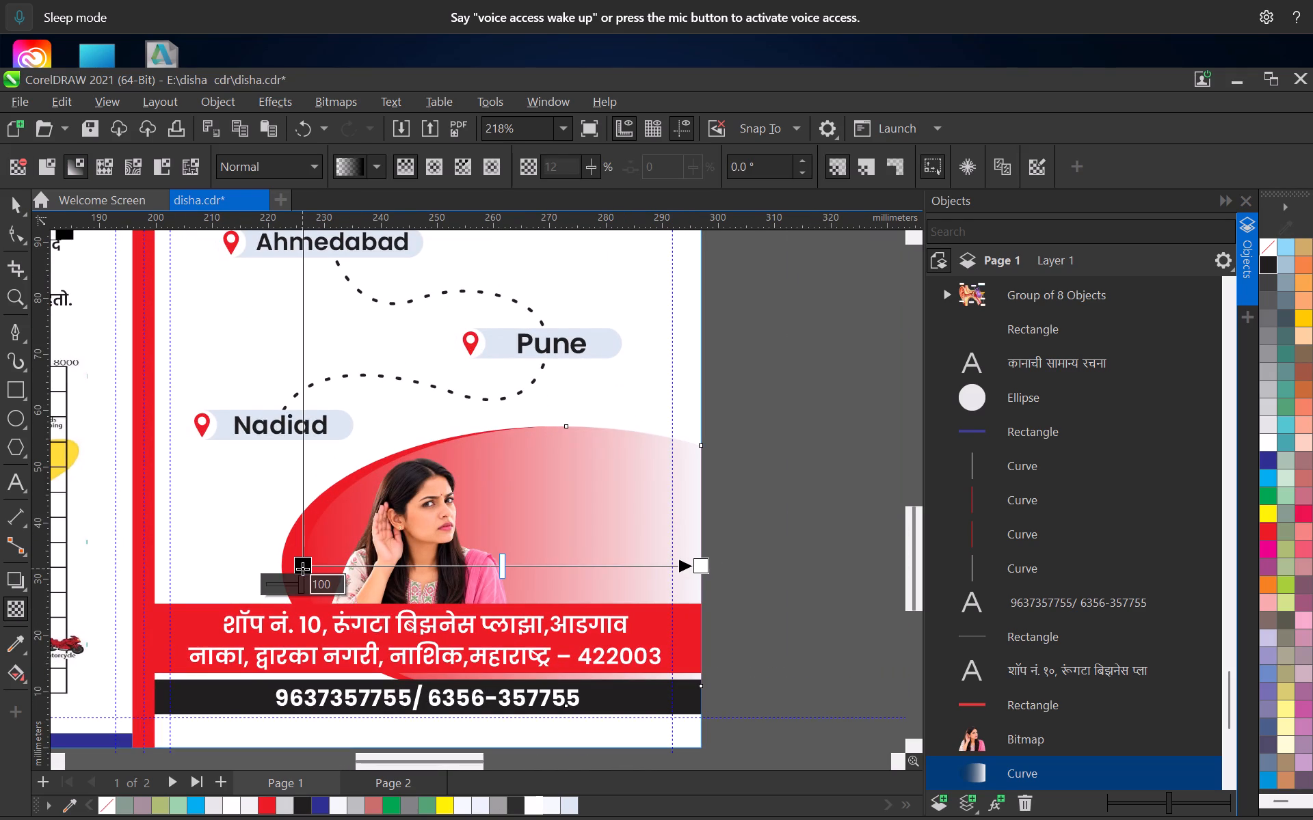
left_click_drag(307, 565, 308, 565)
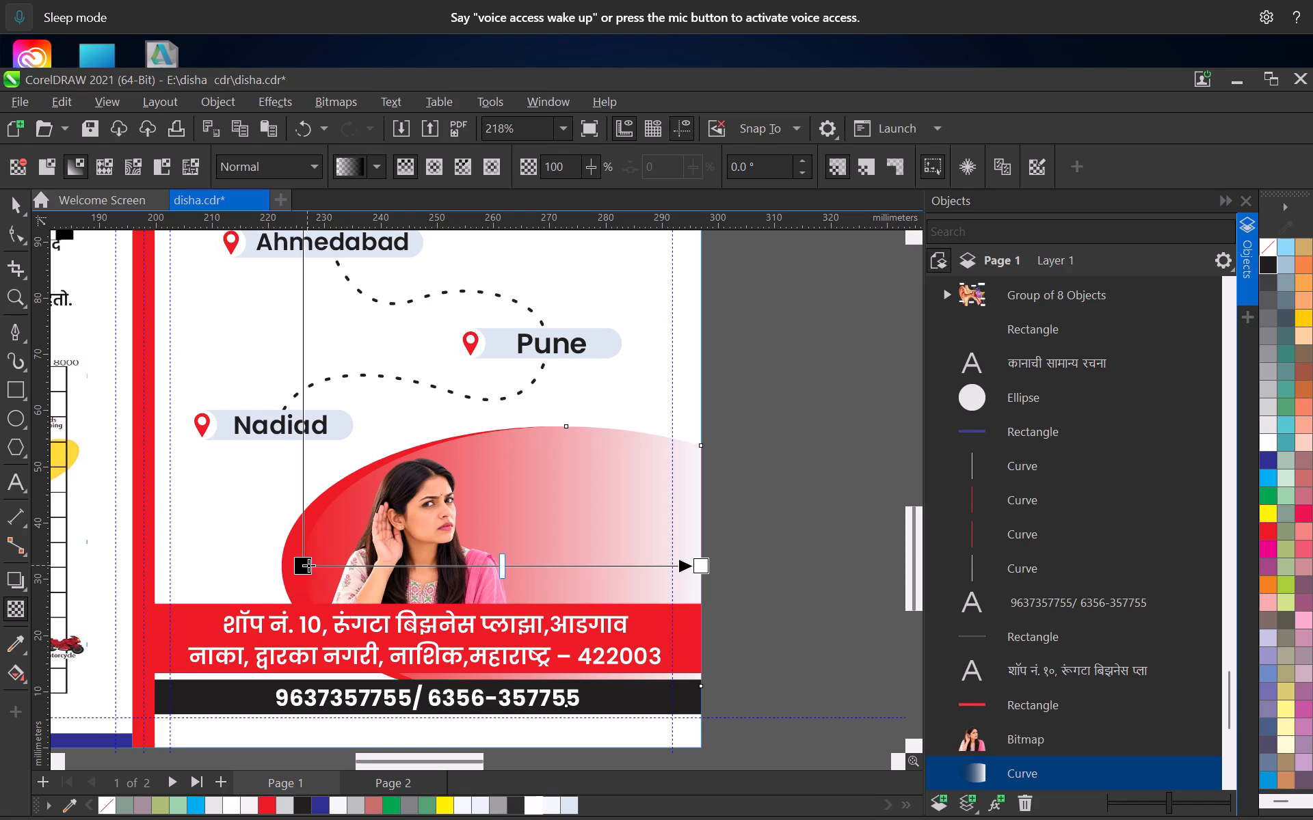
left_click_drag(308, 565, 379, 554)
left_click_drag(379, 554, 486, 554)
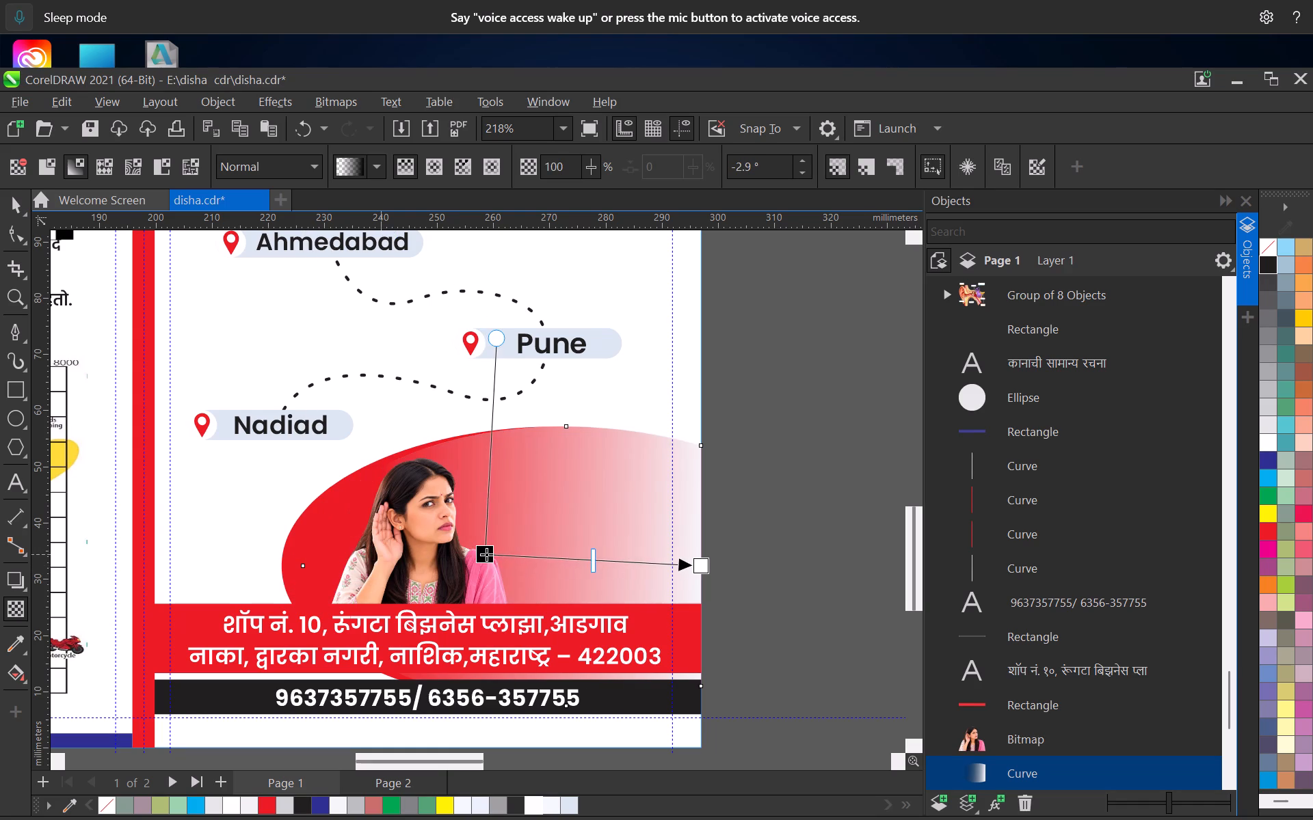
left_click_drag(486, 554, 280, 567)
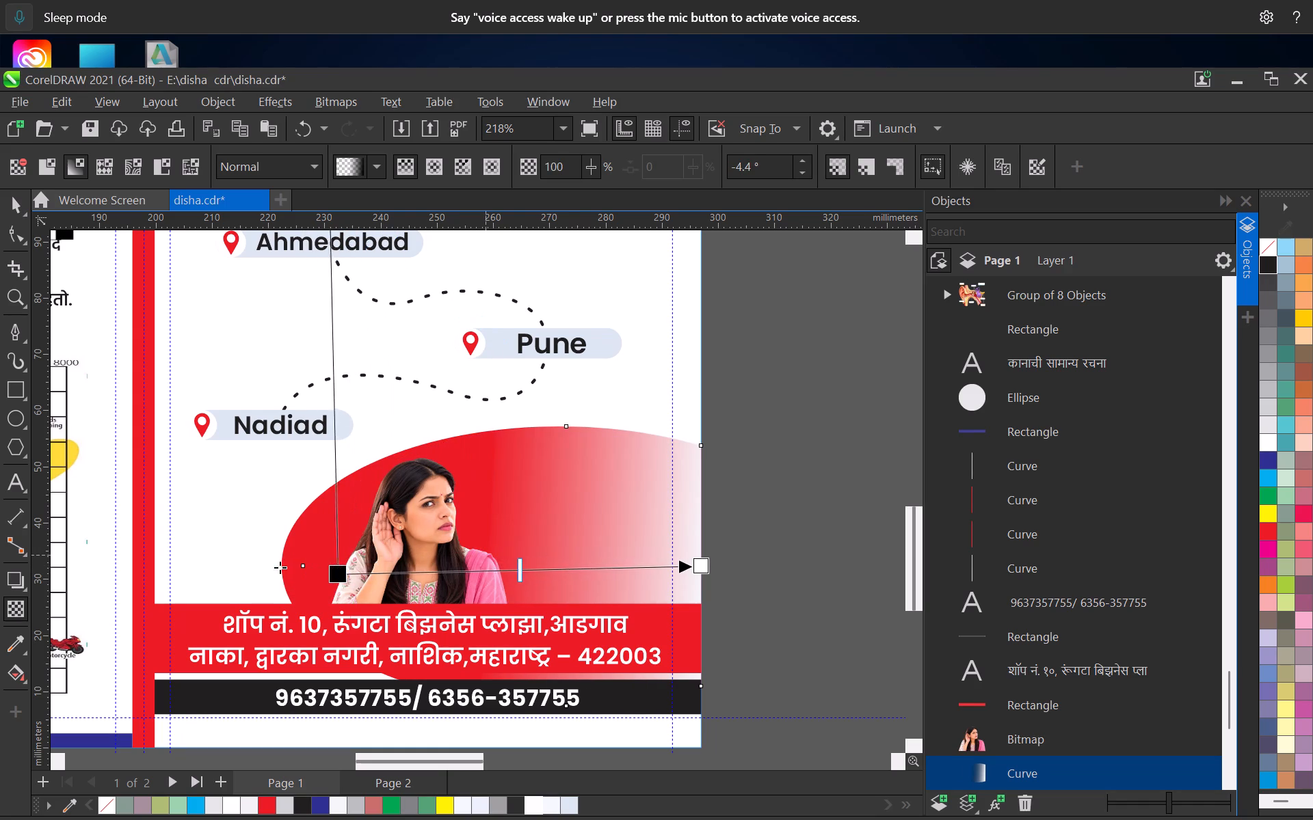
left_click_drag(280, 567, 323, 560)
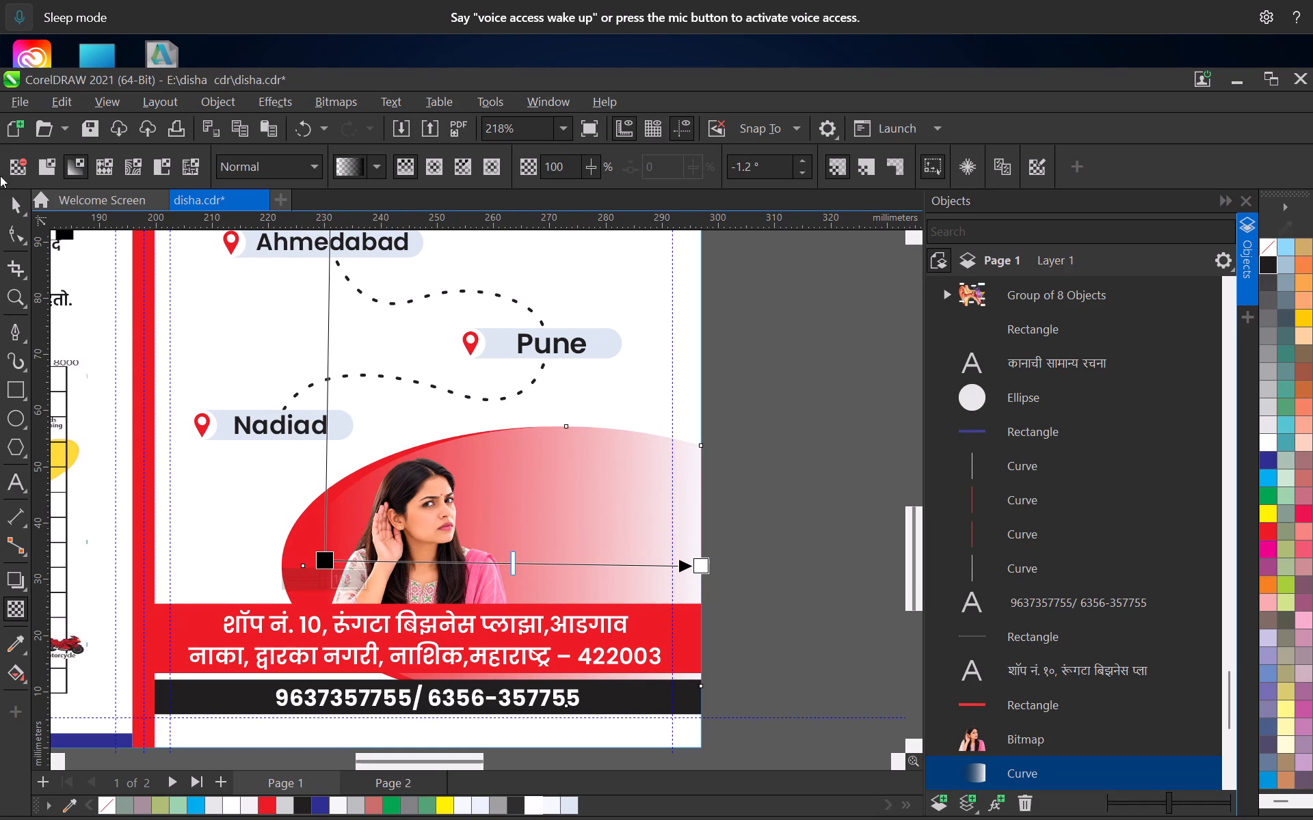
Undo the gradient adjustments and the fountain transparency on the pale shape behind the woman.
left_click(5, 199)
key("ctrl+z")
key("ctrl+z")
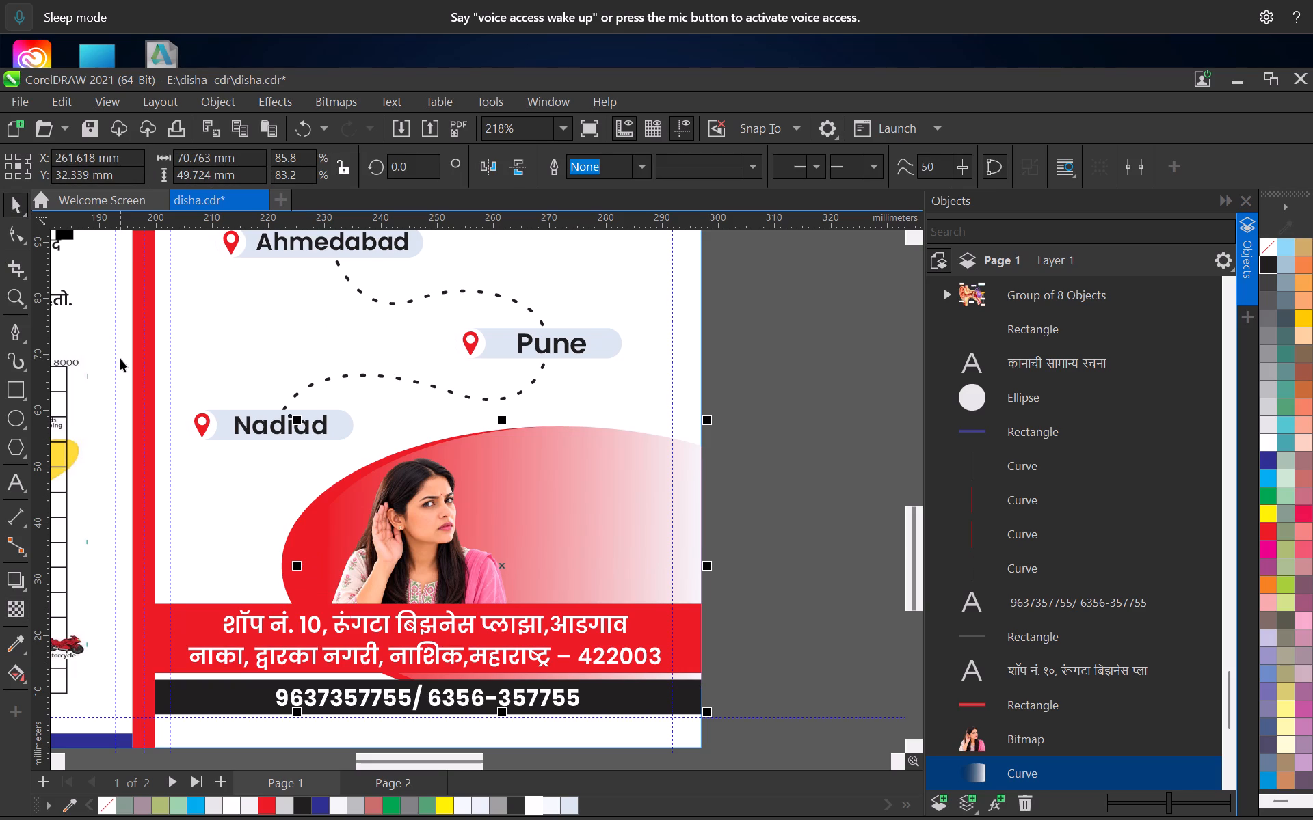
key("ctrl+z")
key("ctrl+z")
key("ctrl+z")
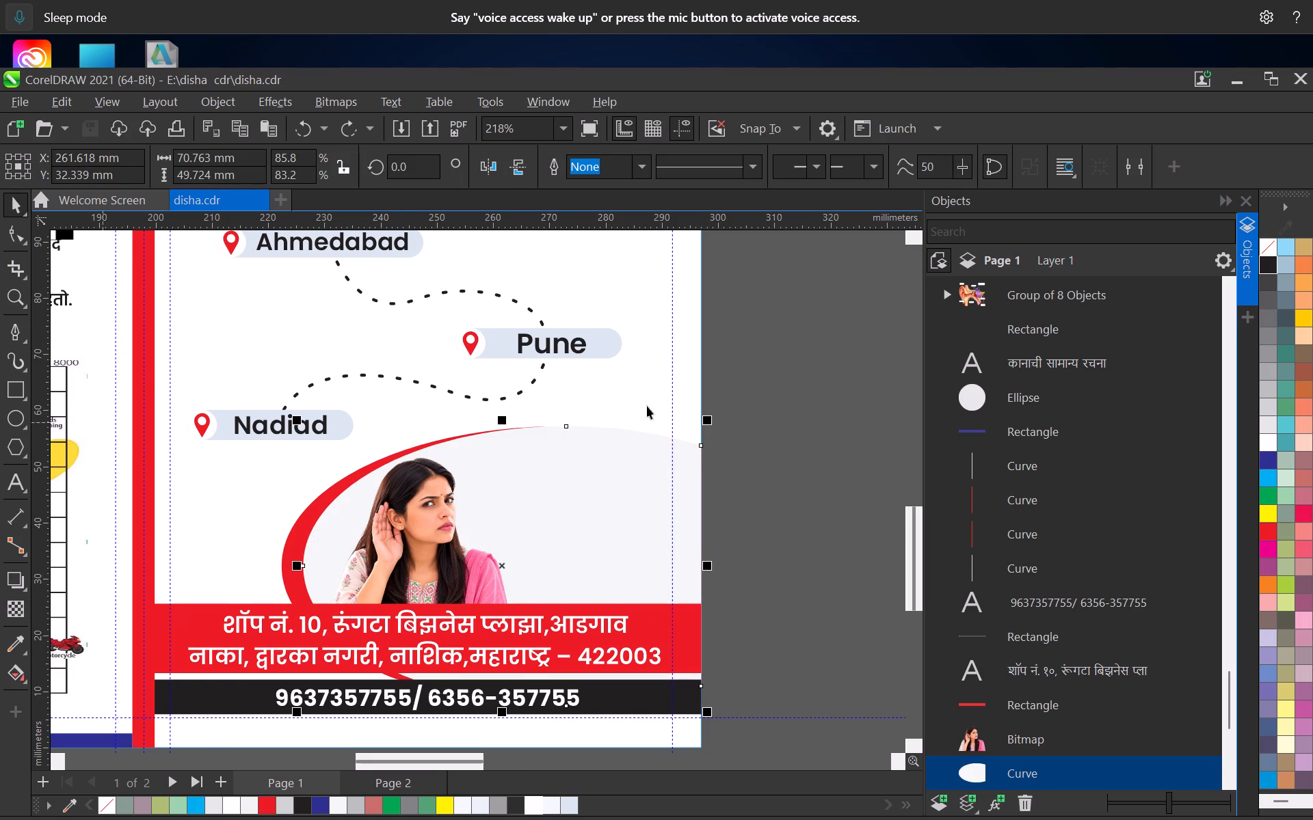
Deselect the pale shape and save the brochure.
scroll(646, 406, "down", 5)
left_click(748, 405)
key("ctrl+s")
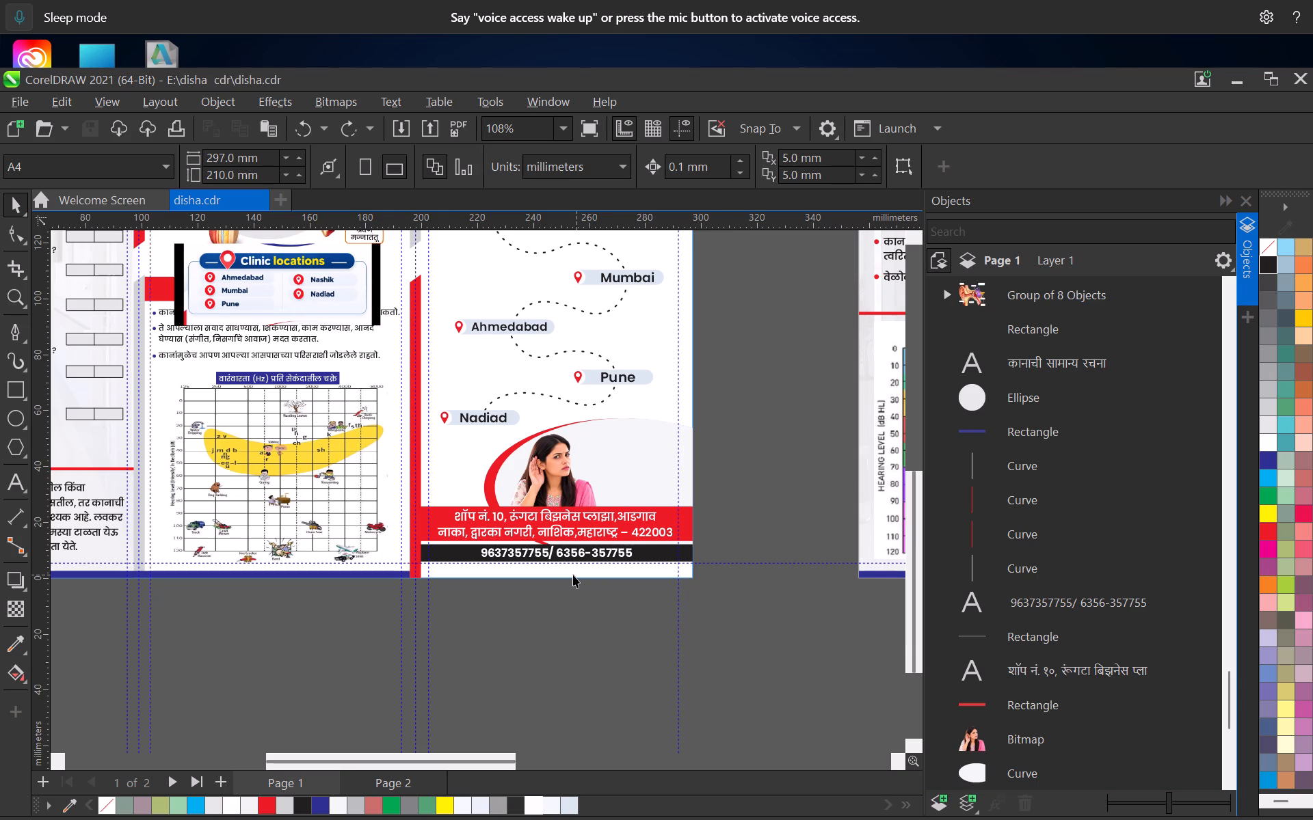
Review the cover panel layout from the DISHA logo down through the connected clinic locations, alongside the neighbouring panels.
scroll(468, 358, "down", 3)
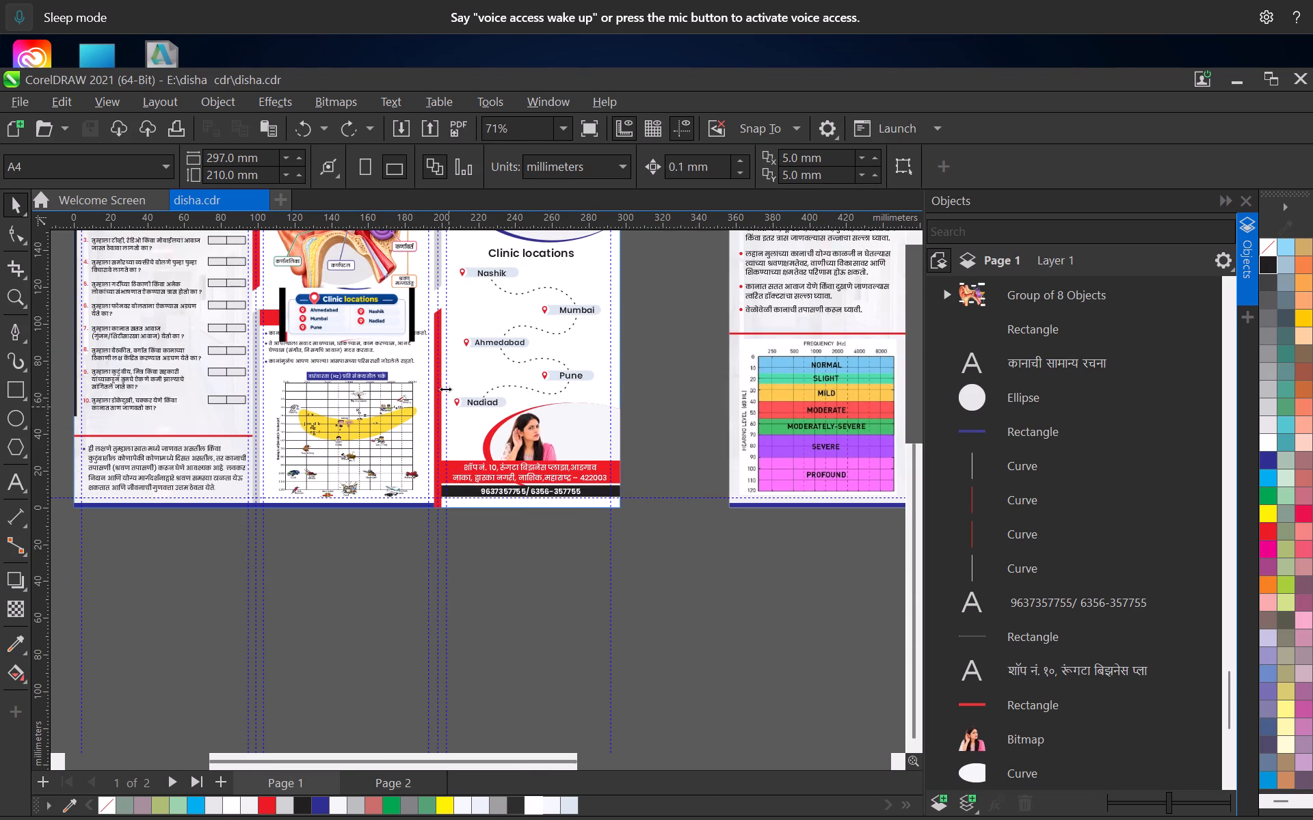
middle_click_drag(445, 388, 430, 532)
scroll(431, 512, "up", 7)
middle_click_drag(518, 448, 401, 620)
scroll(451, 418, "up", 2)
scroll(460, 452, "down", 6)
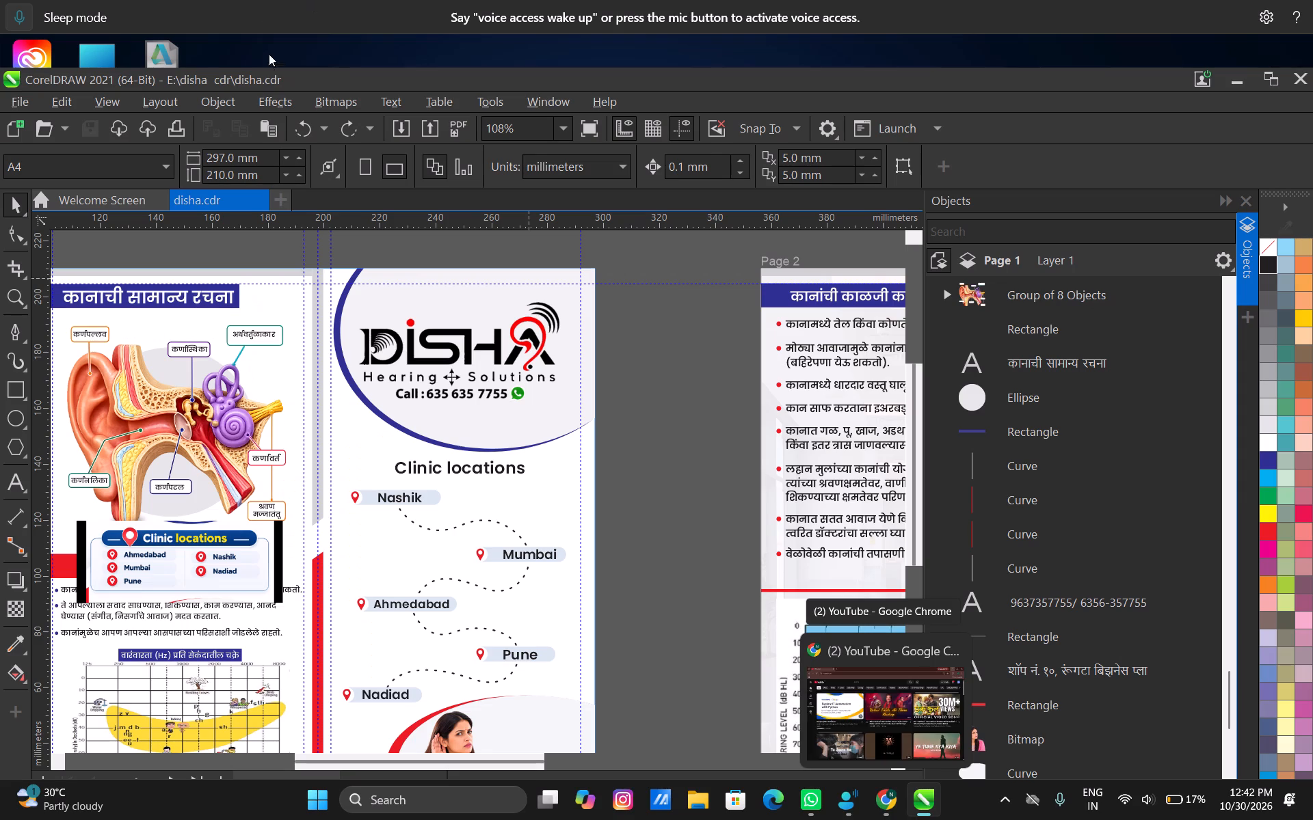
scroll(427, 453, "down", 2)
scroll(509, 517, "down", 1)
scroll(534, 524, "up", 3)
left_click(609, 499)
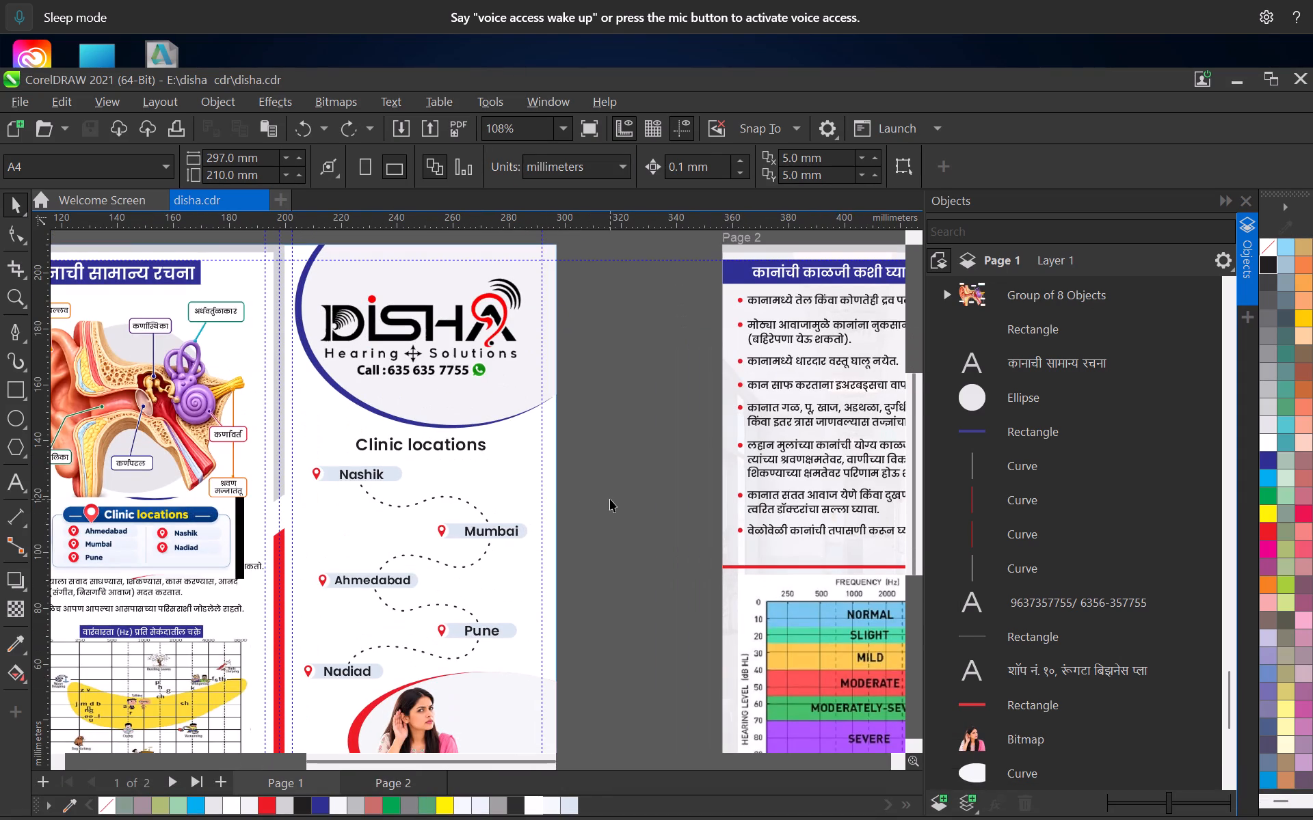